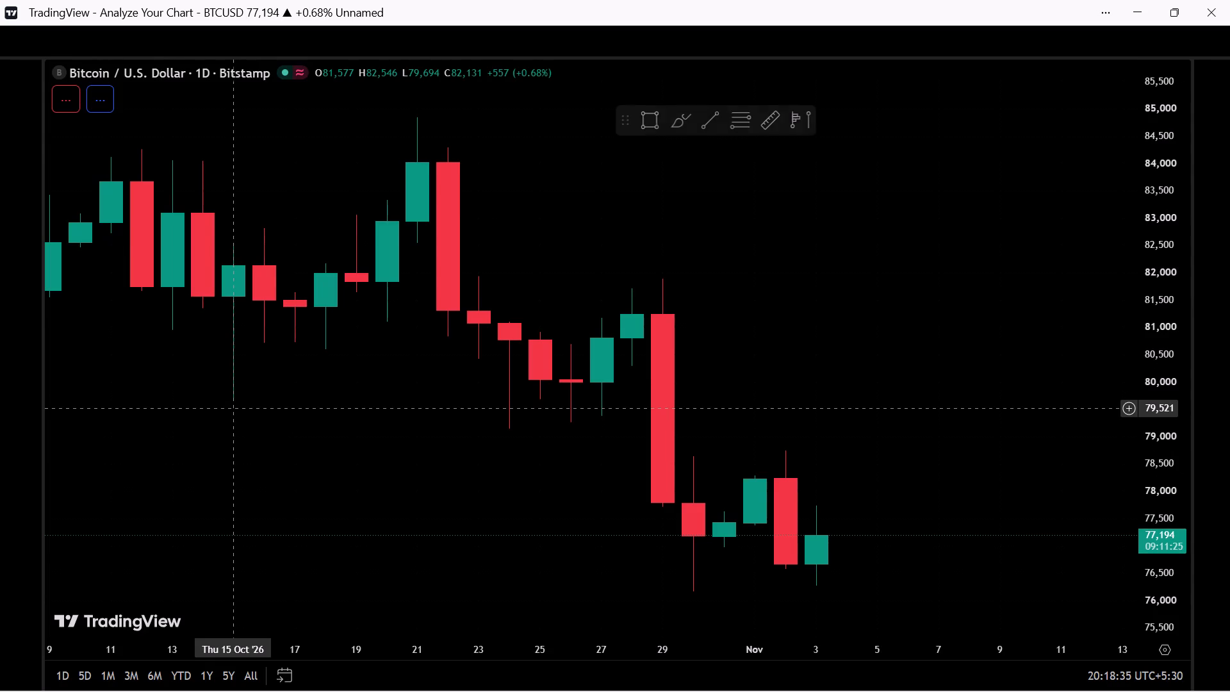
Examine Bitcoin's daily price action from August to November with its marked zones, trendlines and horizontal levels.
scroll(388, 265, down, 1)
scroll(389, 261, up, 1)
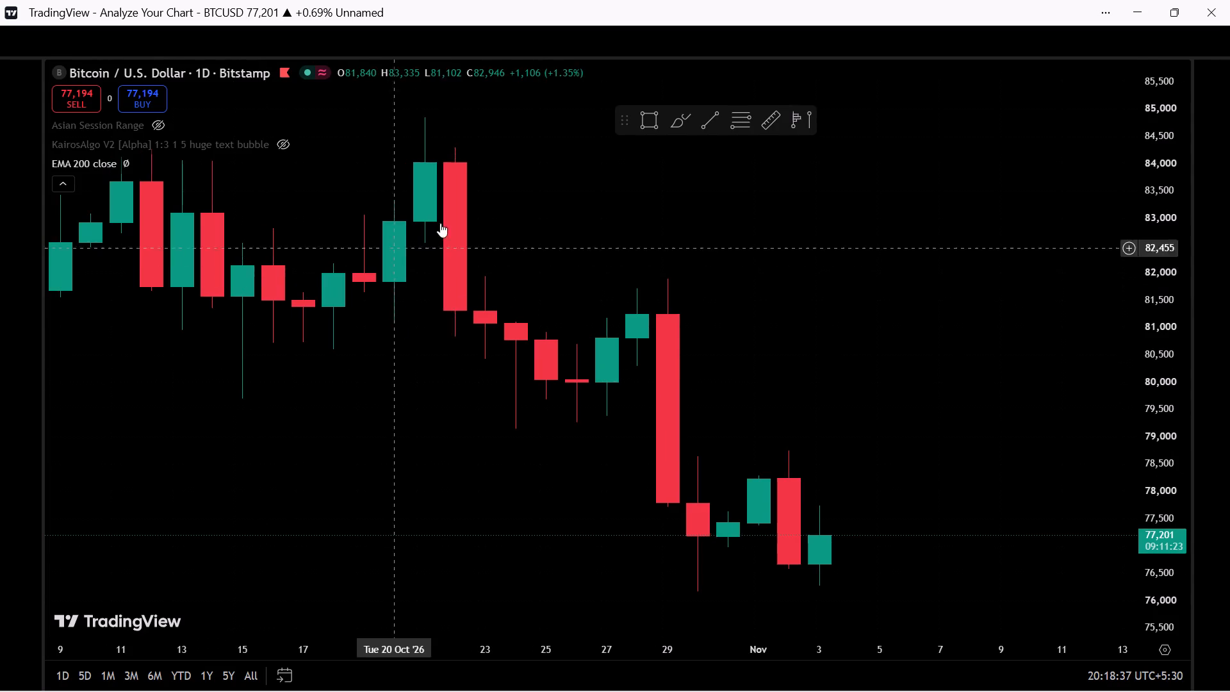
scroll(476, 438, down, 5)
scroll(542, 425, up, 1)
scroll(661, 447, down, 4)
scroll(661, 449, up, 2)
scroll(661, 449, down, 2)
scroll(661, 449, up, 2)
scroll(620, 406, up, 3)
scroll(620, 409, down, 5)
scroll(620, 412, up, 1)
scroll(620, 412, down, 2)
scroll(640, 449, up, 1)
scroll(640, 449, down, 3)
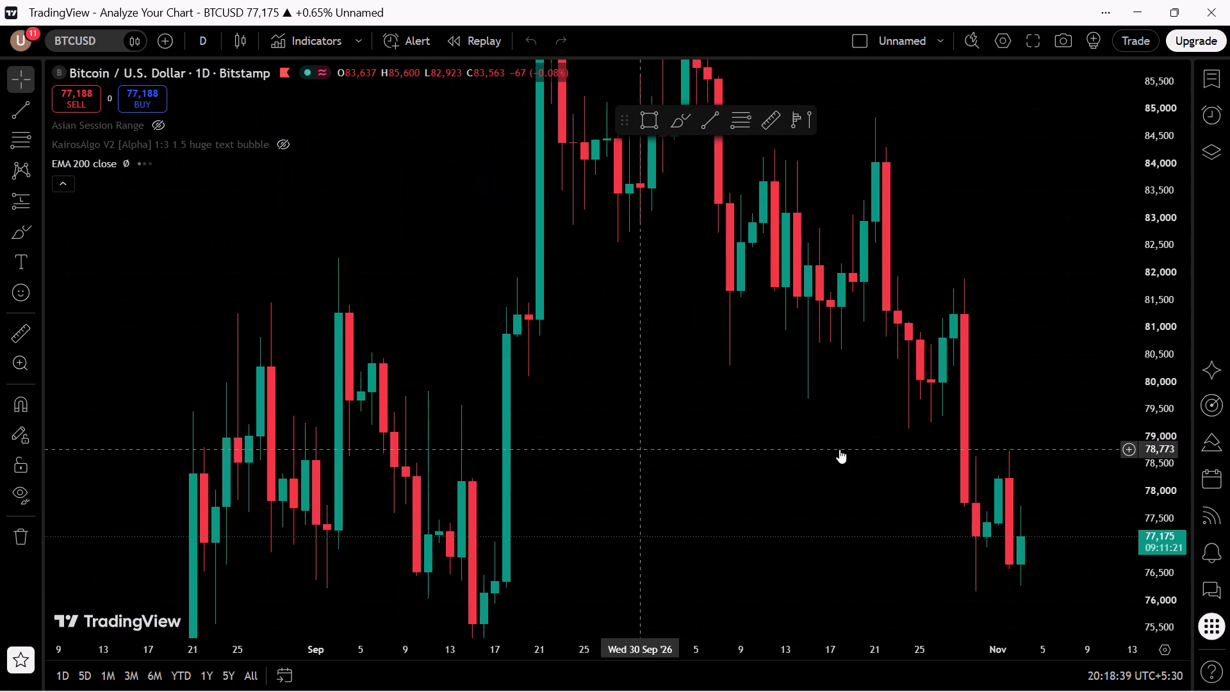
drag(1079, 367, 1087, 380)
drag(1147, 348, 1127, 544)
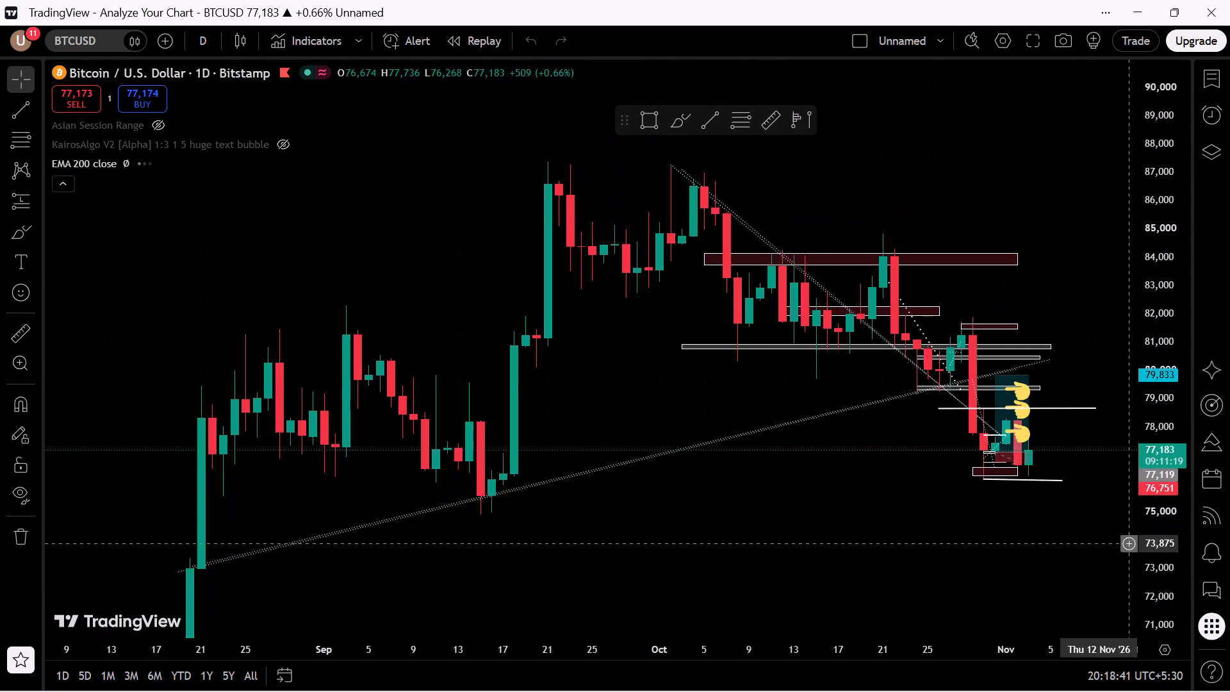
scroll(987, 547, down, 2)
scroll(980, 547, up, 2)
scroll(980, 547, down, 1)
drag(976, 535, 434, 537)
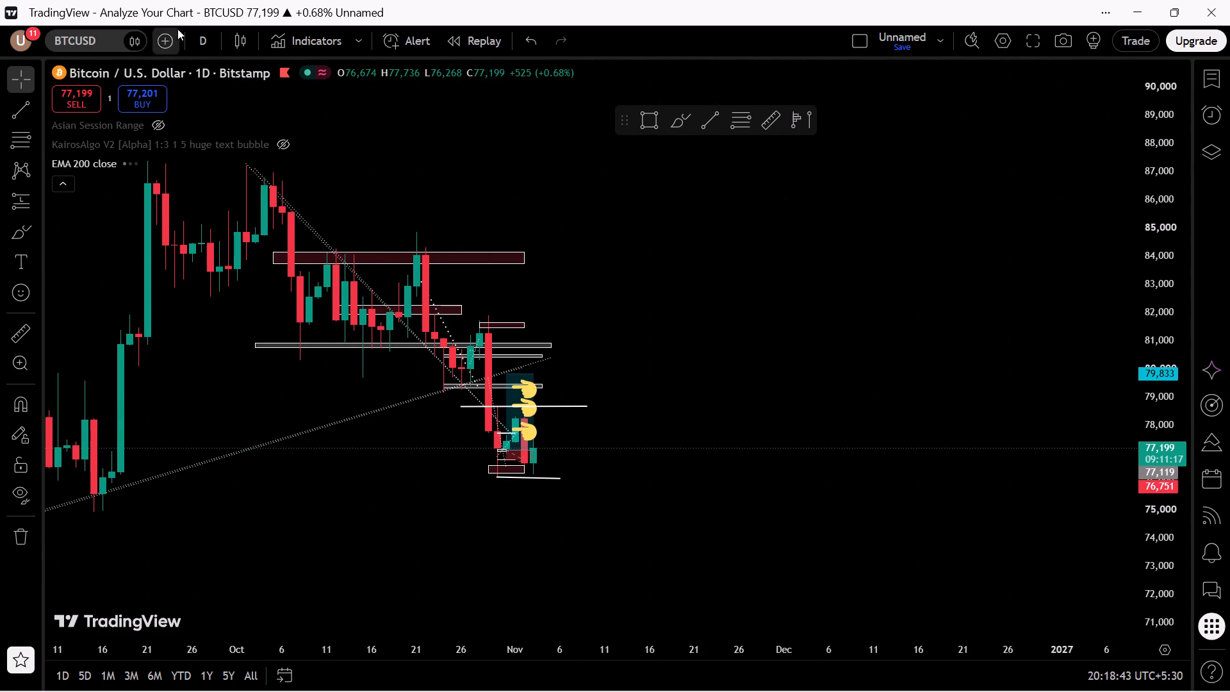
scroll(872, 538, down, 1)
scroll(872, 538, up, 1)
drag(501, 463, 482, 422)
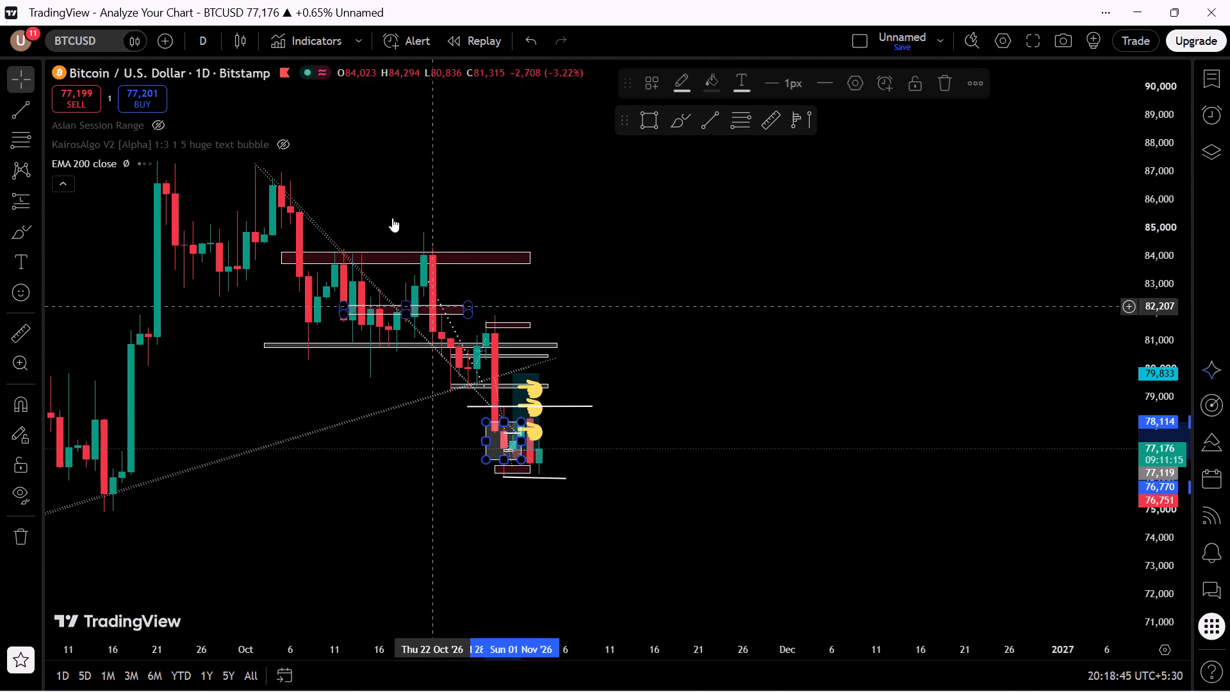
click(725, 322)
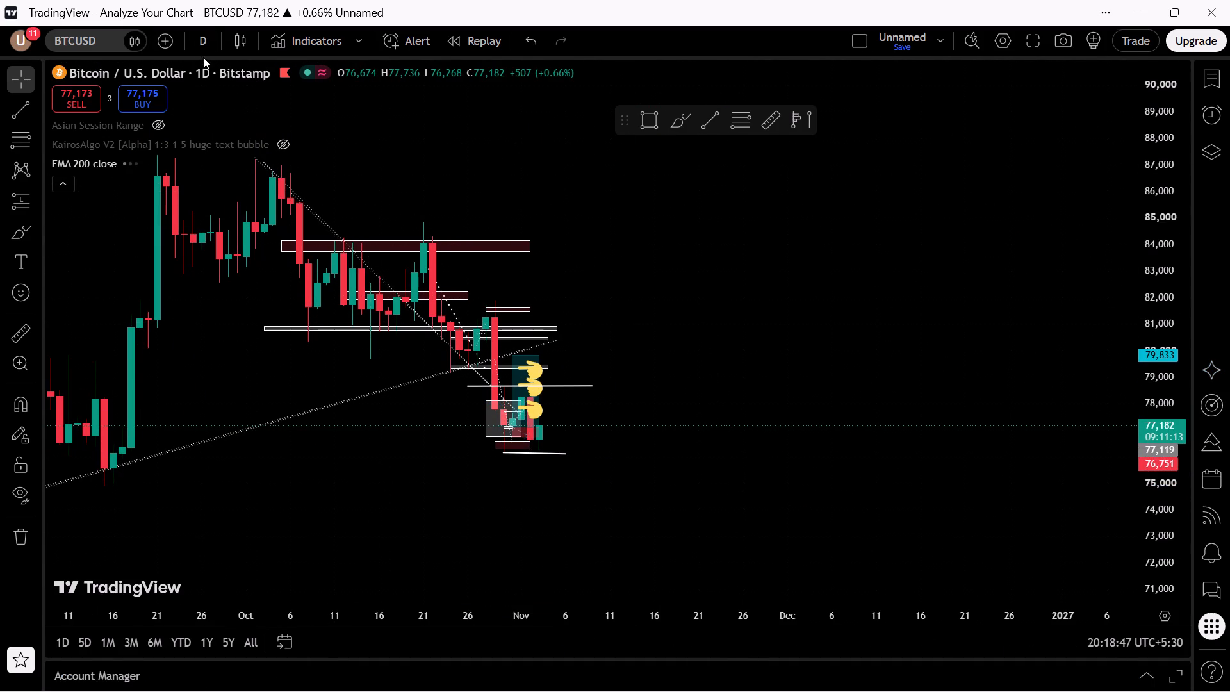
Switch the BTCUSD chart's interval from daily to 5 minutes.
click(211, 48)
click(487, 425)
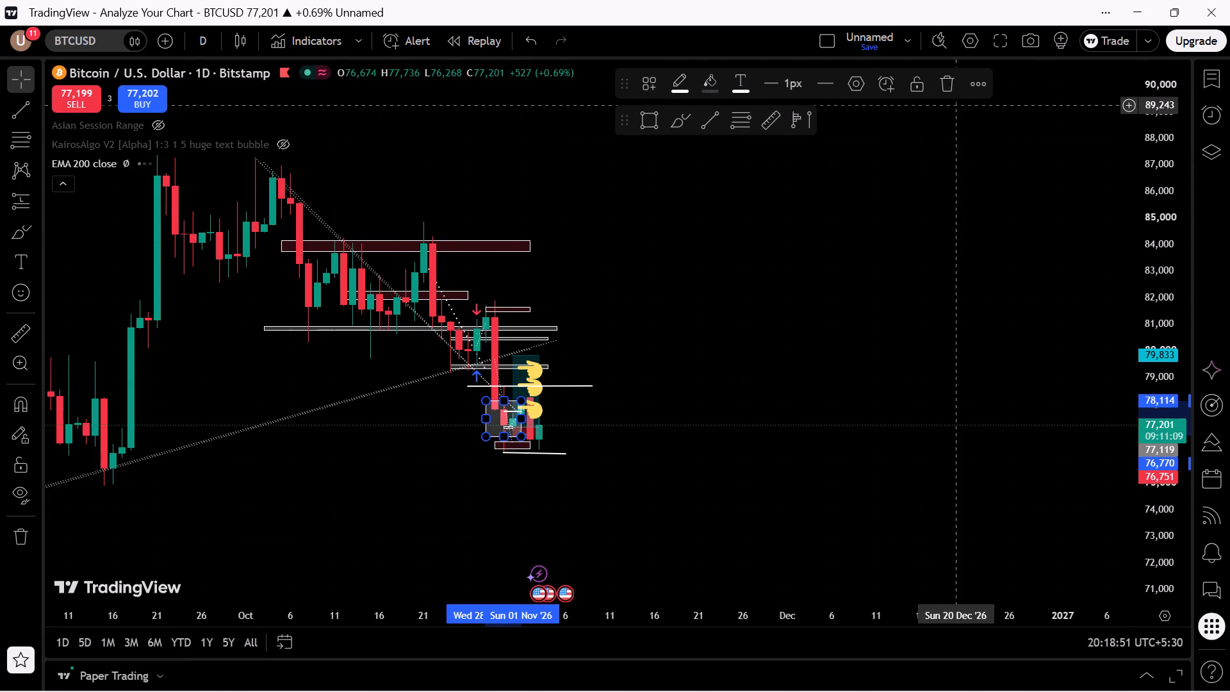
click(953, 96)
click(199, 41)
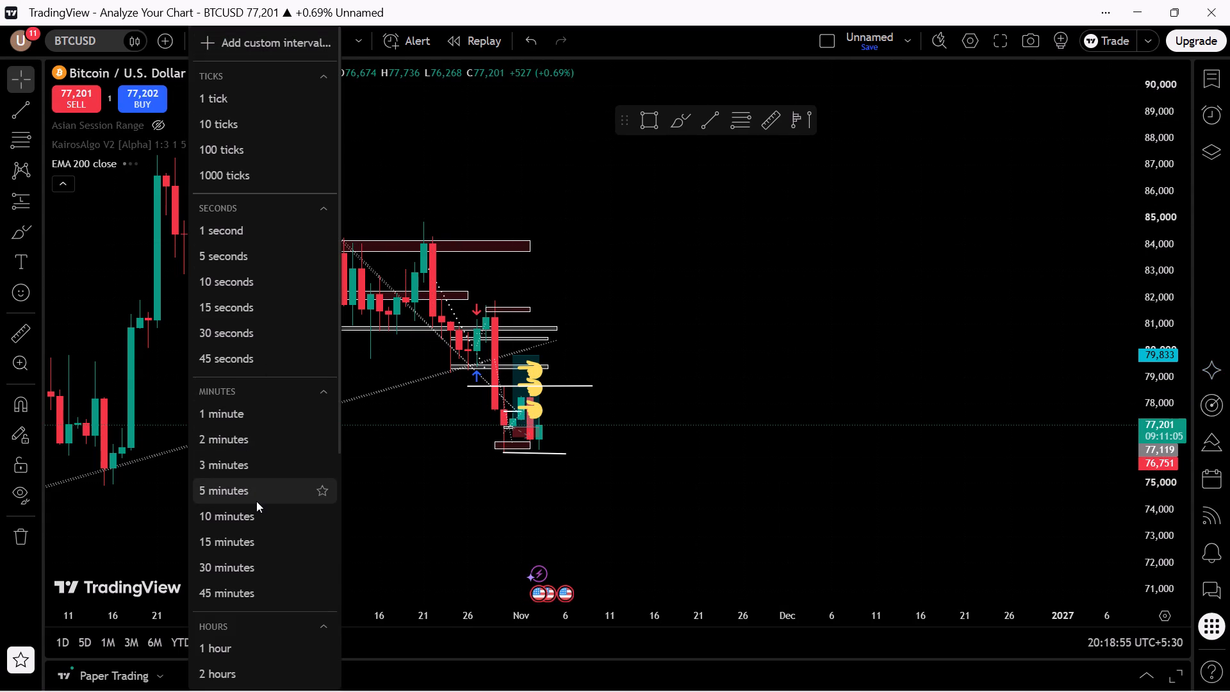
click(256, 501)
Examine the 5-minute price history from 29 October to 3 November around the long position and its hand-marked levels.
scroll(741, 507, up, 1)
scroll(741, 507, down, 1)
scroll(741, 507, up, 1)
scroll(741, 508, down, 6)
scroll(741, 508, up, 1)
scroll(741, 508, down, 4)
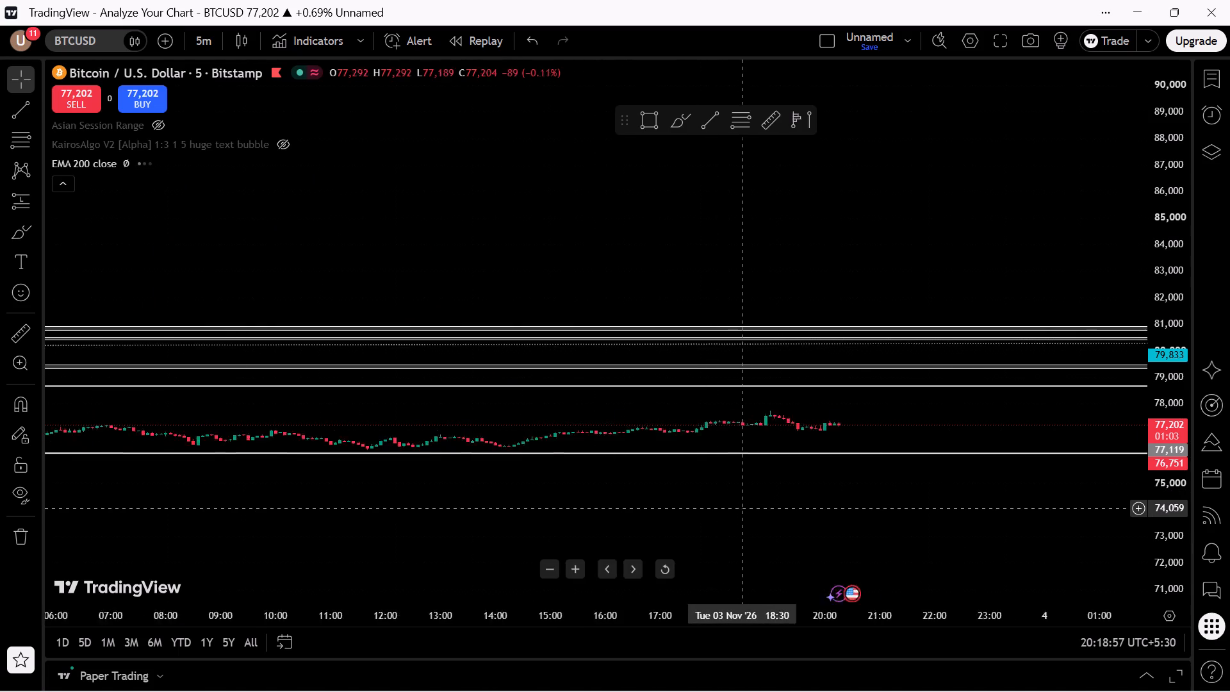
scroll(741, 508, down, 9)
scroll(741, 508, up, 1)
drag(1169, 497, 1217, 0)
scroll(925, 309, down, 5)
scroll(785, 502, up, 1)
scroll(783, 506, down, 2)
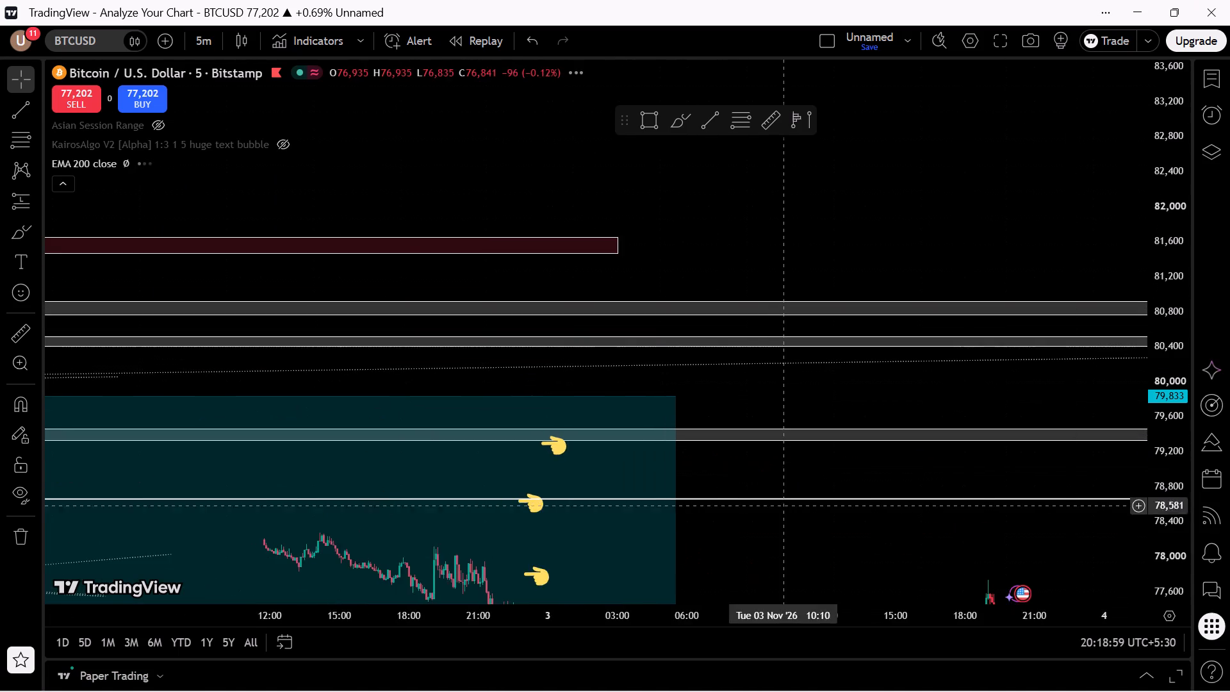
scroll(777, 516, down, 6)
scroll(766, 563, up, 1)
scroll(766, 563, down, 7)
drag(1042, 256, 1137, 1)
scroll(775, 445, up, 1)
scroll(775, 445, down, 2)
scroll(861, 486, down, 3)
scroll(861, 486, up, 3)
scroll(882, 513, down, 2)
scroll(882, 513, up, 5)
drag(988, 577, 771, 572)
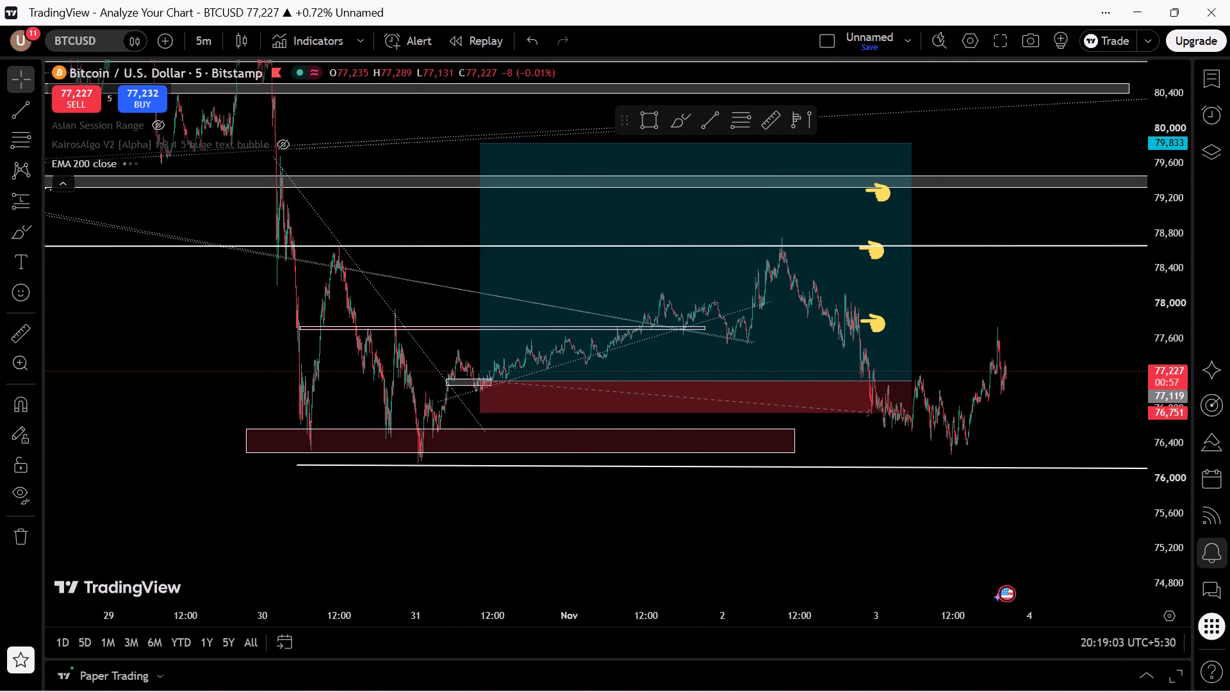
Examine the 5-minute price swings around the 200 EMA, the fvg zone and the long position's entry and stop areas.
click(1152, 536)
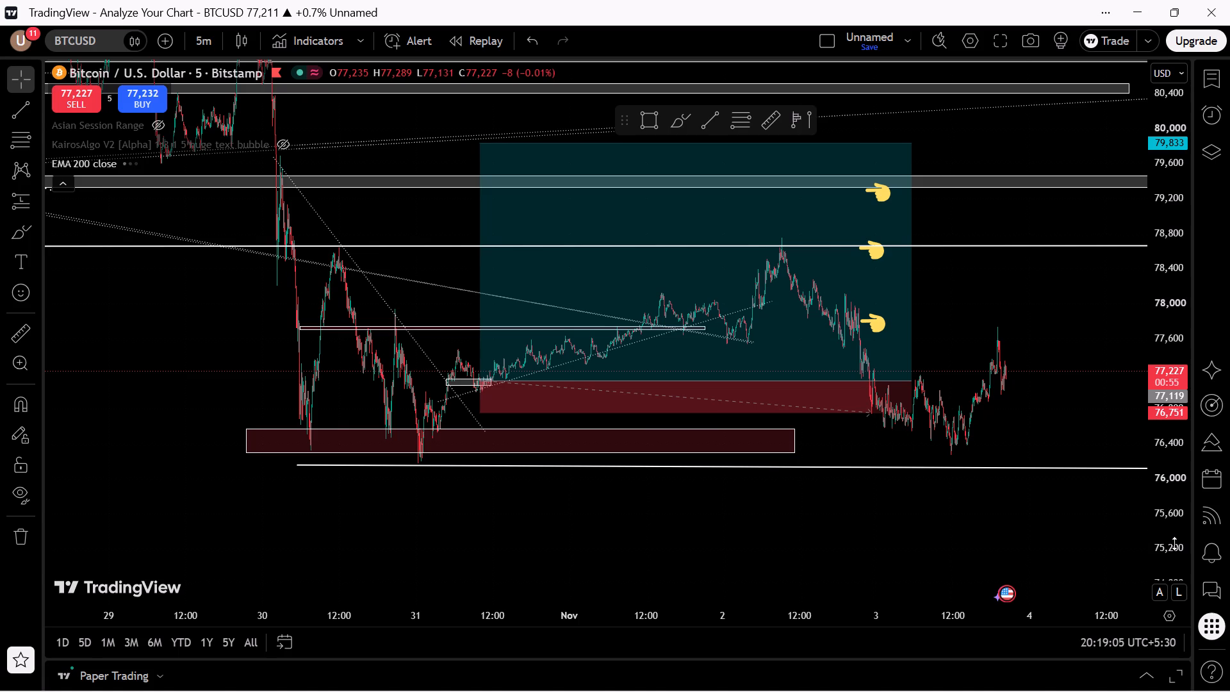
drag(1153, 525, 1127, 292)
scroll(1006, 346, down, 1)
scroll(1006, 346, up, 4)
scroll(1006, 346, down, 4)
drag(1043, 364, 869, 340)
scroll(976, 320, down, 1)
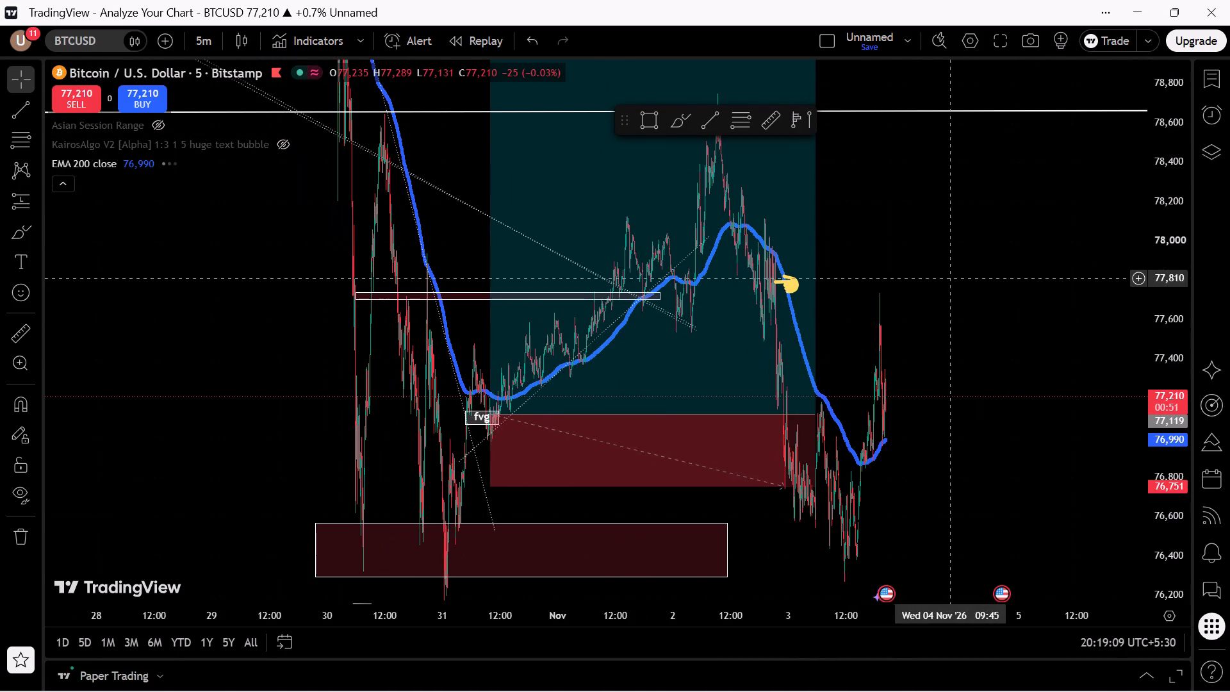
drag(1001, 284, 1131, 309)
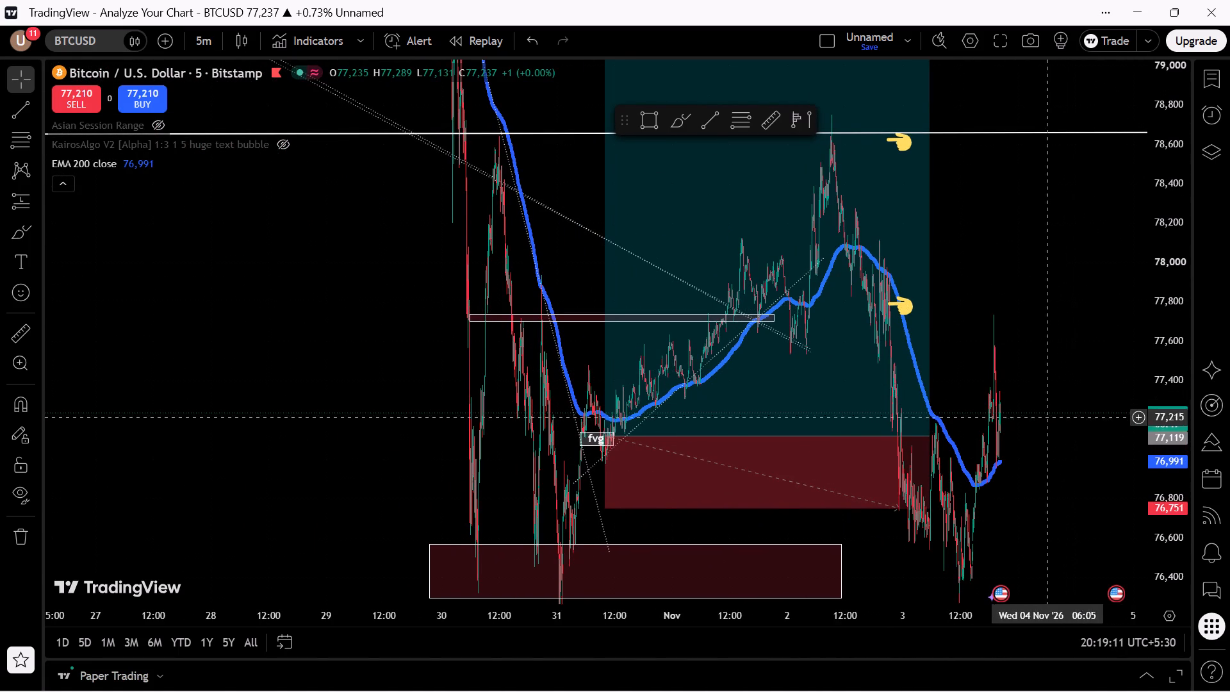
scroll(812, 474, up, 5)
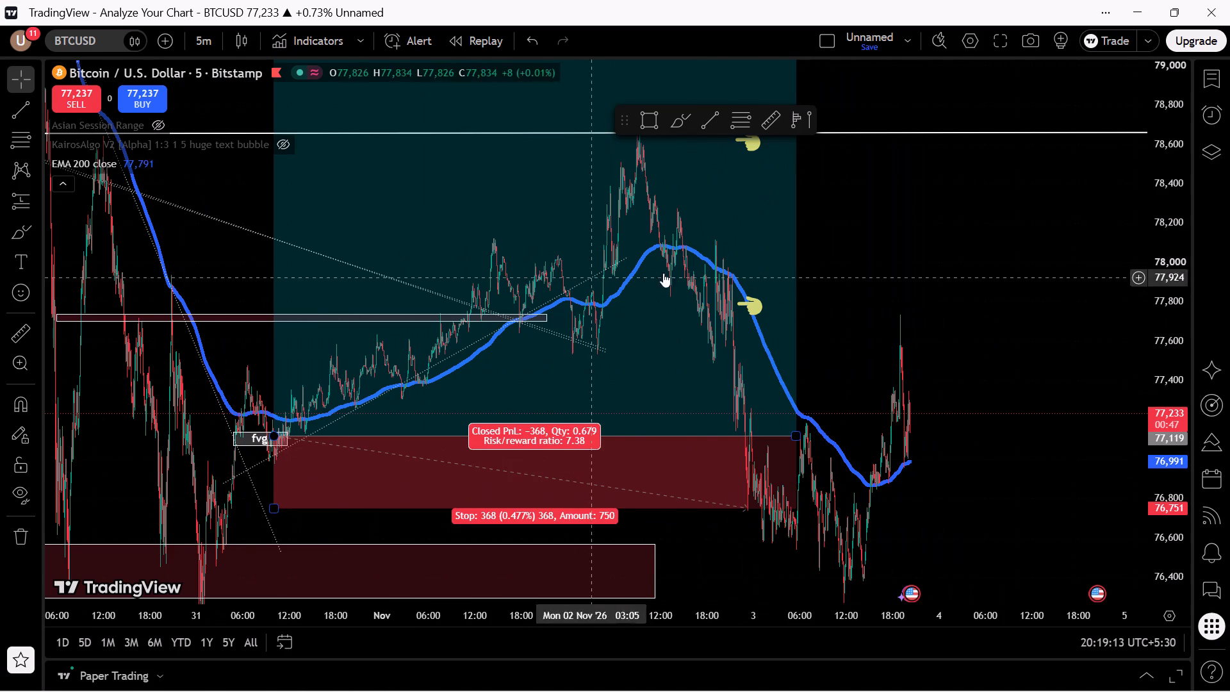
drag(976, 503, 1012, 367)
scroll(1002, 440, down, 3)
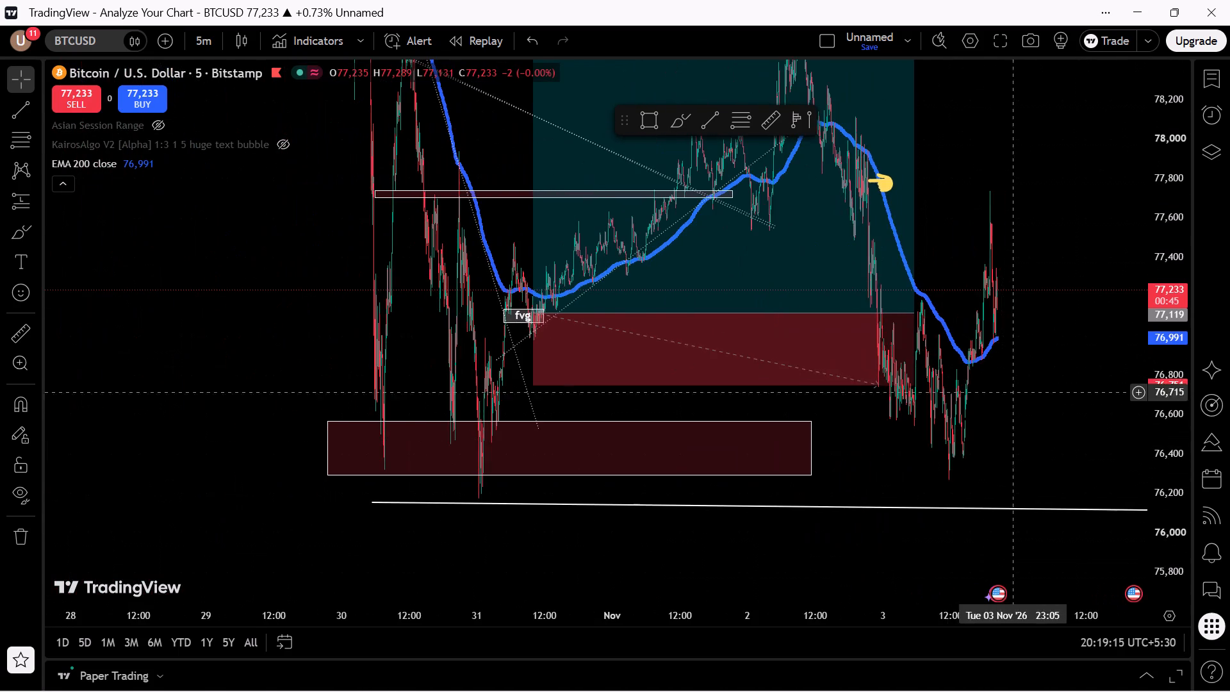
drag(1041, 375, 1019, 665)
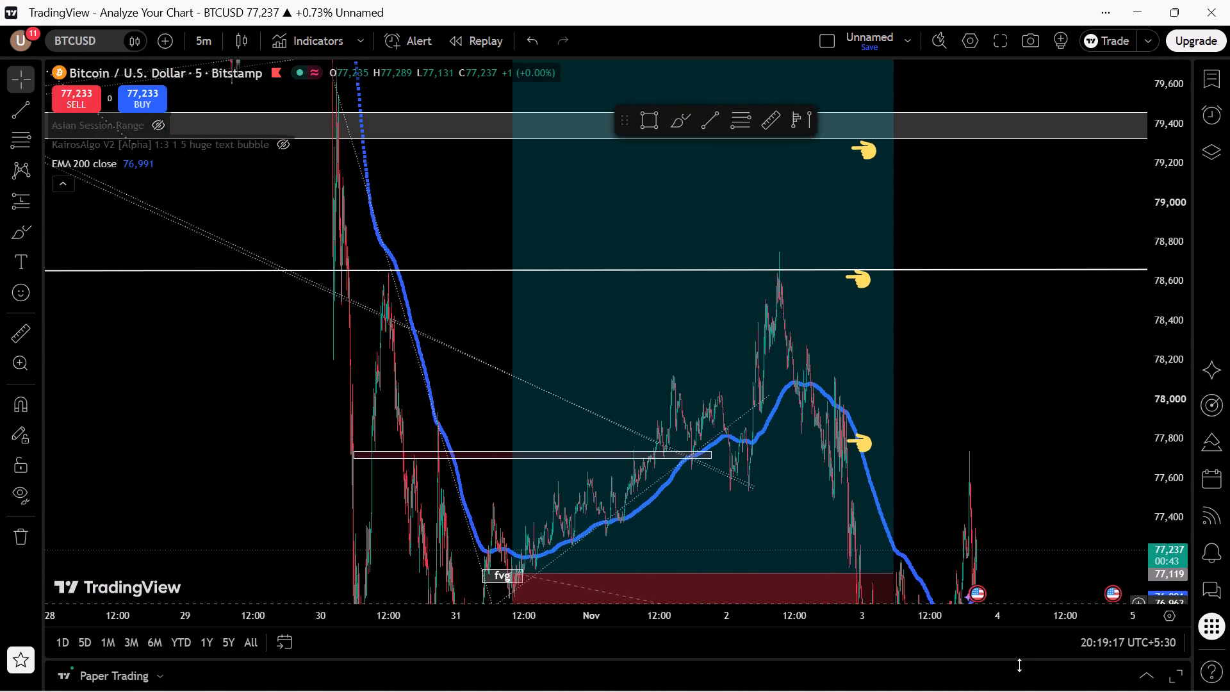
drag(1019, 665, 999, 538)
scroll(1006, 381, up, 5)
scroll(1006, 381, down, 4)
scroll(1006, 381, up, 3)
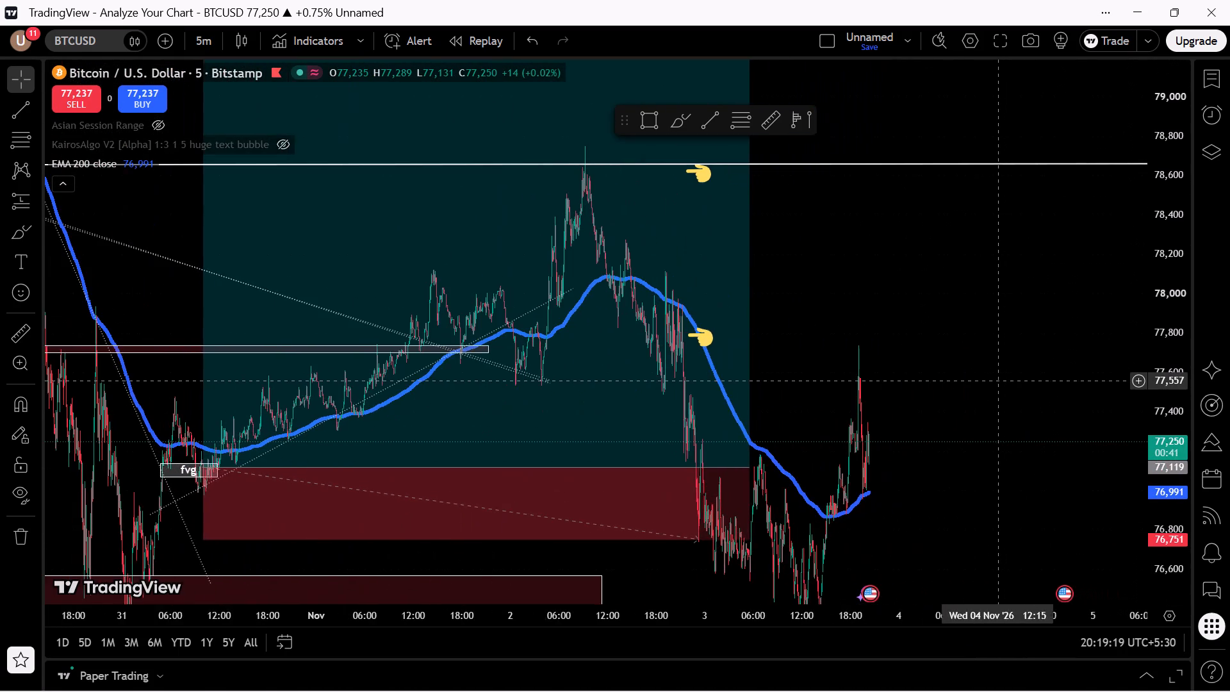
drag(980, 380, 1086, 288)
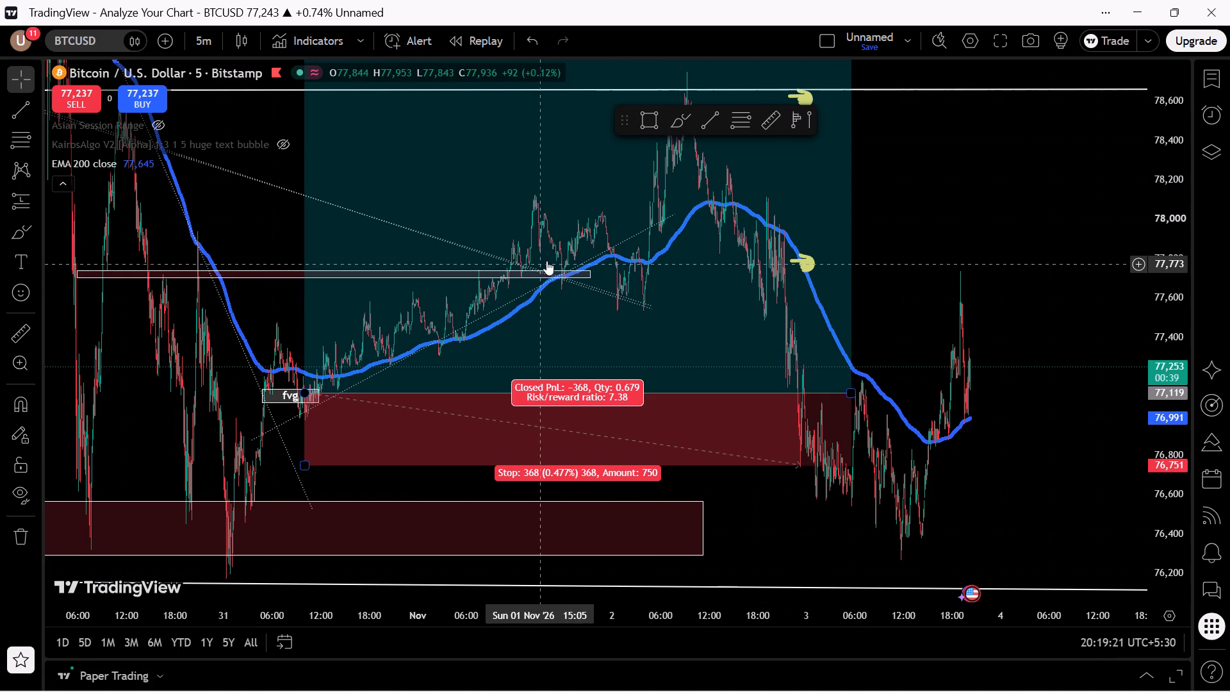
Extend the fvg box forward in time to 3 November, ending just before the latest candles.
drag(323, 395, 1088, 447)
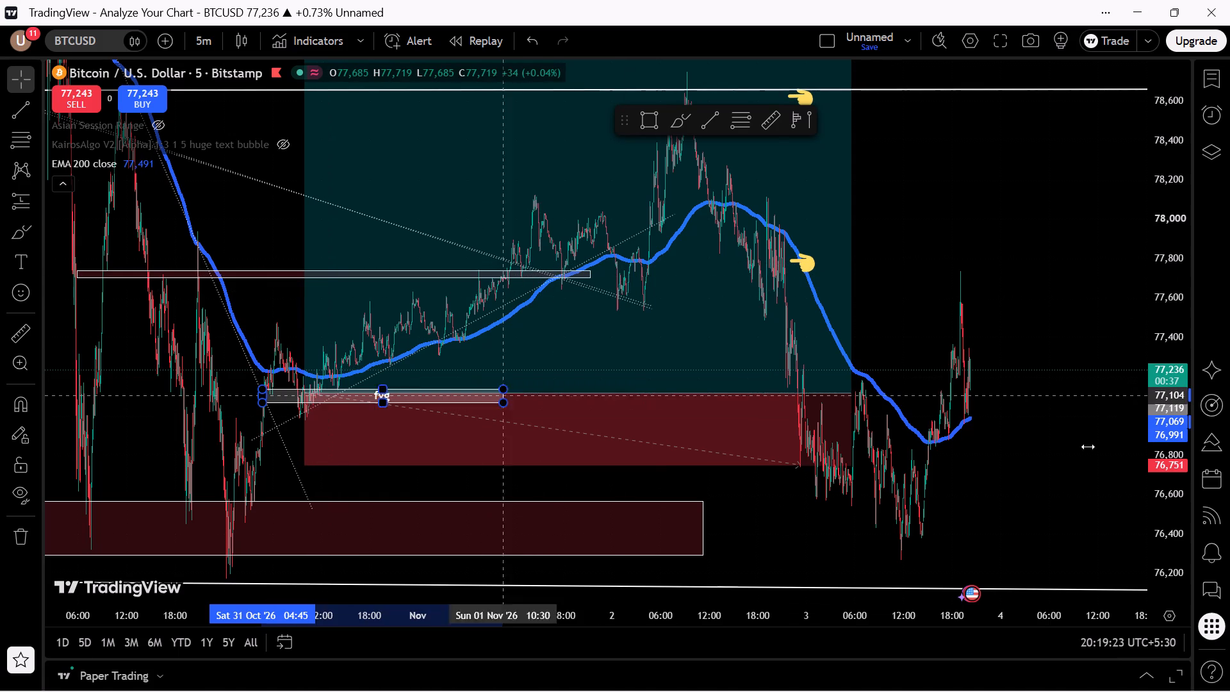
drag(1088, 447, 939, 443)
click(1046, 338)
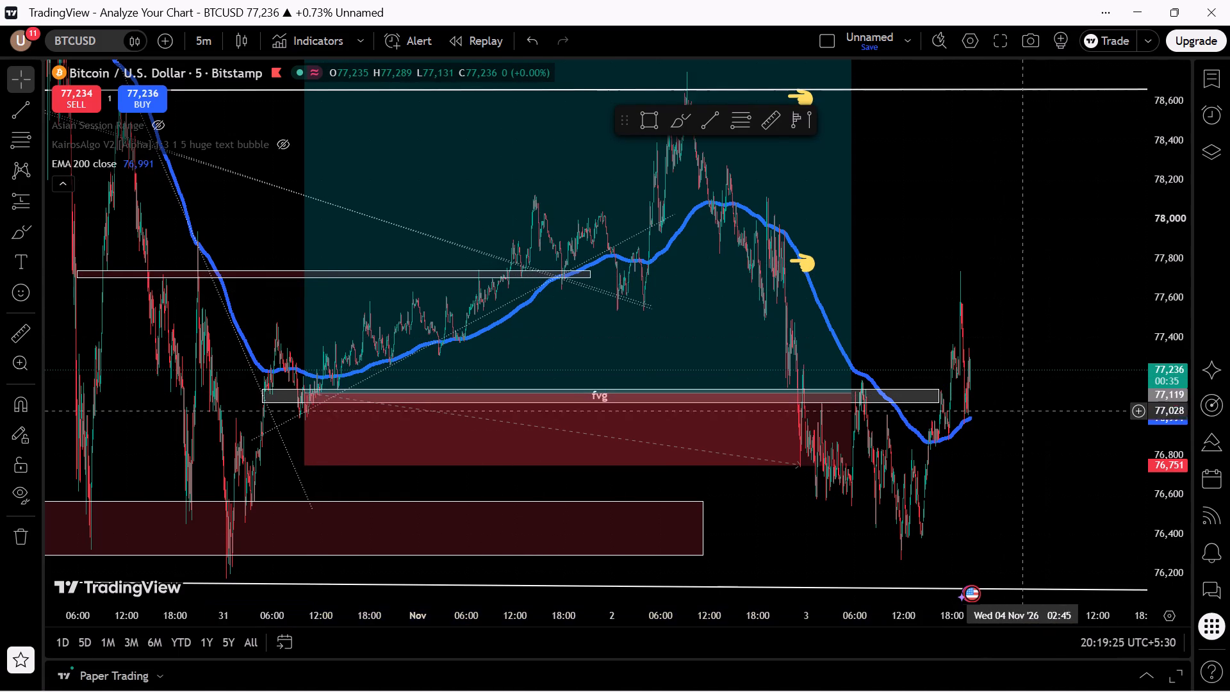
Examine how recent 5-minute candles react around the fvg box, the 200 EMA and the red zone below the long position.
scroll(1016, 446, up, 1)
scroll(1016, 446, down, 1)
scroll(1016, 446, up, 1)
drag(992, 468, 1026, 411)
drag(1160, 464, 1199, 204)
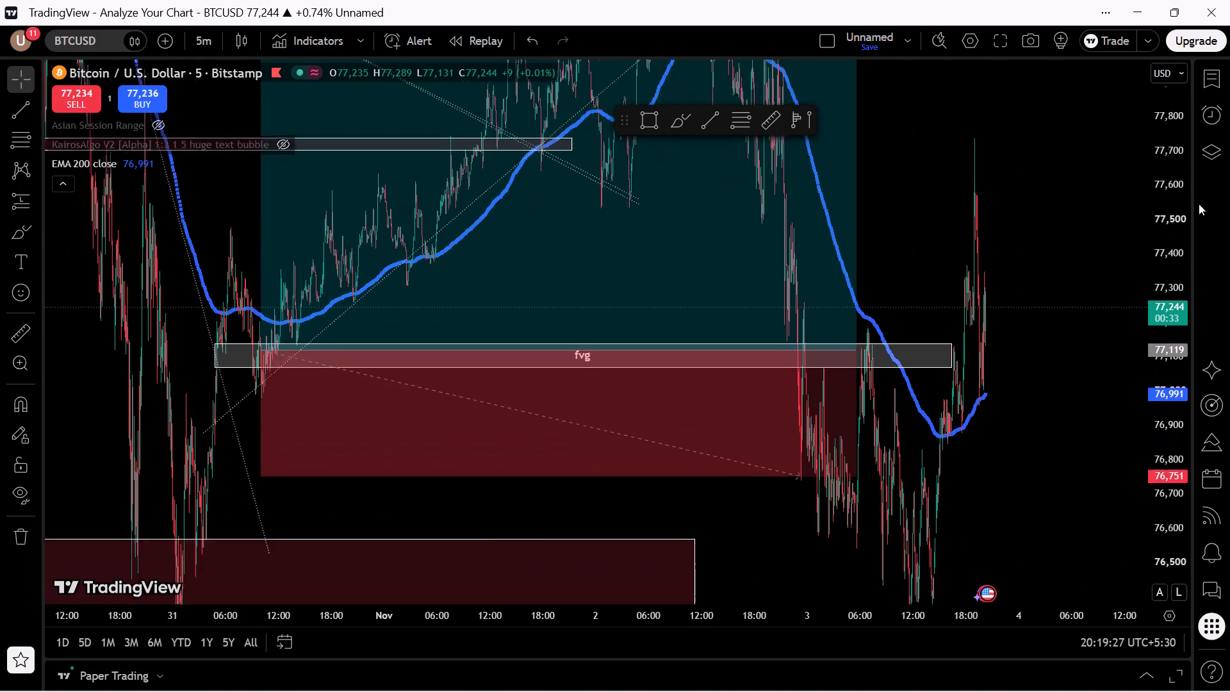
drag(1199, 204, 1199, 174)
scroll(1055, 435, up, 2)
scroll(1051, 436, down, 1)
scroll(1048, 436, up, 3)
drag(1020, 463, 1037, 285)
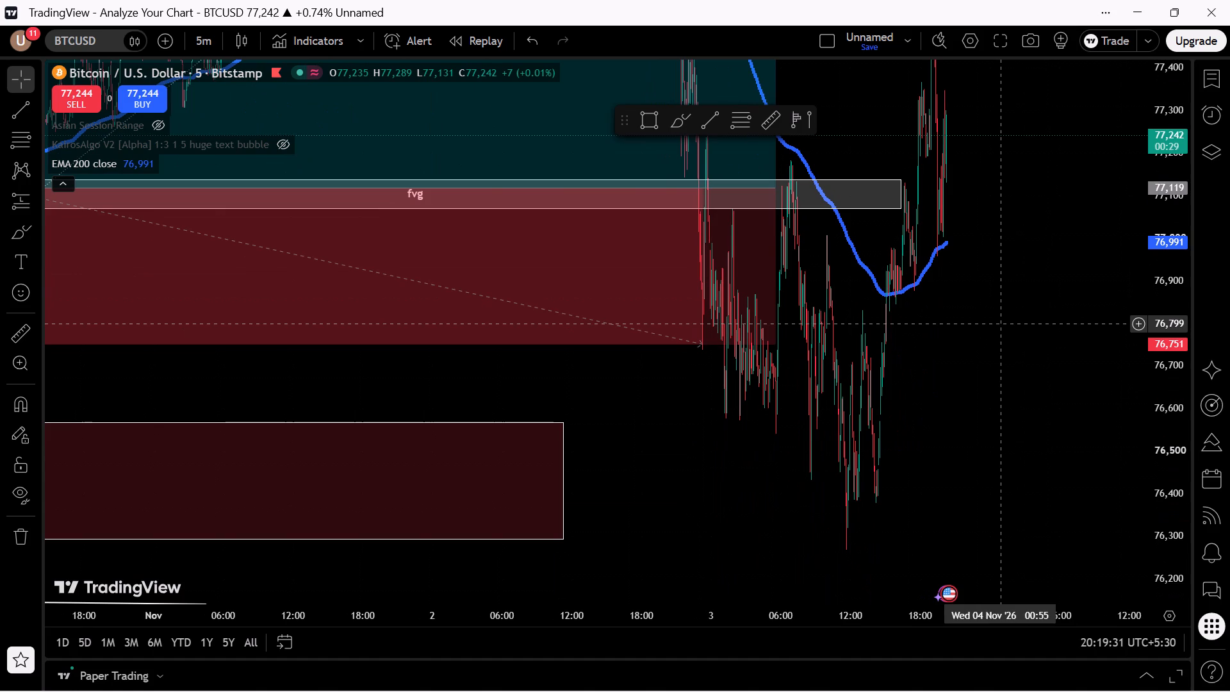
scroll(951, 371, down, 3)
scroll(939, 379, up, 3)
scroll(979, 391, down, 1)
scroll(979, 391, up, 1)
scroll(979, 391, down, 1)
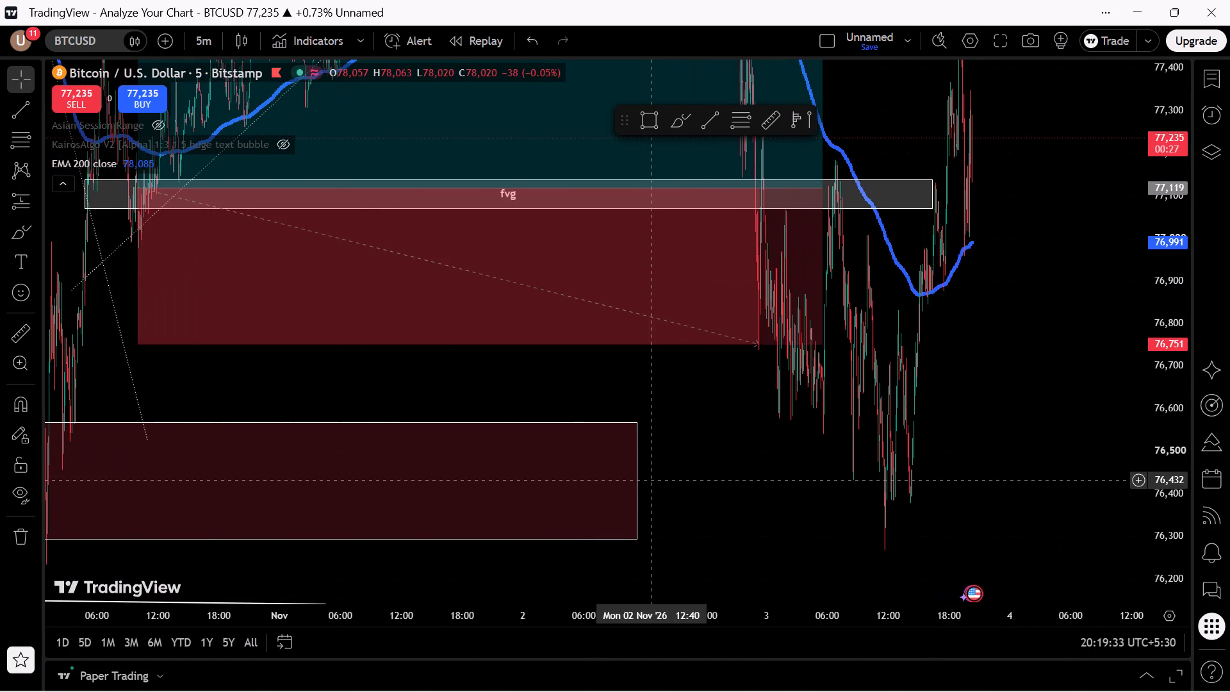
drag(771, 500, 948, 502)
drag(1177, 305, 1170, 506)
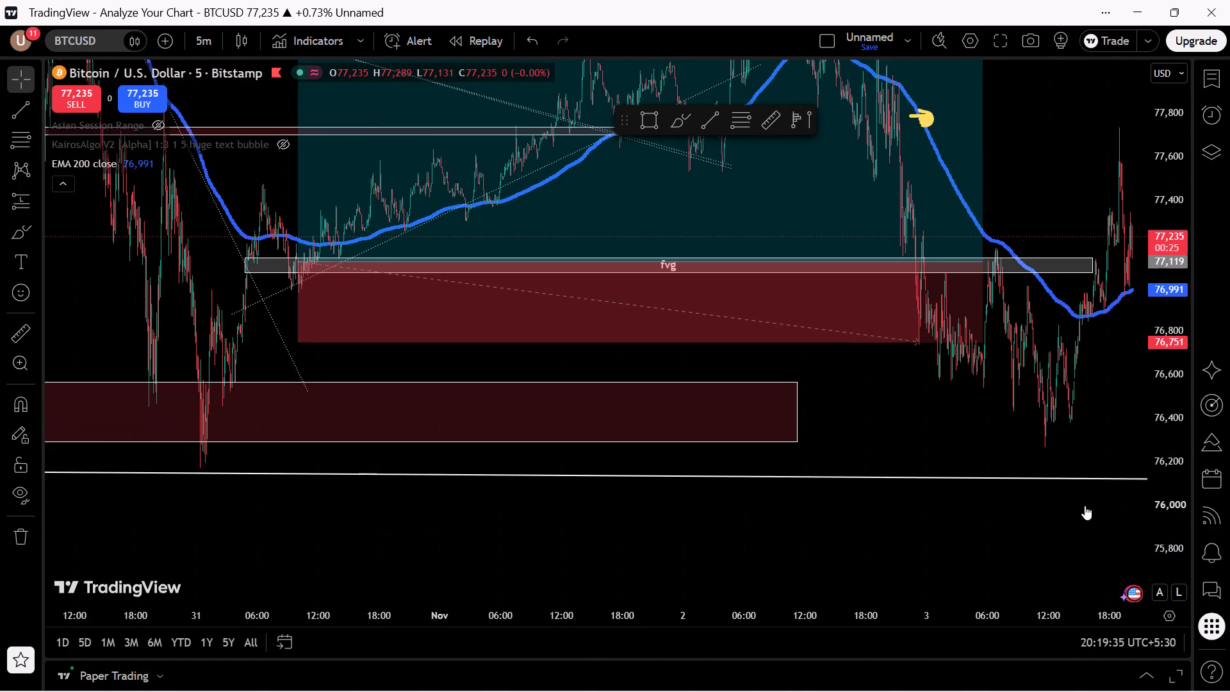
drag(894, 408, 990, 476)
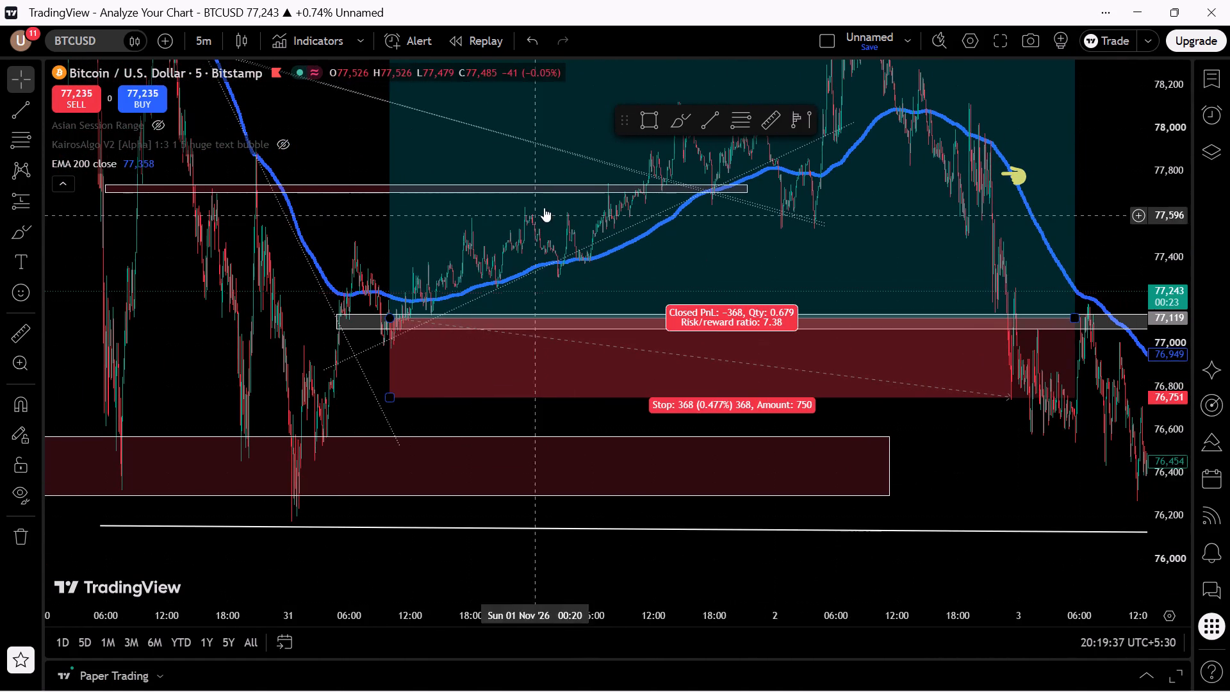
Lower the long position's stop level to 76,700.
click(489, 183)
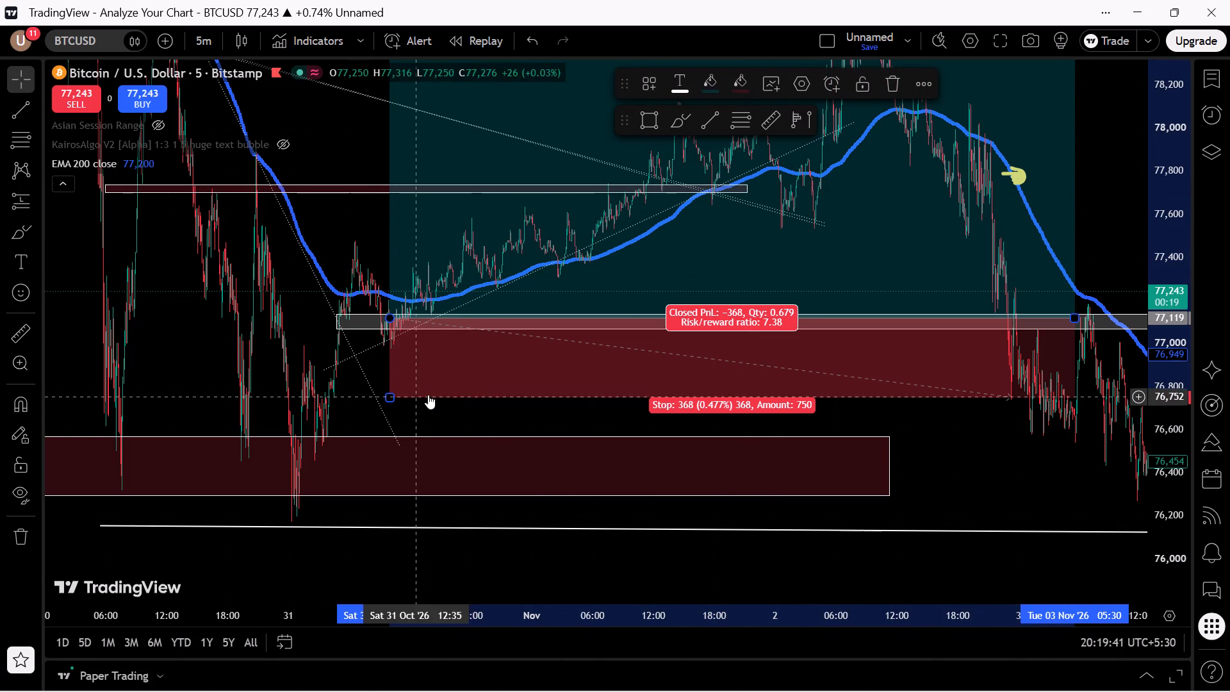
drag(394, 397, 430, 332)
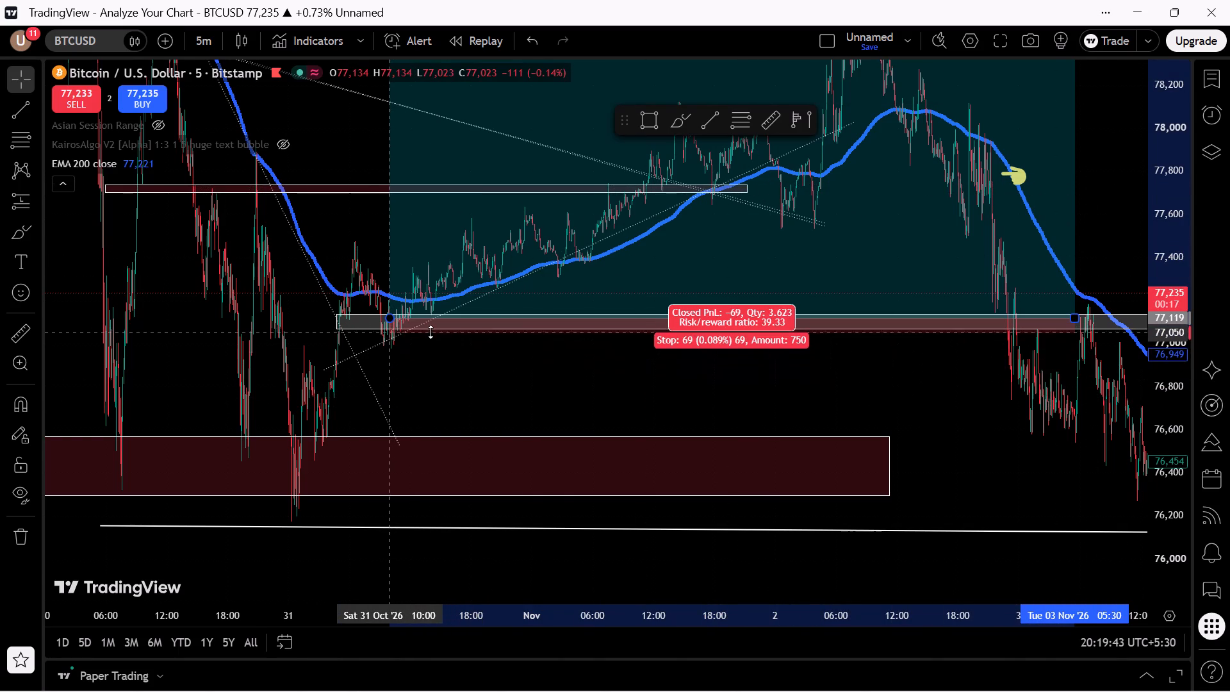
drag(430, 332, 430, 427)
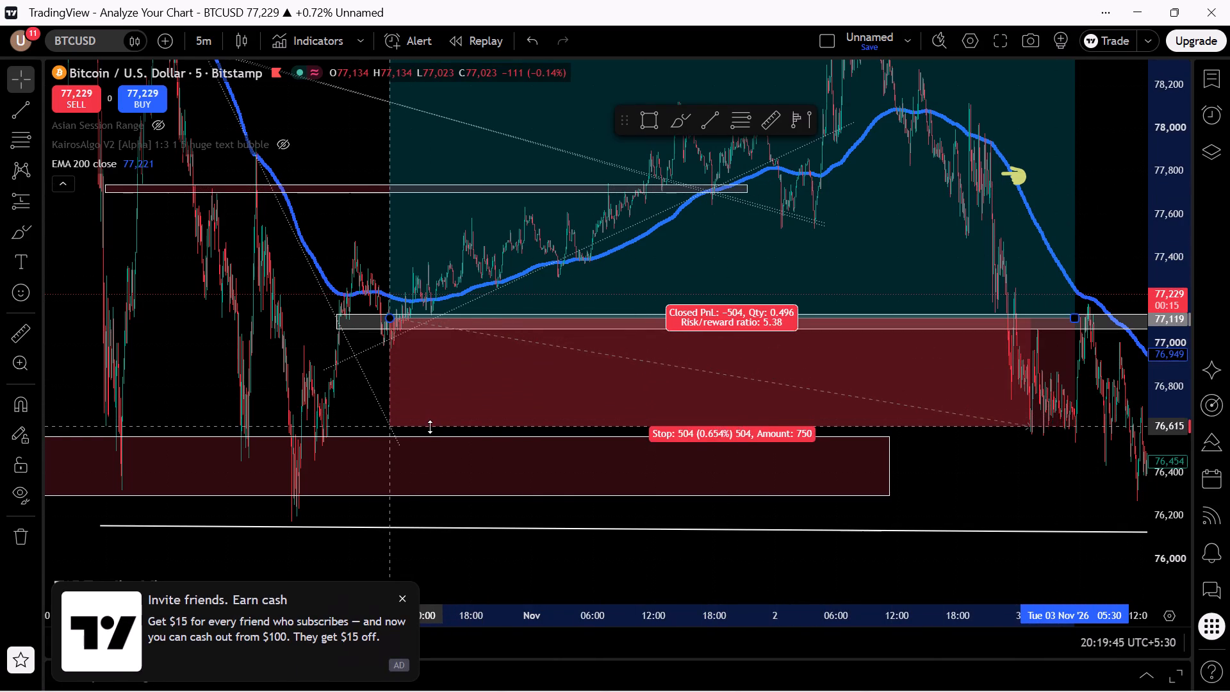
drag(430, 427, 427, 408)
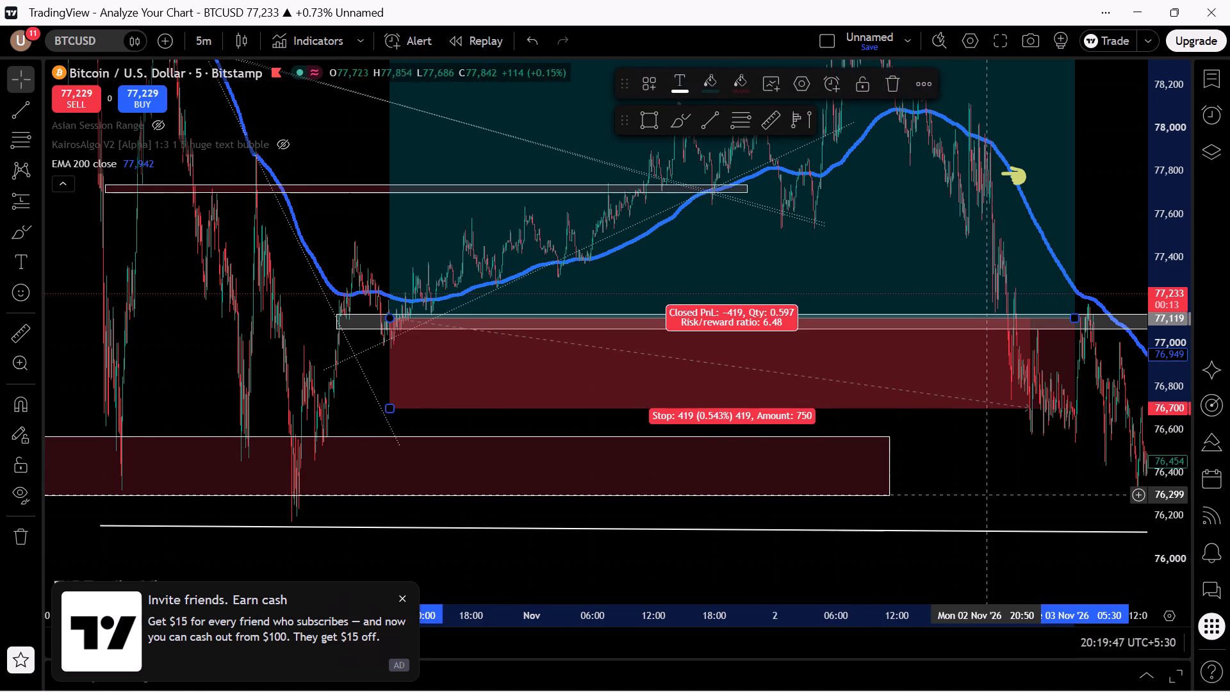
click(991, 491)
Examine the price move from the fvg entry up to the hand-marked levels and the decline back through the 200 EMA.
scroll(987, 490, down, 1)
scroll(987, 490, up, 1)
scroll(987, 490, down, 5)
drag(1022, 475, 733, 638)
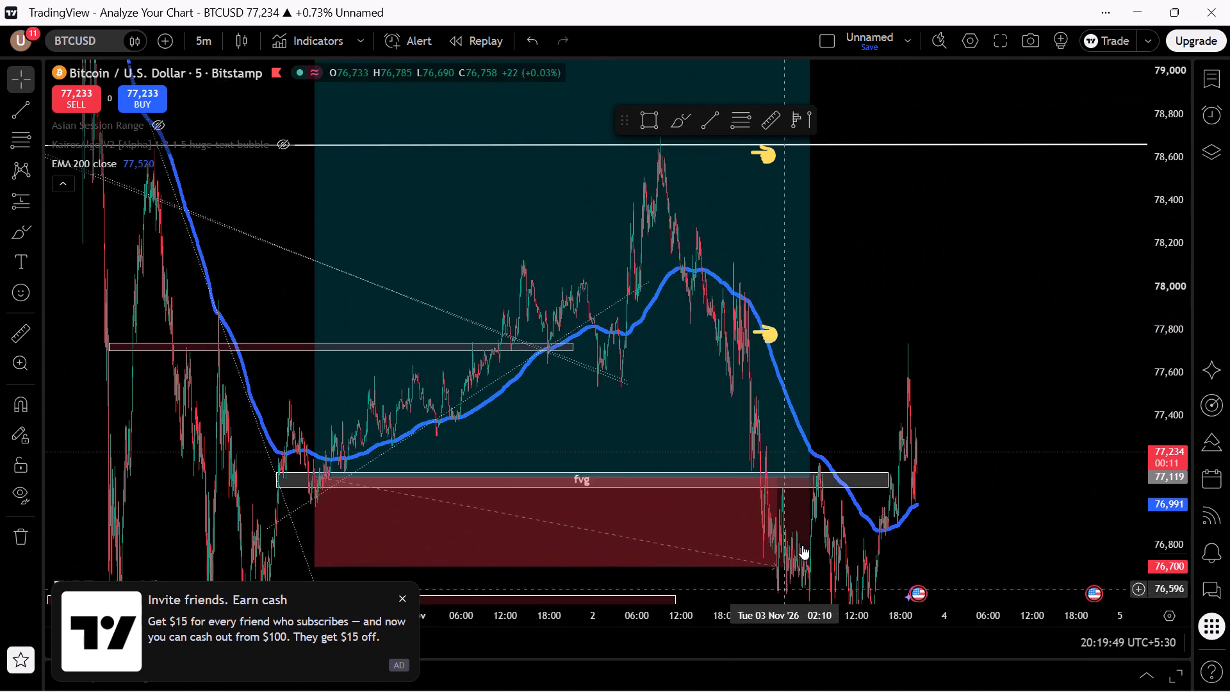
drag(1028, 299, 1056, 340)
drag(994, 288, 997, 297)
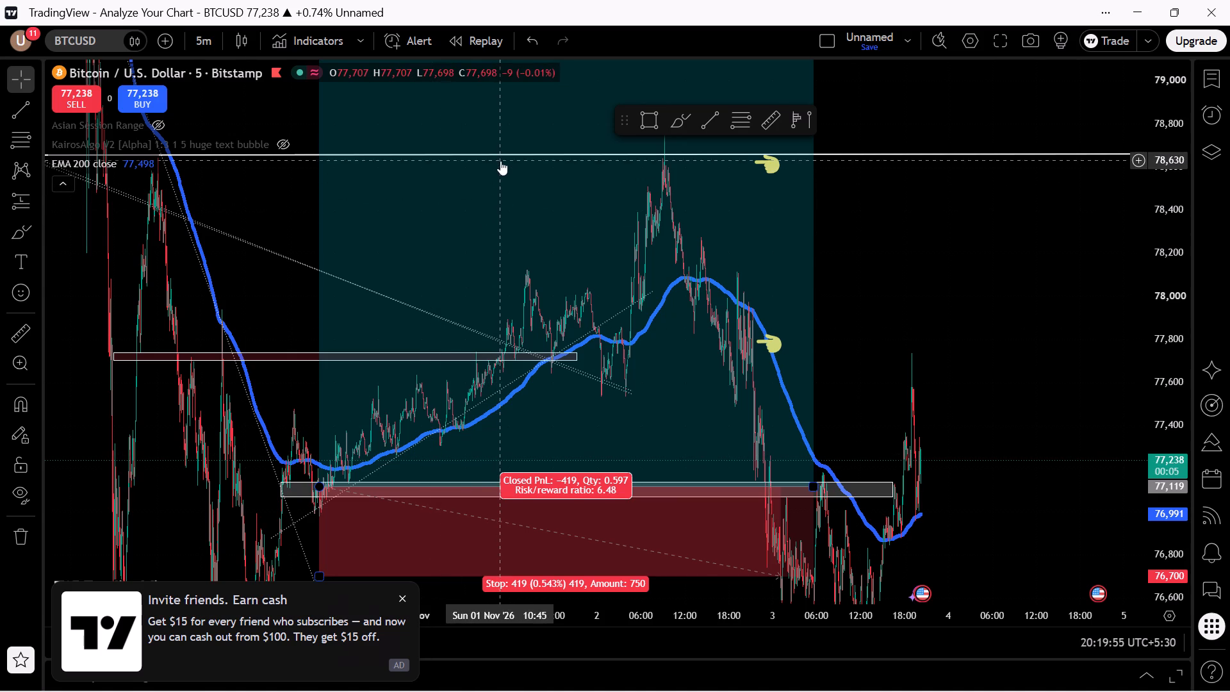
drag(985, 283, 1011, 366)
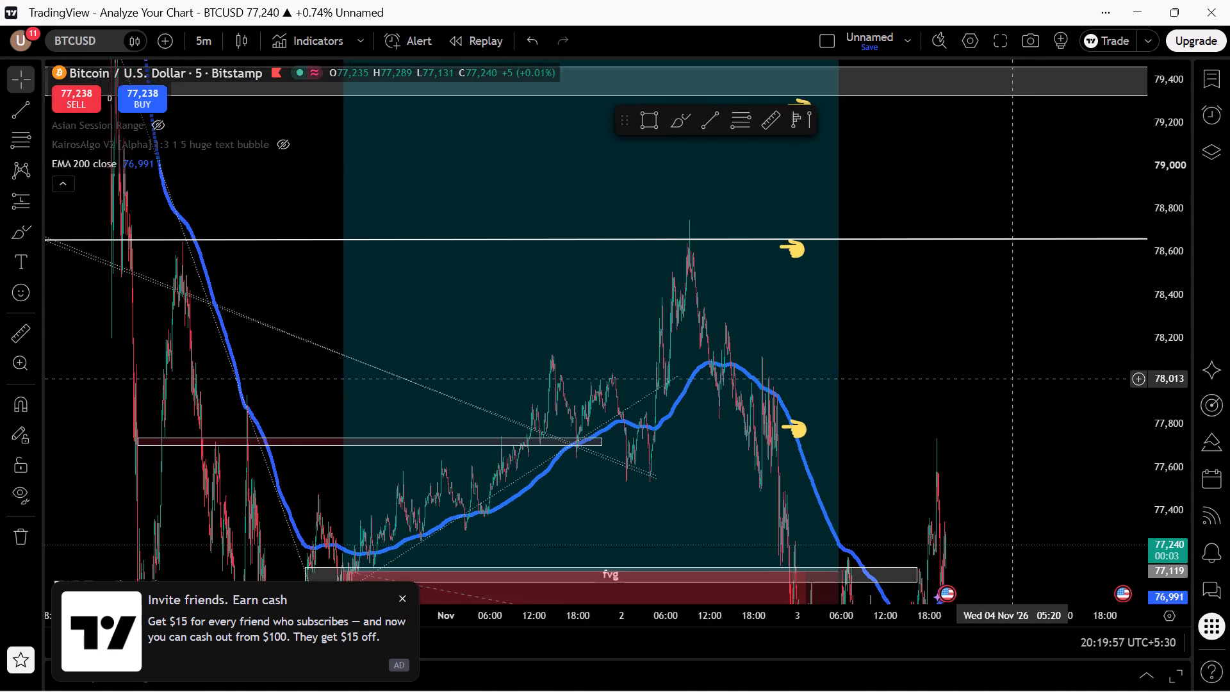
drag(1011, 366, 1033, 332)
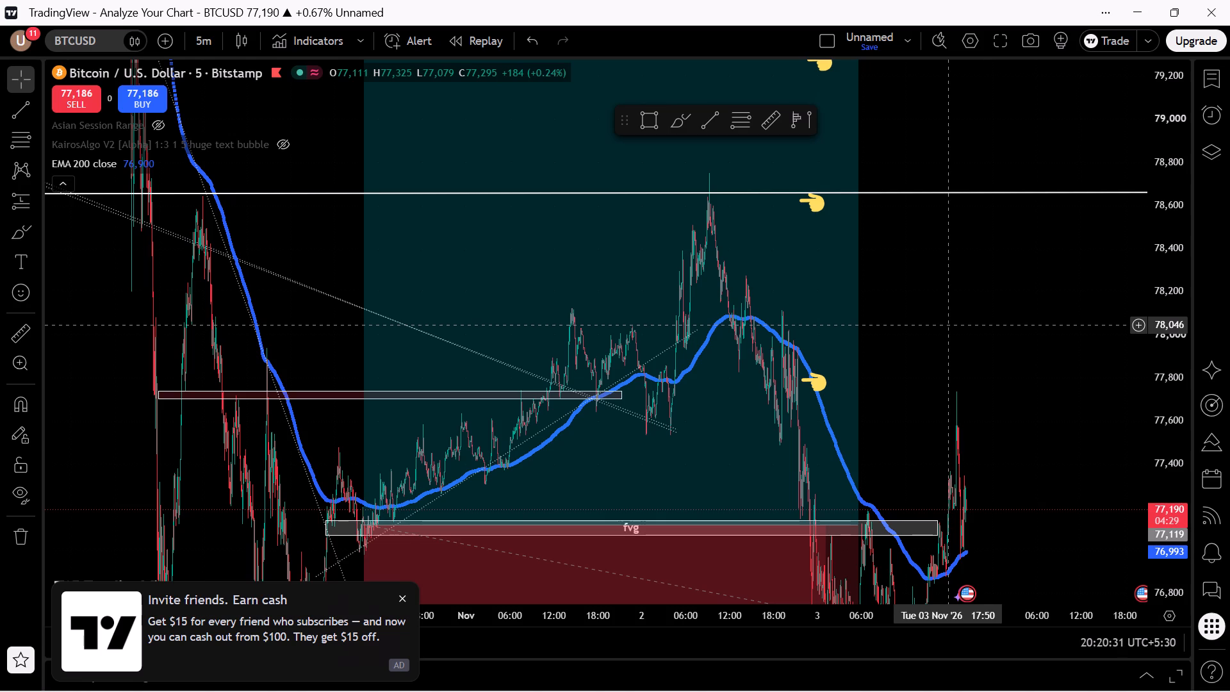
scroll(948, 313, up, 1)
scroll(948, 313, down, 1)
scroll(948, 313, up, 3)
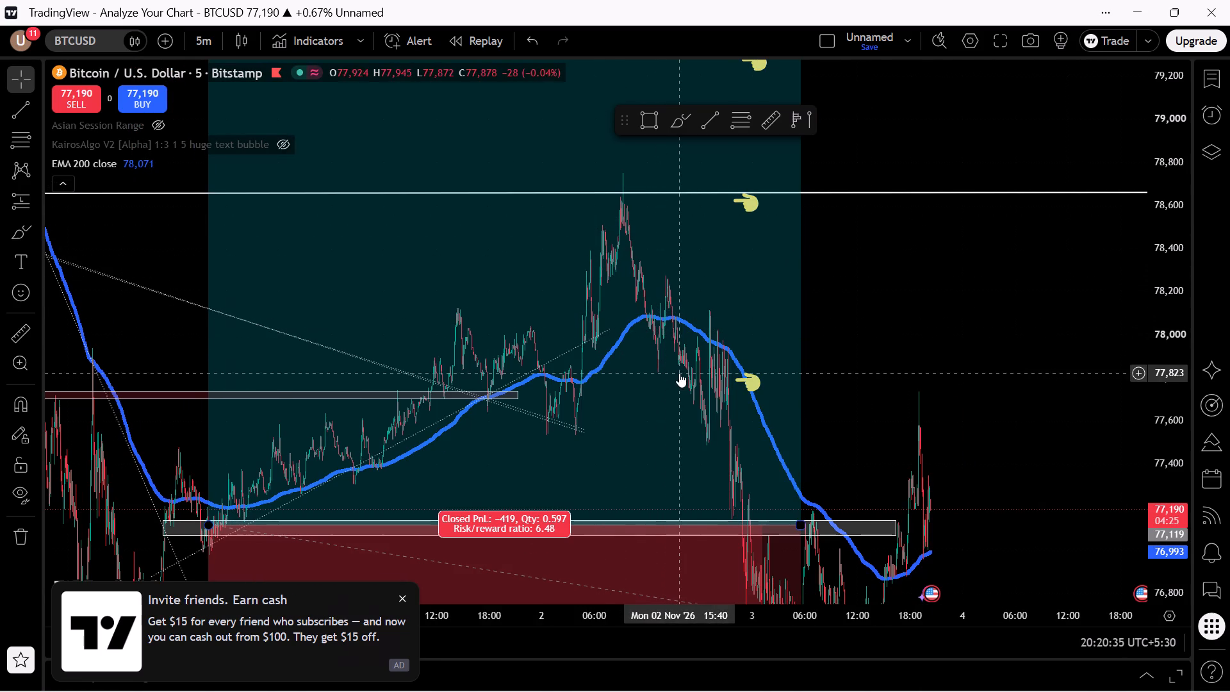
Examine the whole long trade against the fvg box, the lower red zone and the white support line beneath it.
drag(848, 233, 953, 255)
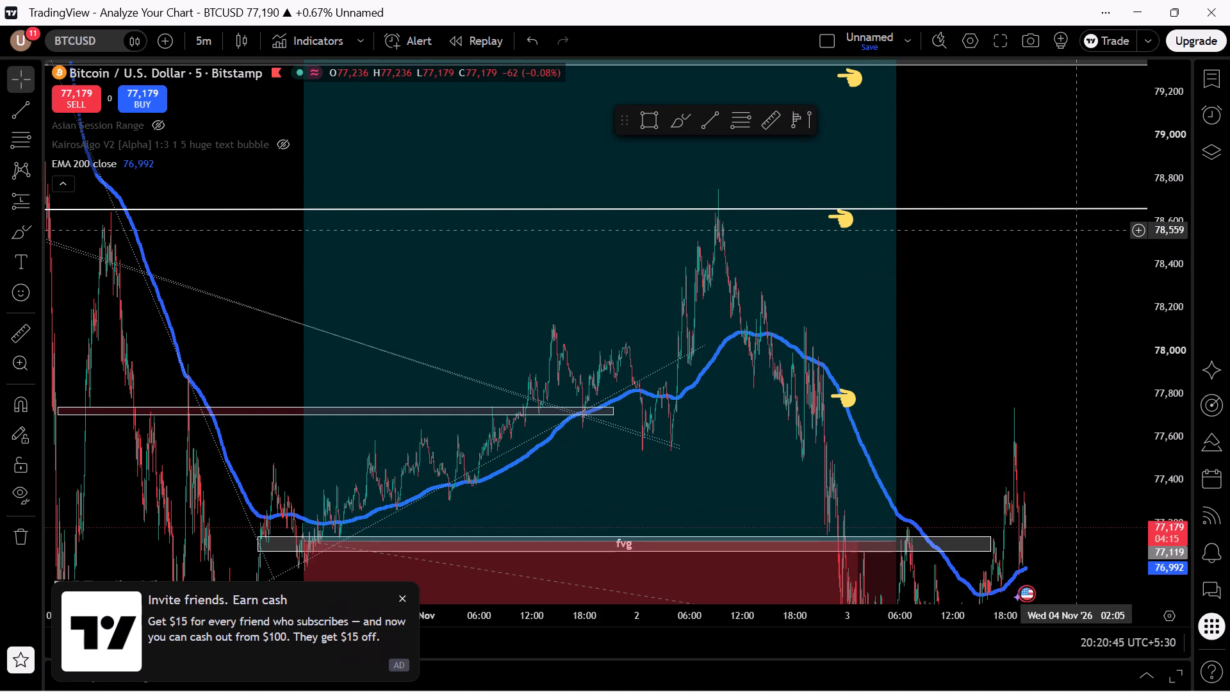
drag(1177, 273, 1179, 291)
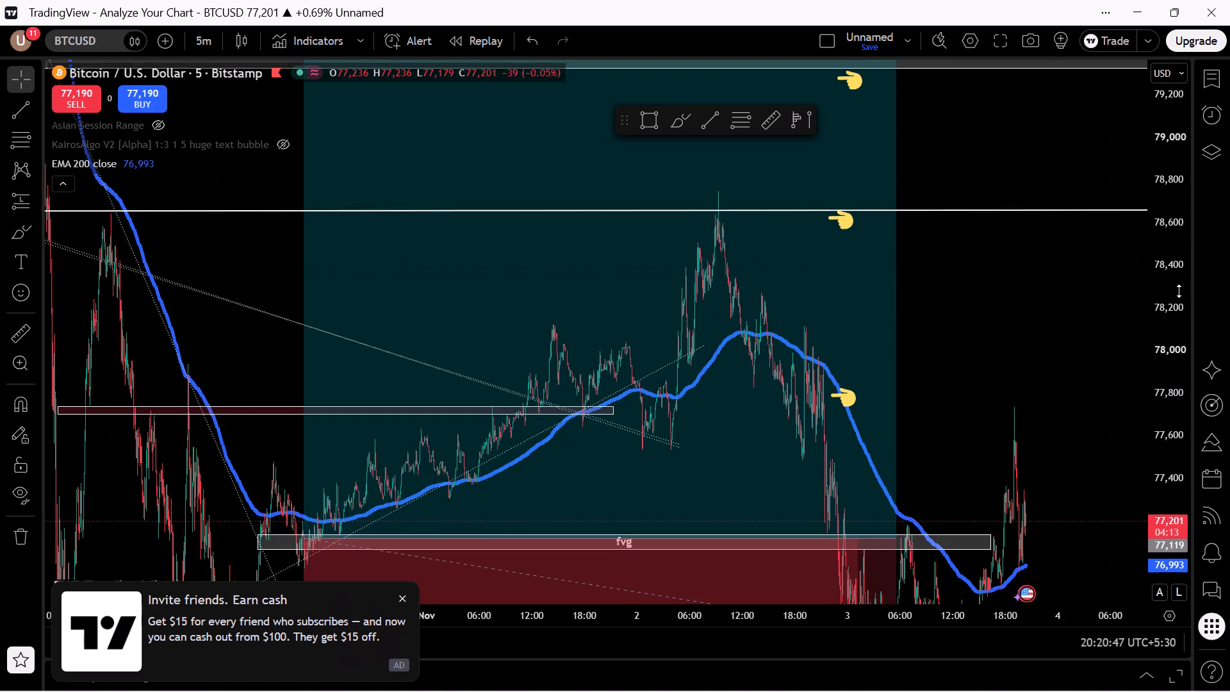
drag(1179, 291, 1167, 351)
scroll(933, 420, down, 1)
drag(1075, 358, 970, 190)
scroll(1005, 413, up, 1)
scroll(1005, 413, down, 2)
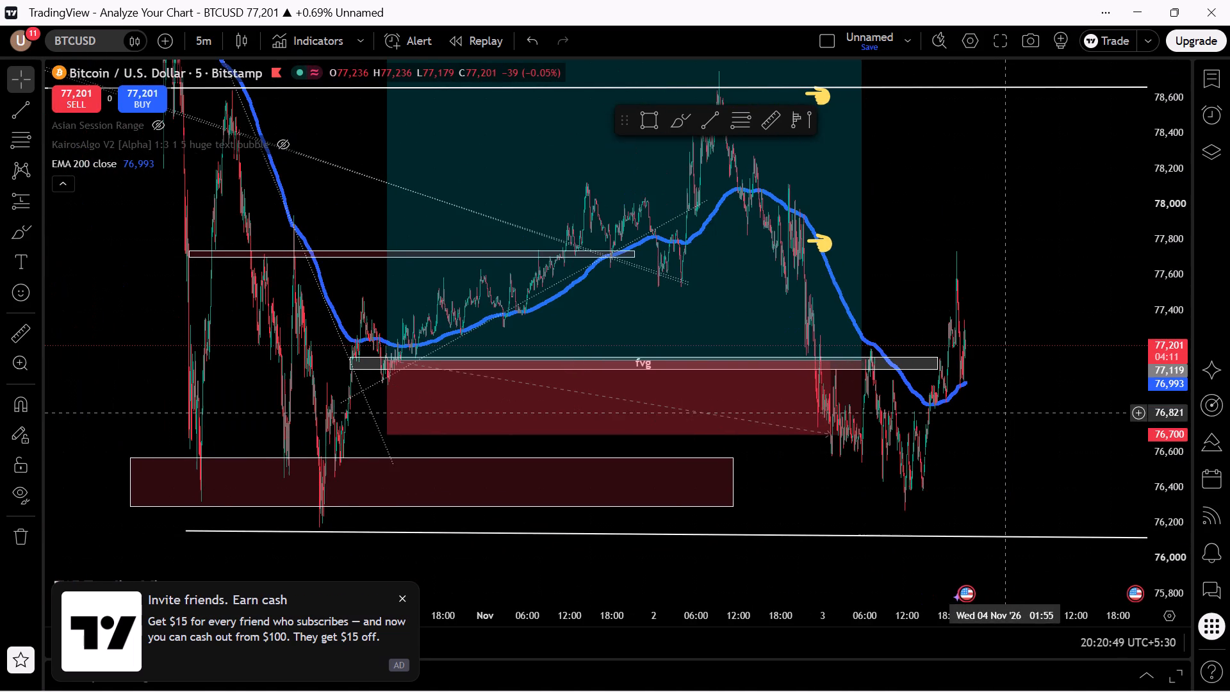
scroll(999, 437, down, 2)
scroll(1001, 437, up, 2)
scroll(1001, 437, down, 4)
scroll(1000, 435, up, 2)
scroll(1000, 435, down, 1)
scroll(1000, 435, up, 2)
scroll(999, 434, down, 1)
scroll(999, 434, up, 4)
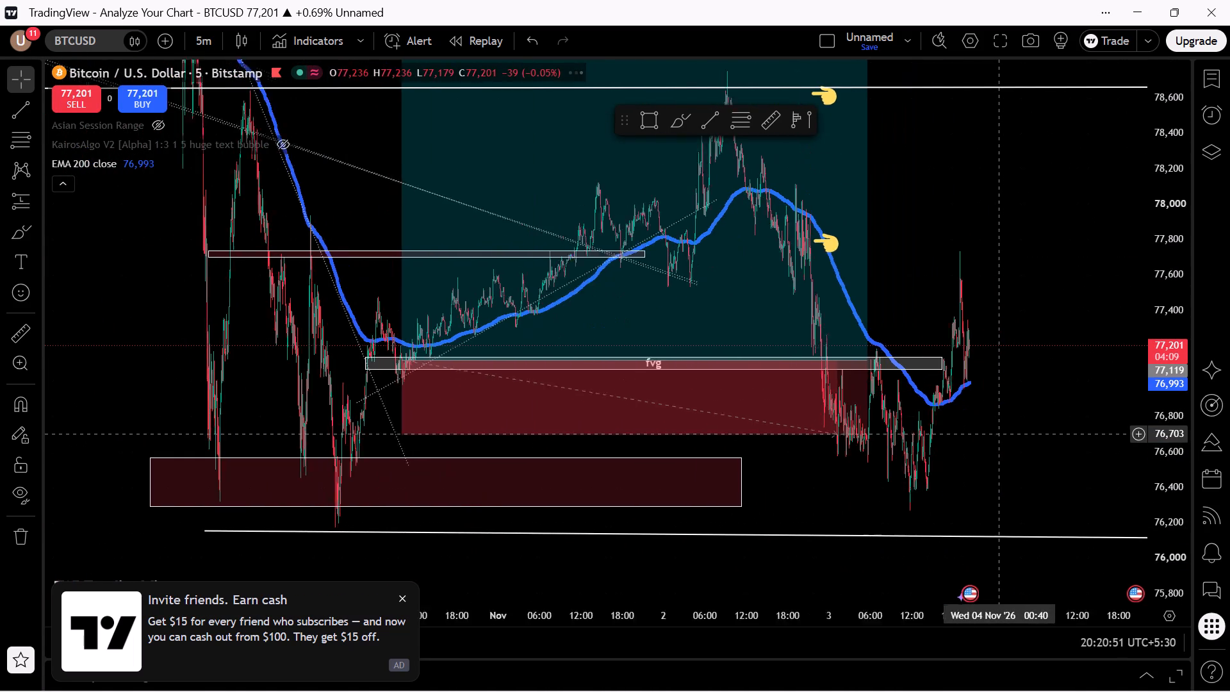
drag(1170, 245, 1164, 266)
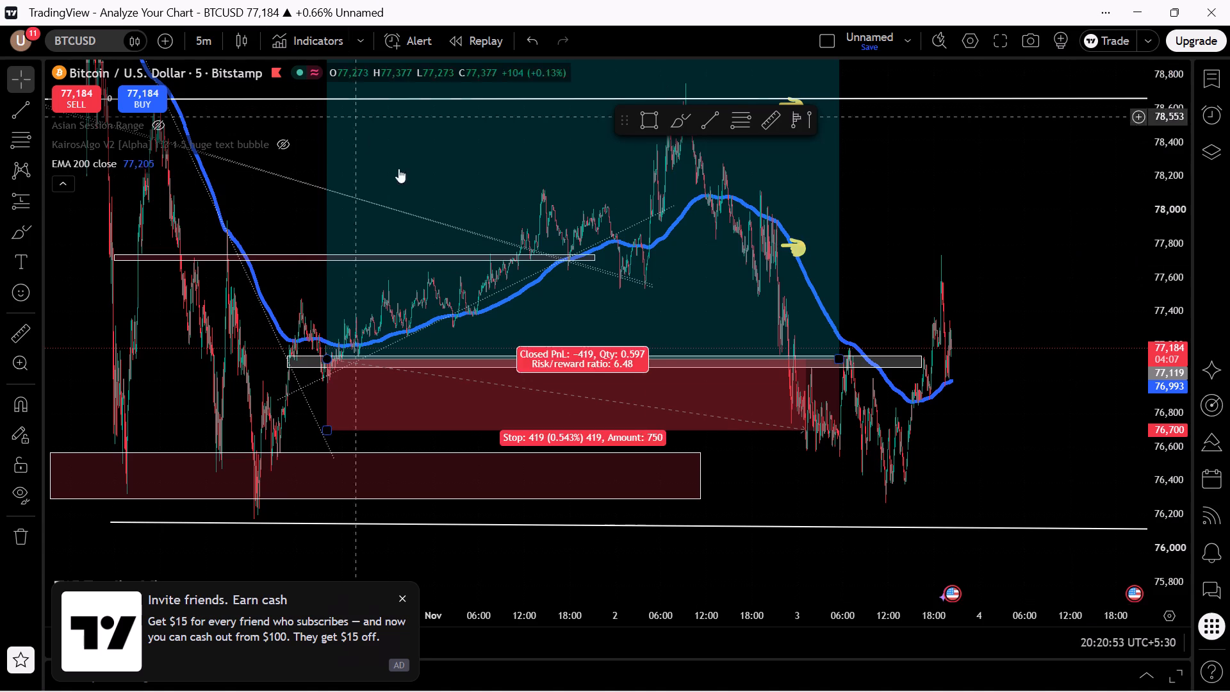
scroll(361, 351, down, 1)
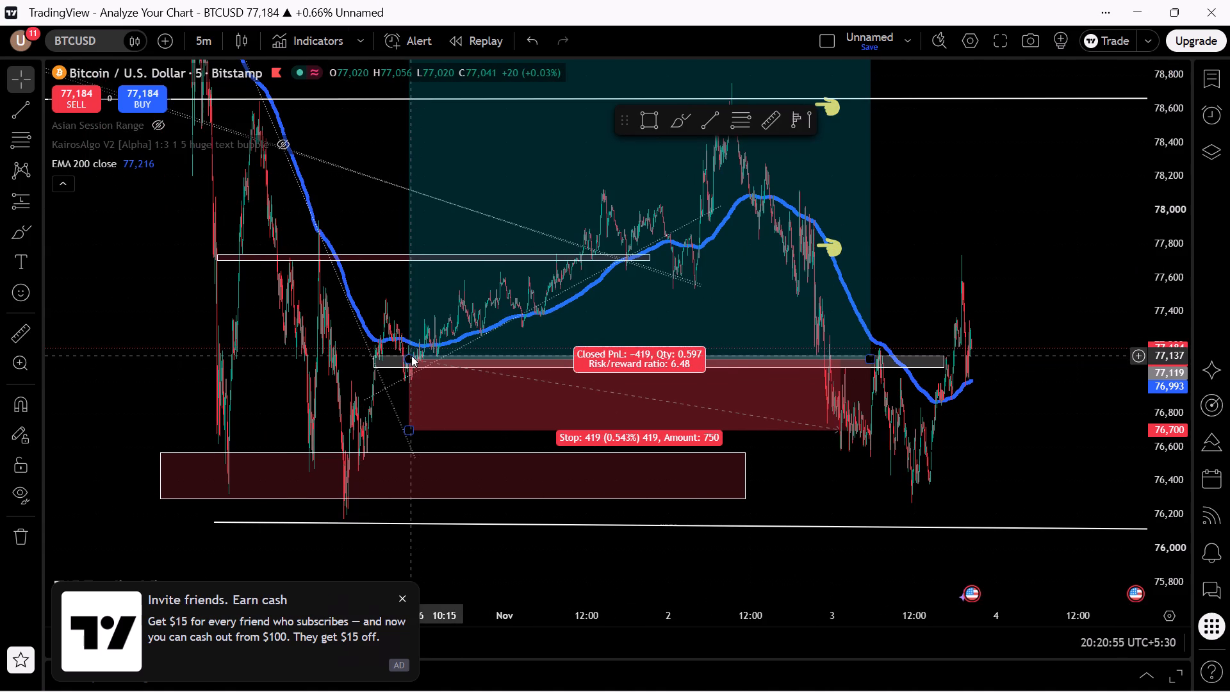
Dismiss the invite-friends advertisement covering the lower part of the chart.
click(403, 604)
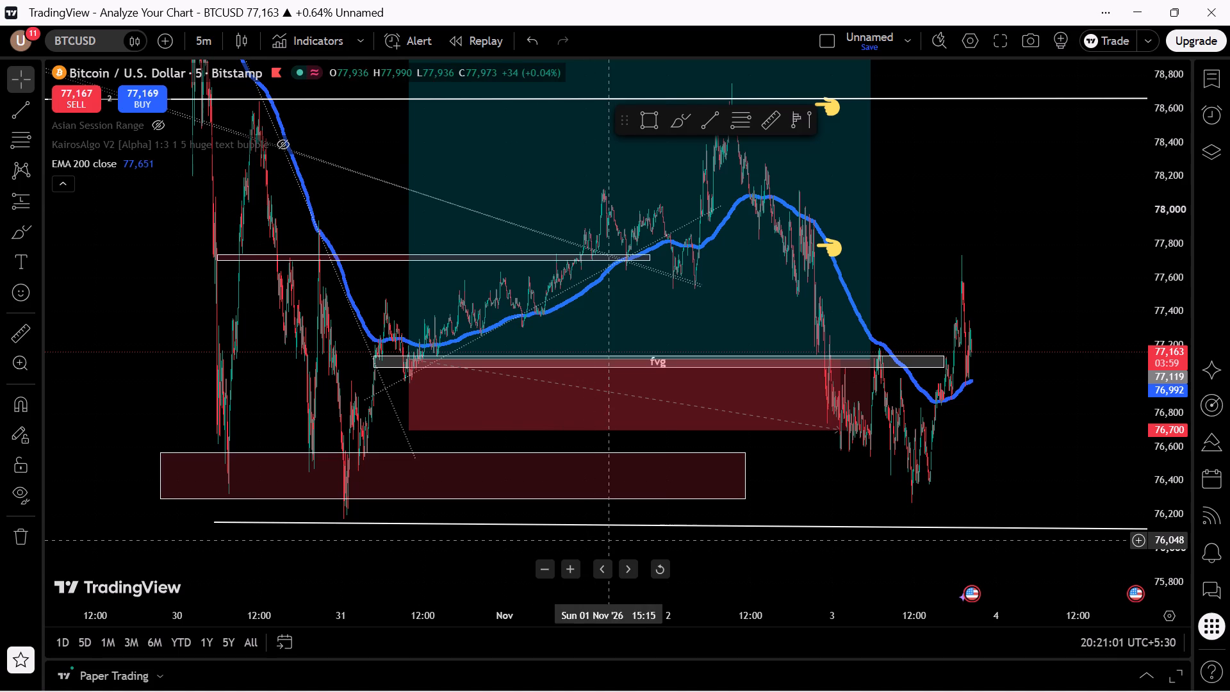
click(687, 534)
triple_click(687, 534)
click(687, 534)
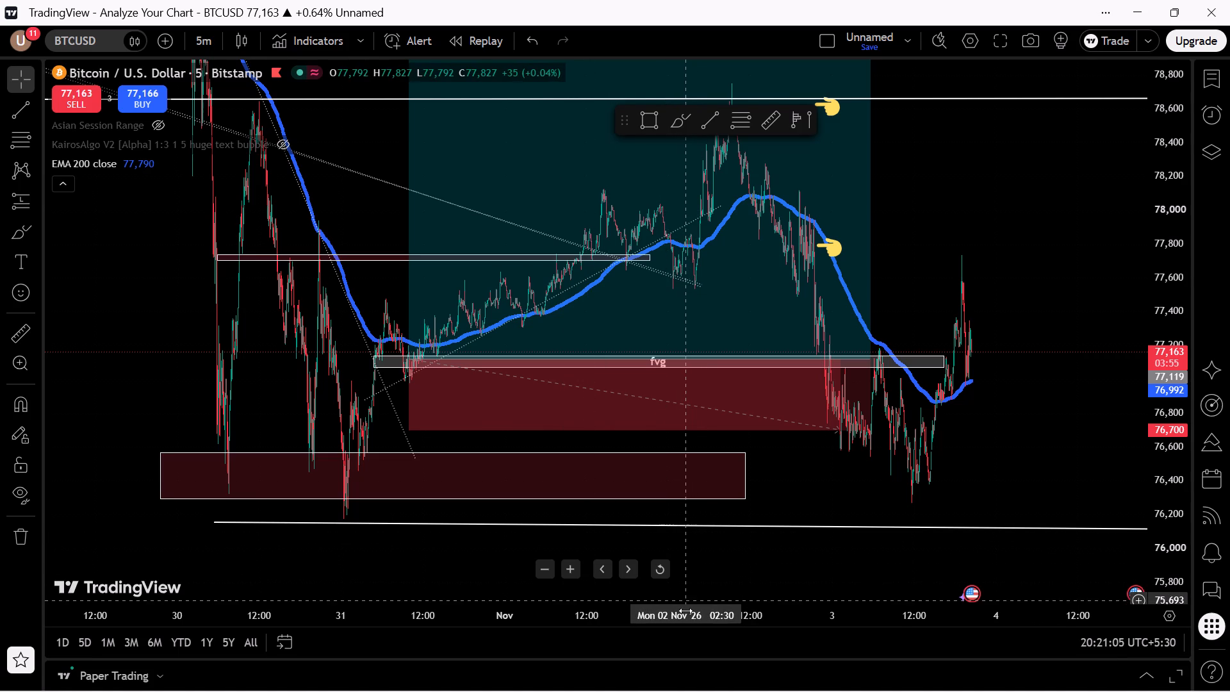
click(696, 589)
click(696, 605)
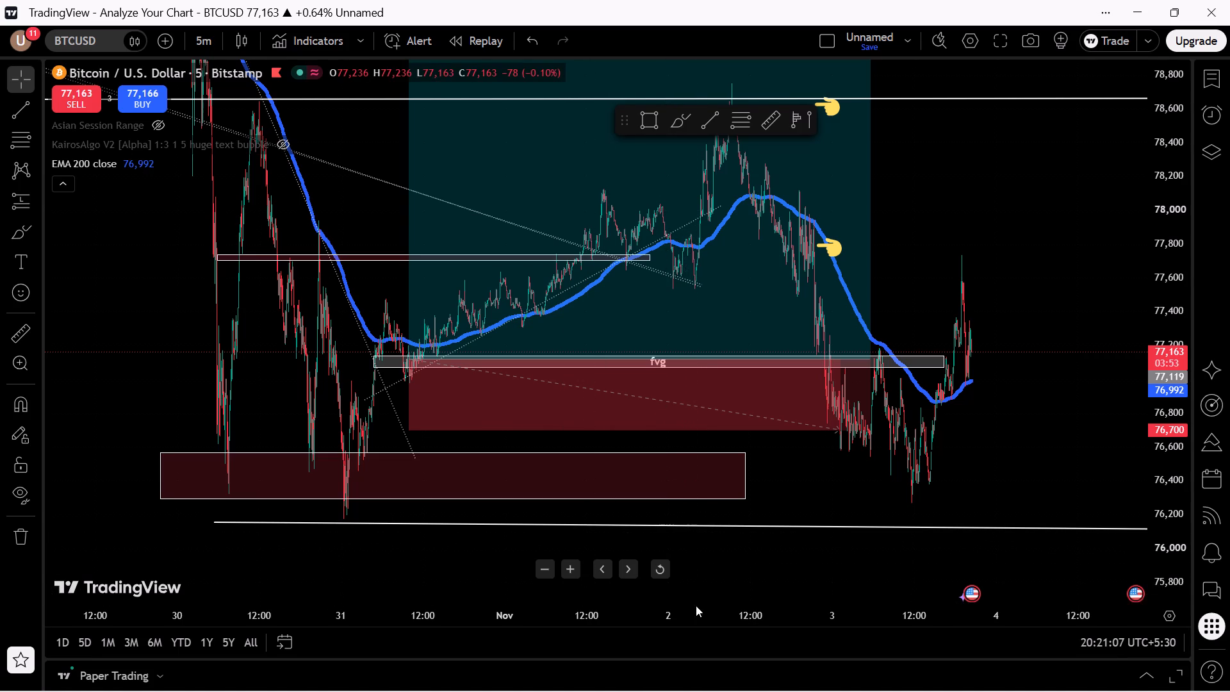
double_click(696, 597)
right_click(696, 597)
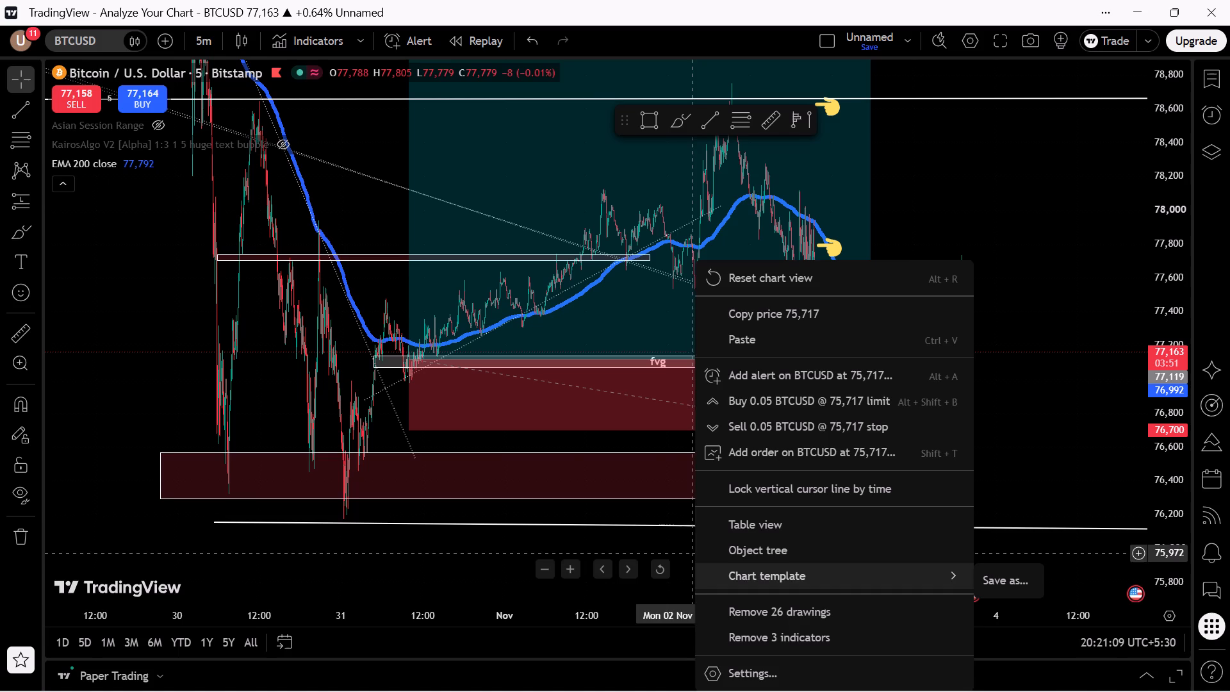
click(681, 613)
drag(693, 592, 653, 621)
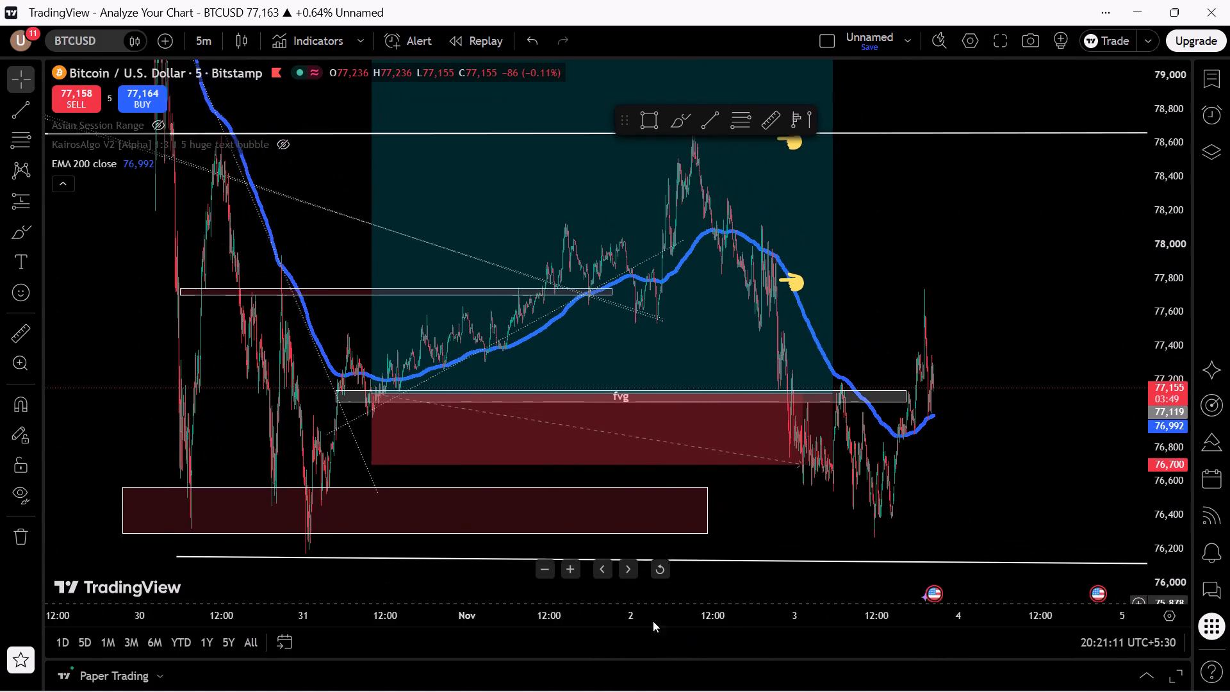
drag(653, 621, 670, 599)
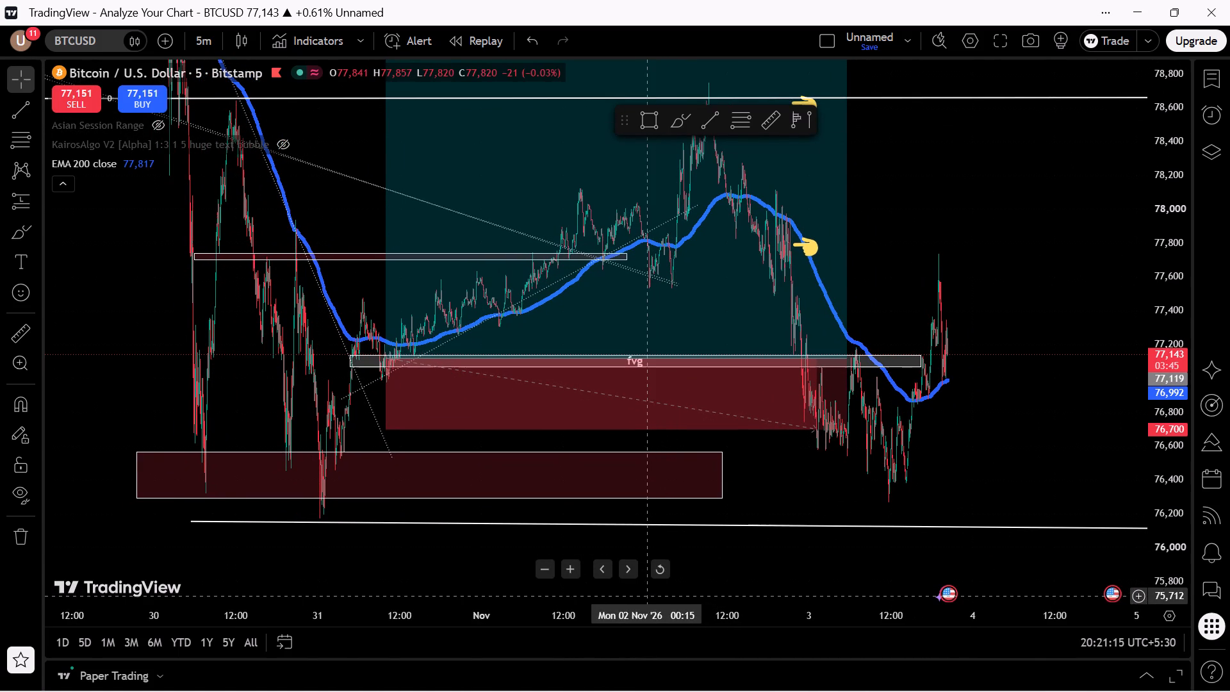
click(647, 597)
Examine the 1–2 November swings around the 200 EMA, the small red zone and the crossing dotted trendlines inside the long position.
drag(726, 505, 739, 681)
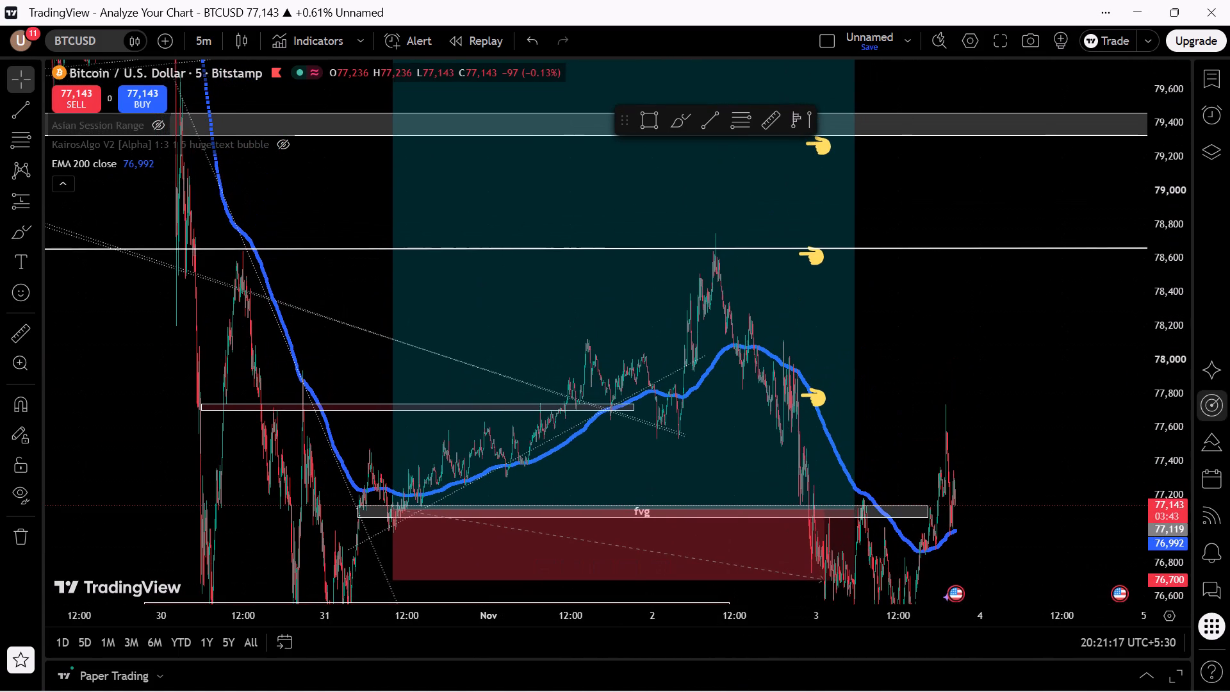
drag(1184, 437, 1159, 223)
scroll(1101, 356, up, 3)
scroll(1101, 356, down, 3)
scroll(1086, 356, up, 1)
scroll(1081, 356, down, 1)
scroll(678, 374, up, 3)
scroll(678, 374, down, 2)
scroll(678, 374, up, 4)
scroll(678, 374, down, 2)
scroll(1172, 411, up, 10)
scroll(1174, 410, down, 1)
scroll(1174, 410, up, 7)
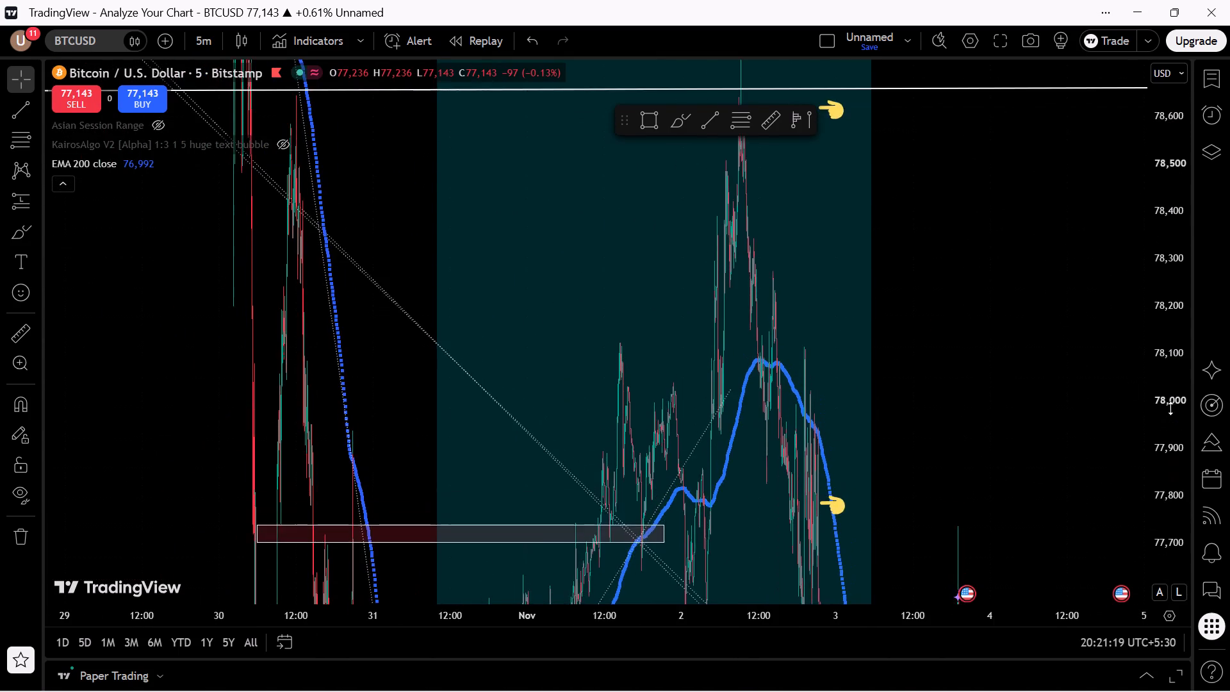
scroll(1170, 408, up, 9)
scroll(1006, 345, up, 3)
drag(565, 426, 1220, 291)
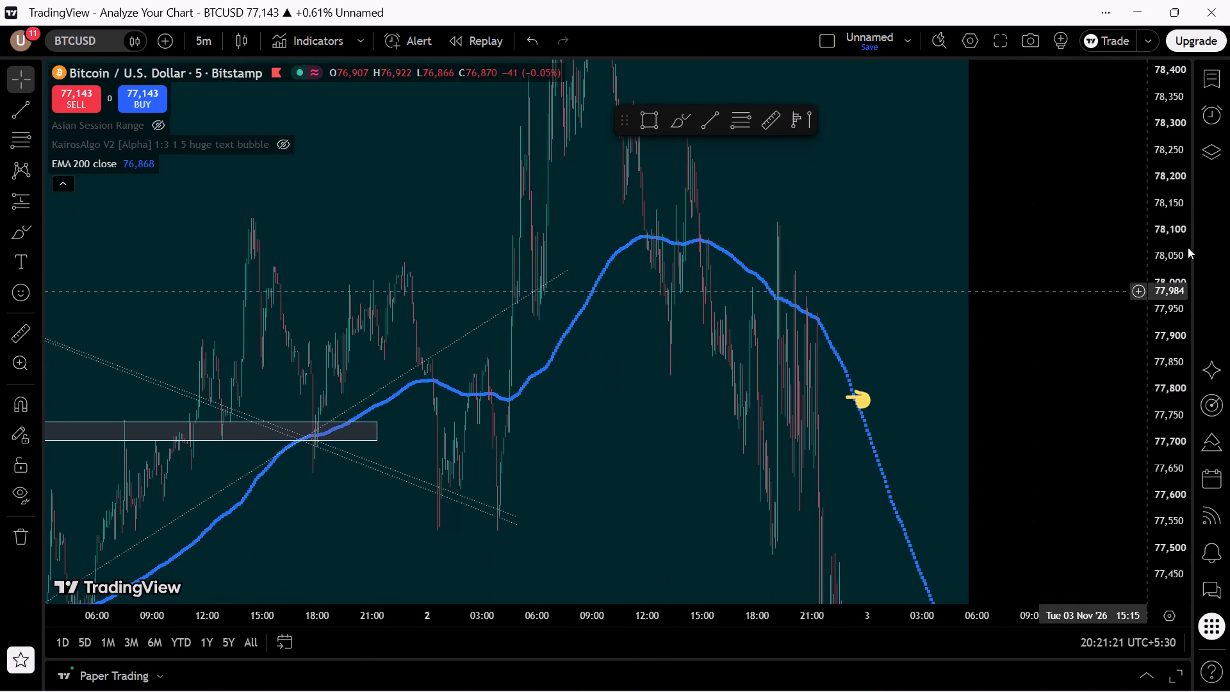
drag(1180, 261, 1137, 537)
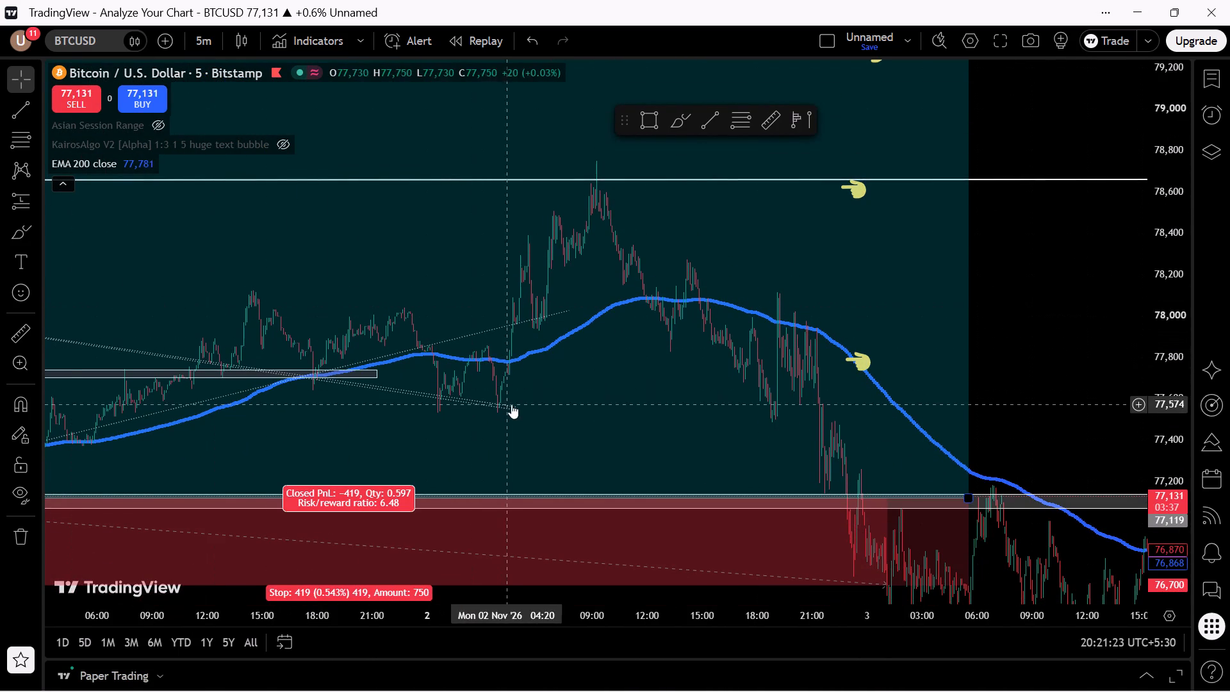
scroll(1094, 357, down, 2)
scroll(1094, 357, up, 4)
scroll(948, 352, down, 1)
scroll(948, 352, up, 2)
scroll(948, 352, down, 2)
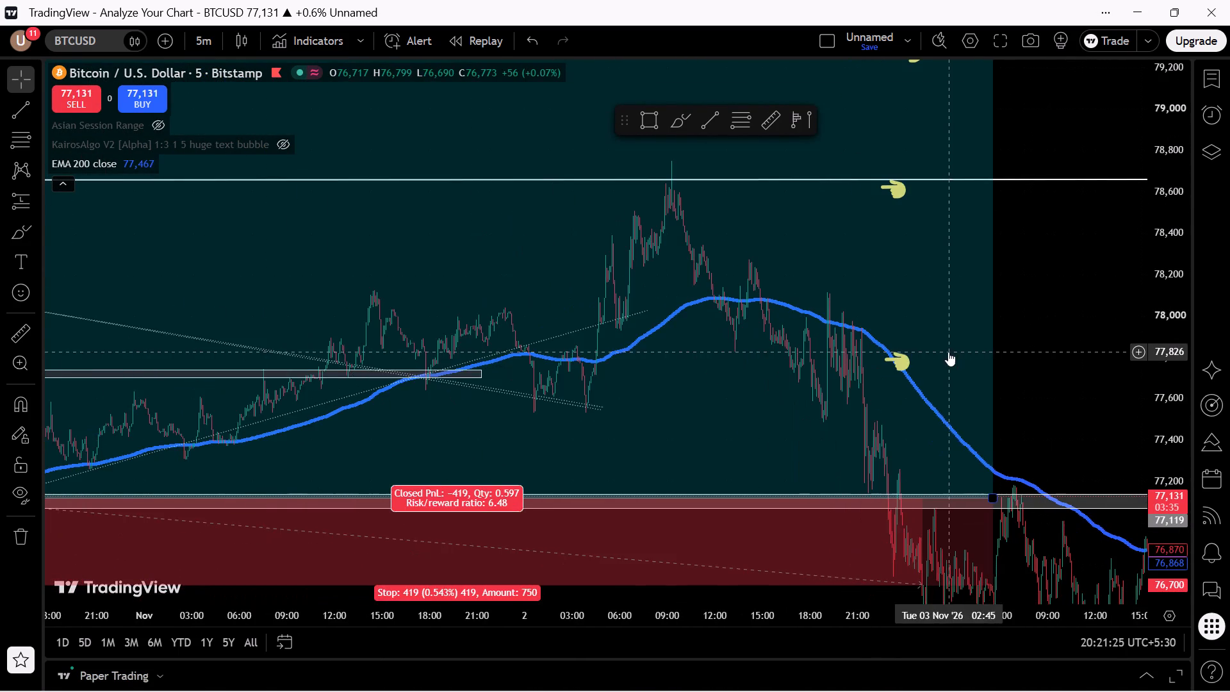
scroll(974, 349, down, 2)
drag(120, 245, 263, 236)
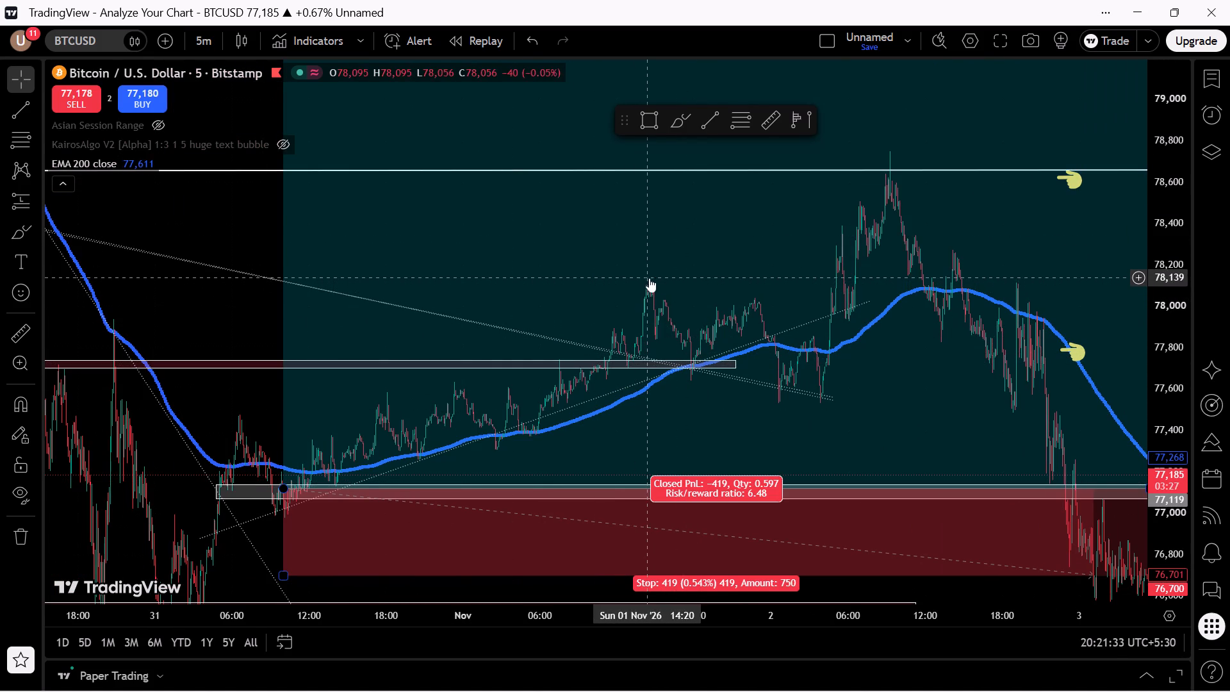
click(694, 377)
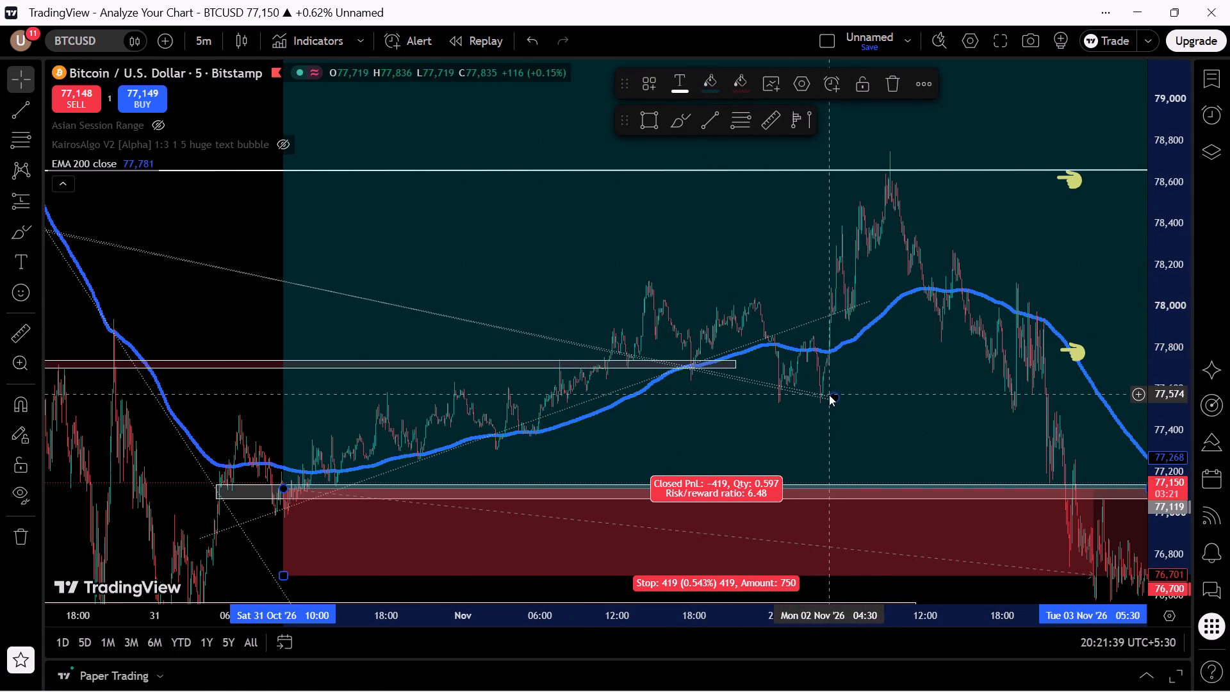
Extend the first descending dotted trendline forward to the latest candles on 3 November, ending at about 77,013.
drag(213, 210, 15, 100)
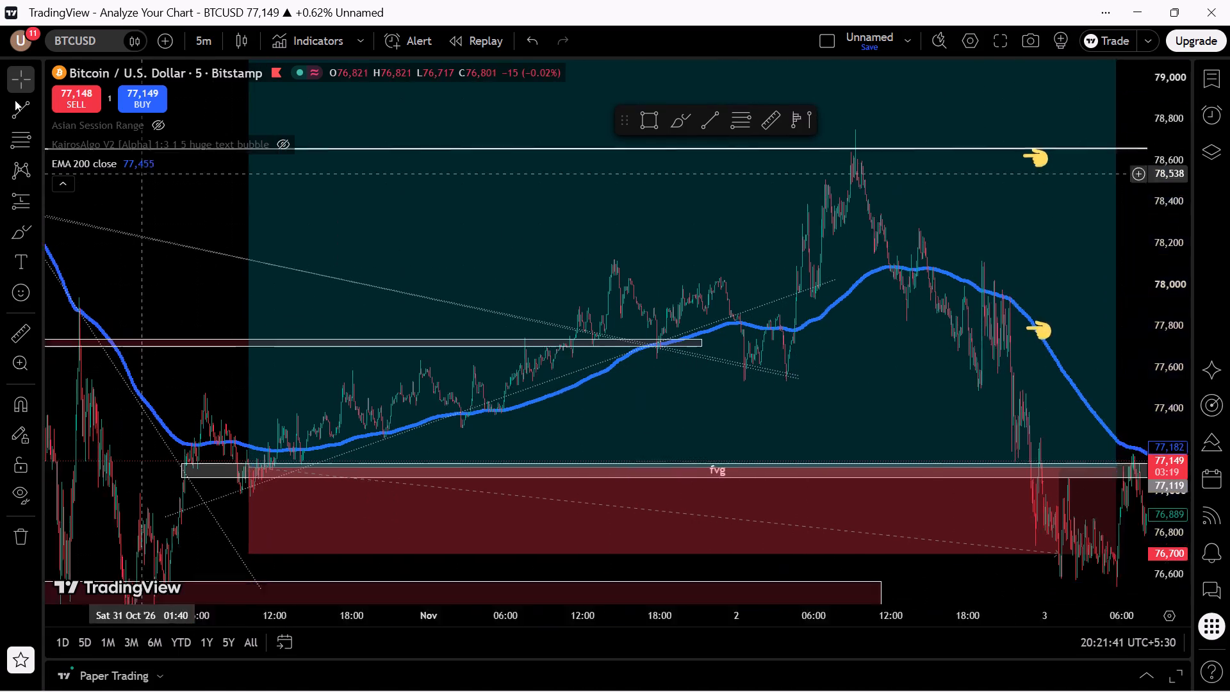
drag(15, 100, 0, 74)
drag(967, 516, 831, 496)
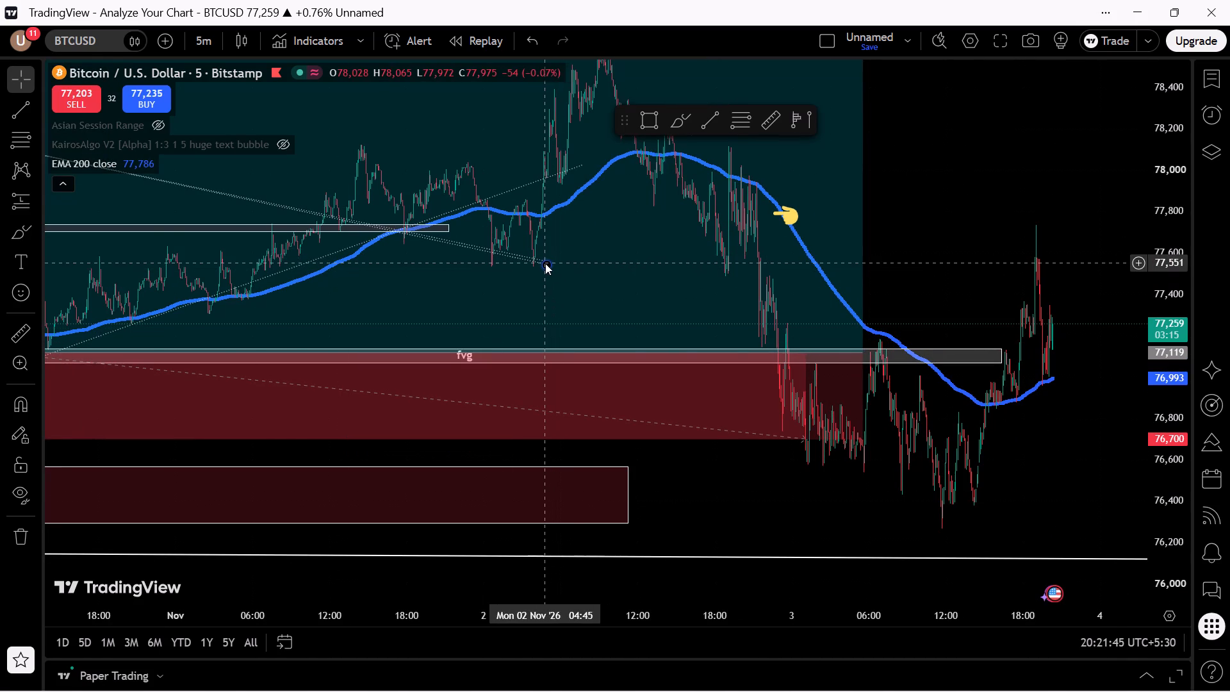
drag(545, 263, 1022, 367)
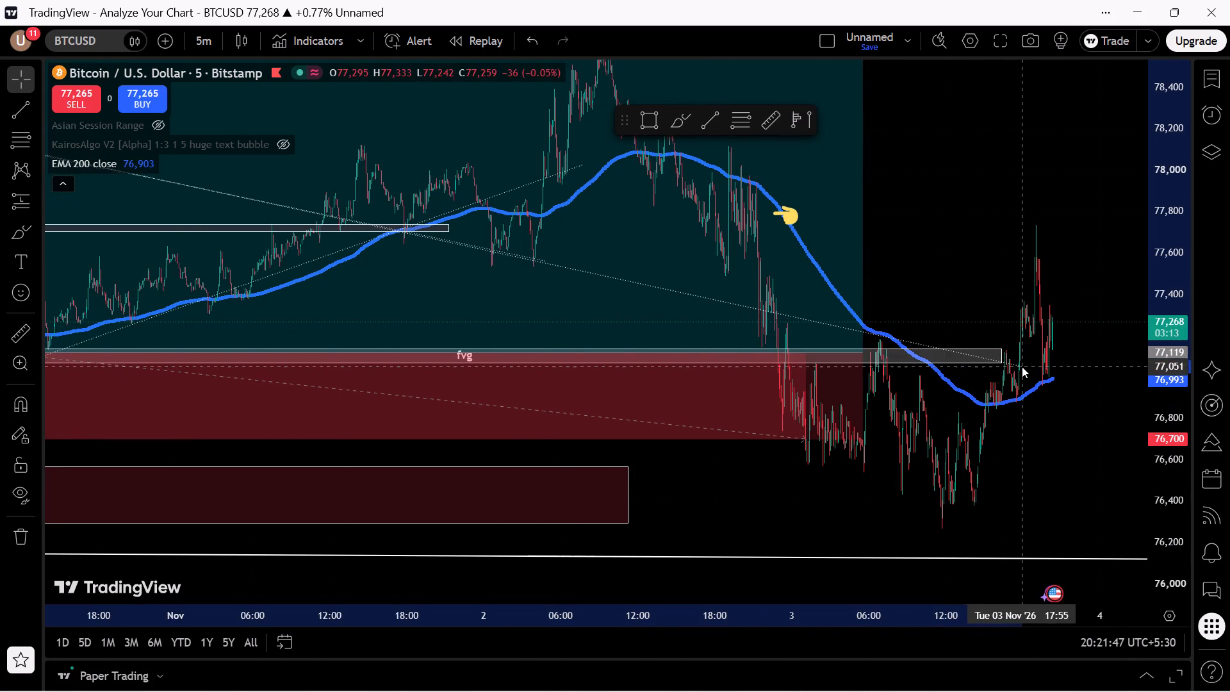
drag(1022, 367, 1034, 379)
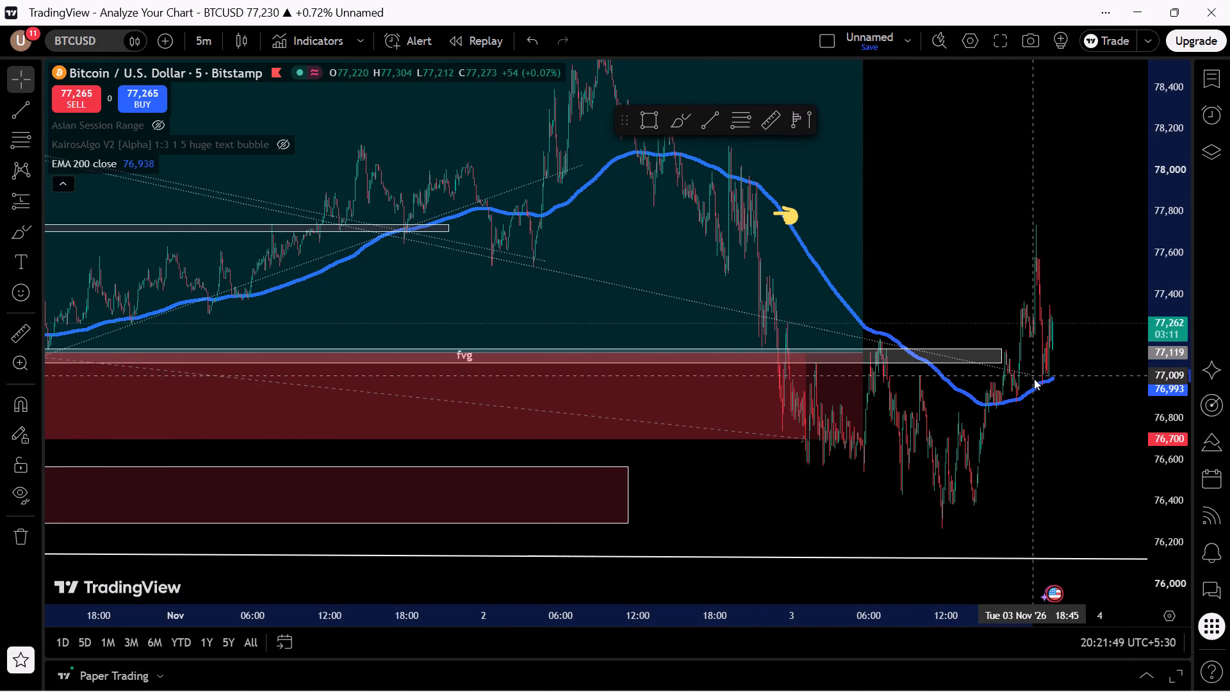
drag(1034, 379, 1041, 374)
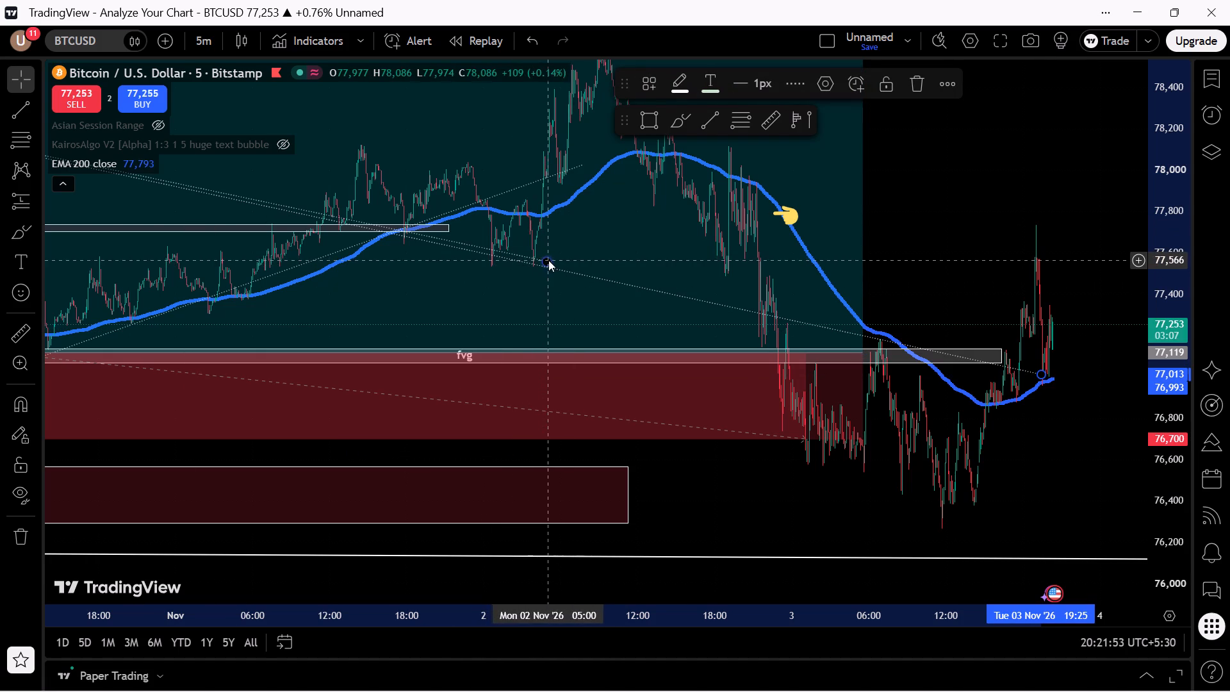
Extend the second descending dotted trendline forward past the latest candles on 3 November, ending at about 77,000.
drag(548, 261, 965, 349)
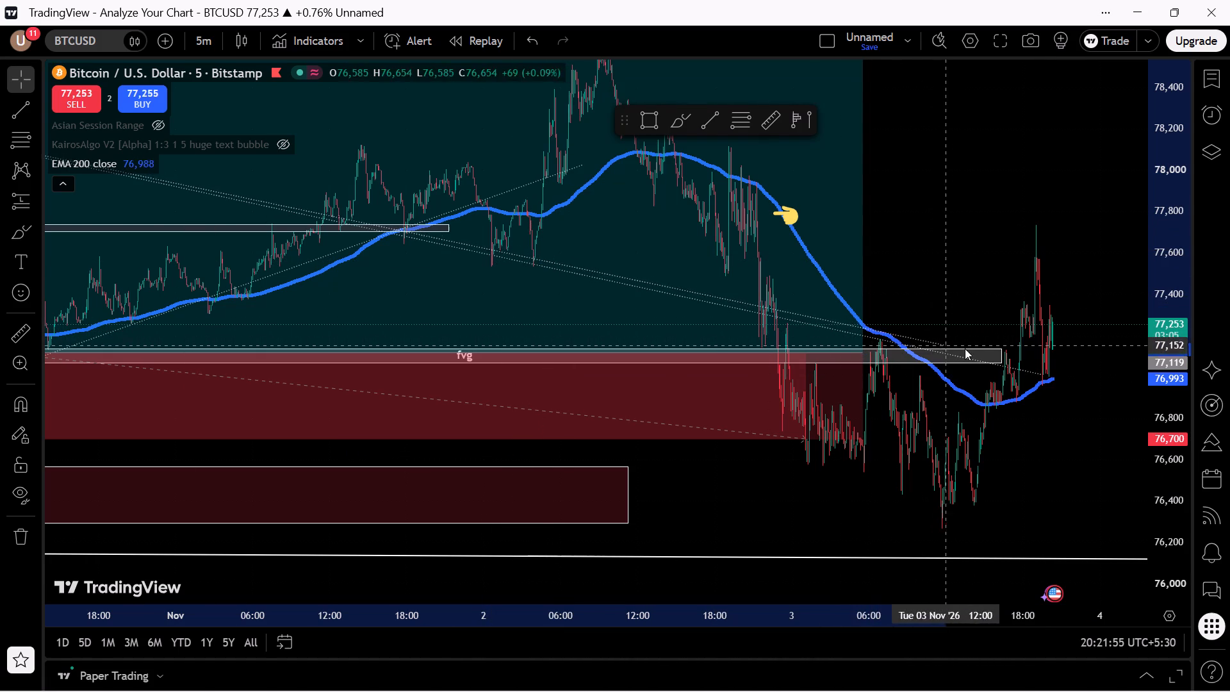
drag(965, 349, 1071, 377)
Examine how the latest 5-minute candles sit against the extended dotted trendlines, the fvg box and the 200 EMA.
drag(1098, 429, 991, 449)
drag(1203, 461, 1181, 460)
drag(1179, 456, 1150, 348)
scroll(1110, 405, up, 6)
drag(967, 499, 1056, 447)
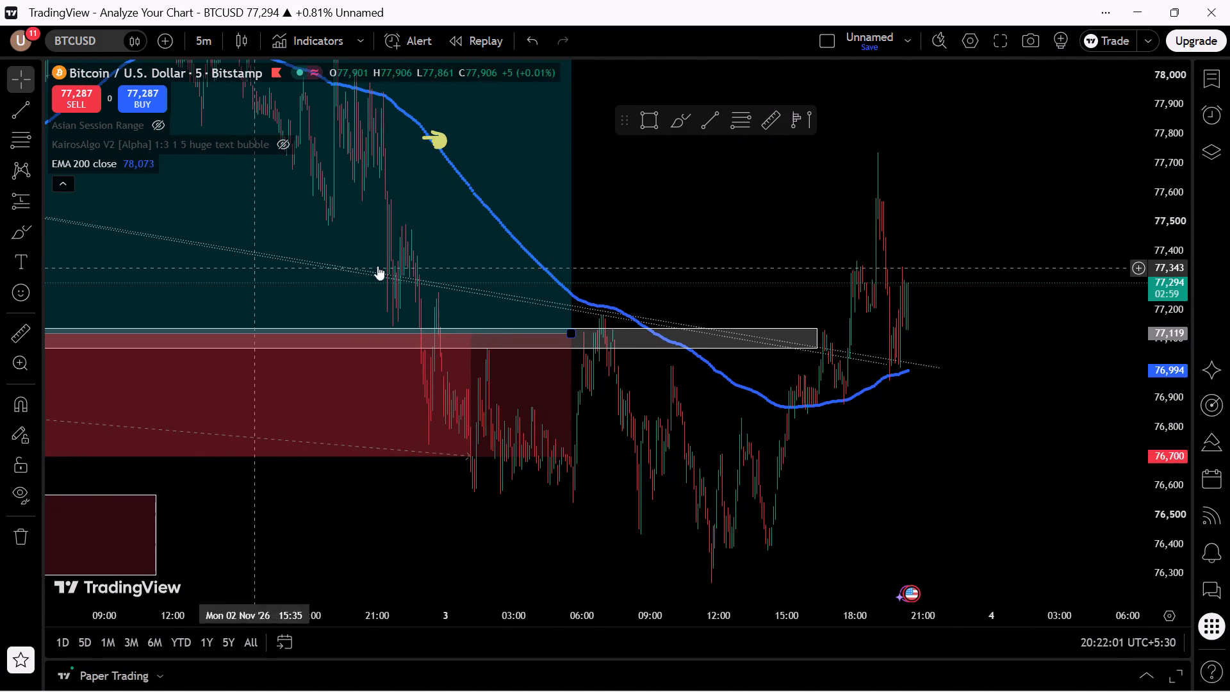
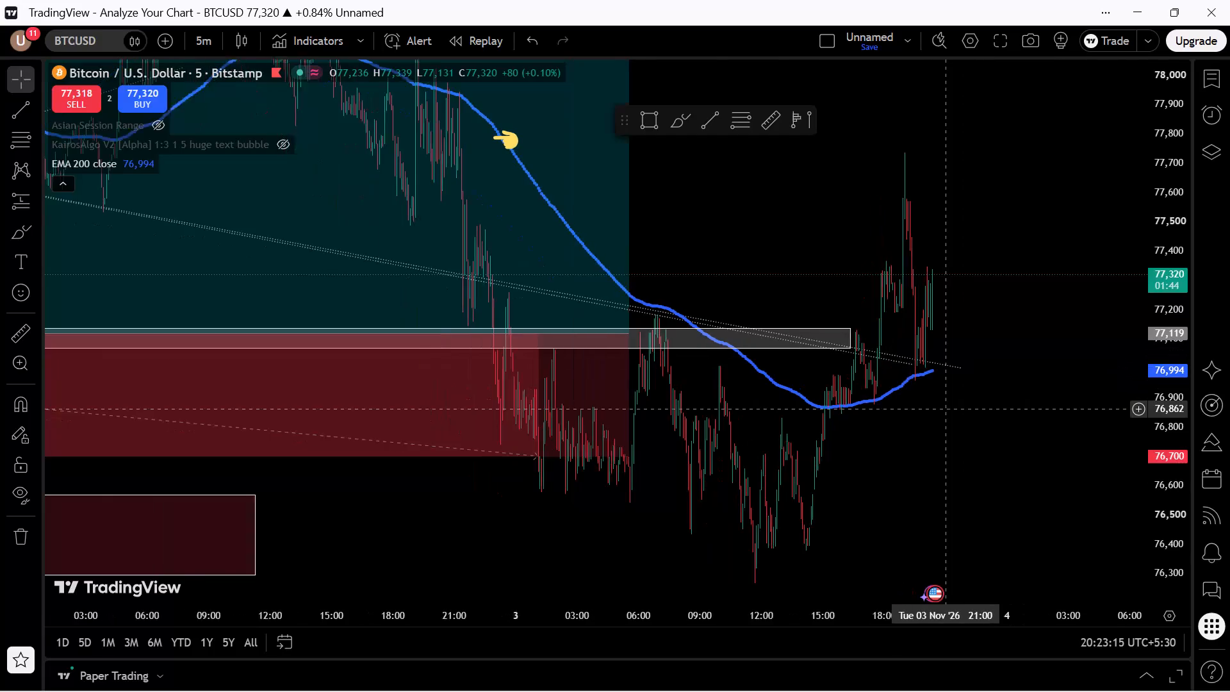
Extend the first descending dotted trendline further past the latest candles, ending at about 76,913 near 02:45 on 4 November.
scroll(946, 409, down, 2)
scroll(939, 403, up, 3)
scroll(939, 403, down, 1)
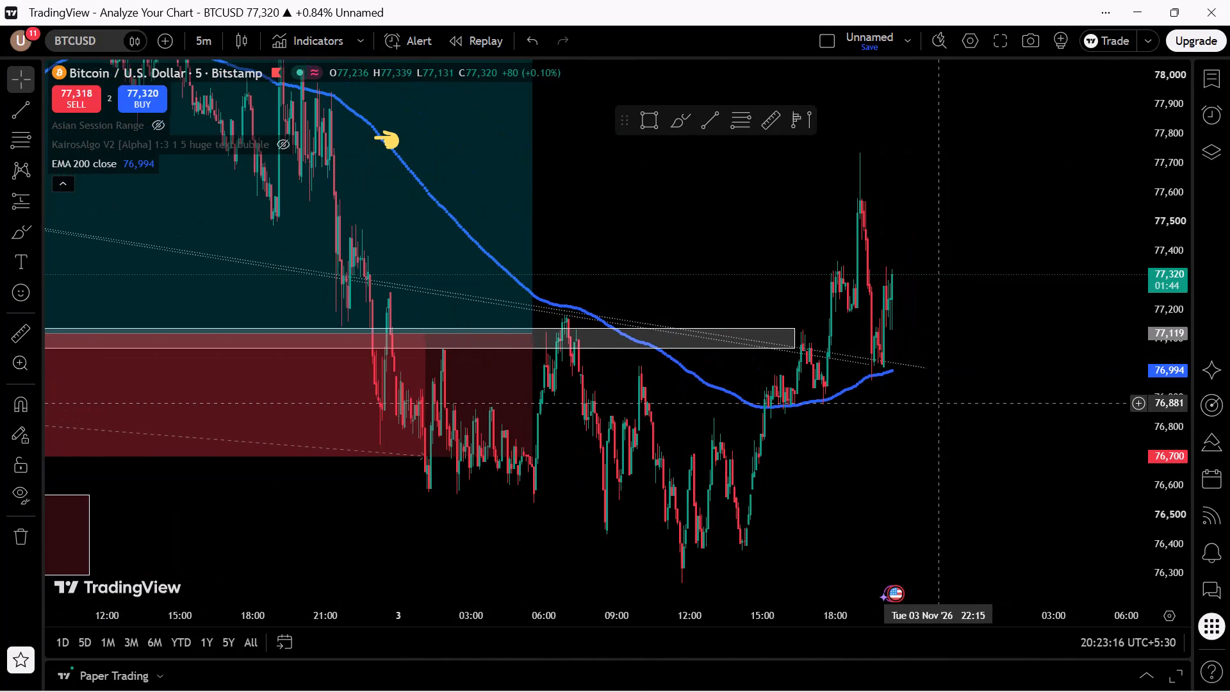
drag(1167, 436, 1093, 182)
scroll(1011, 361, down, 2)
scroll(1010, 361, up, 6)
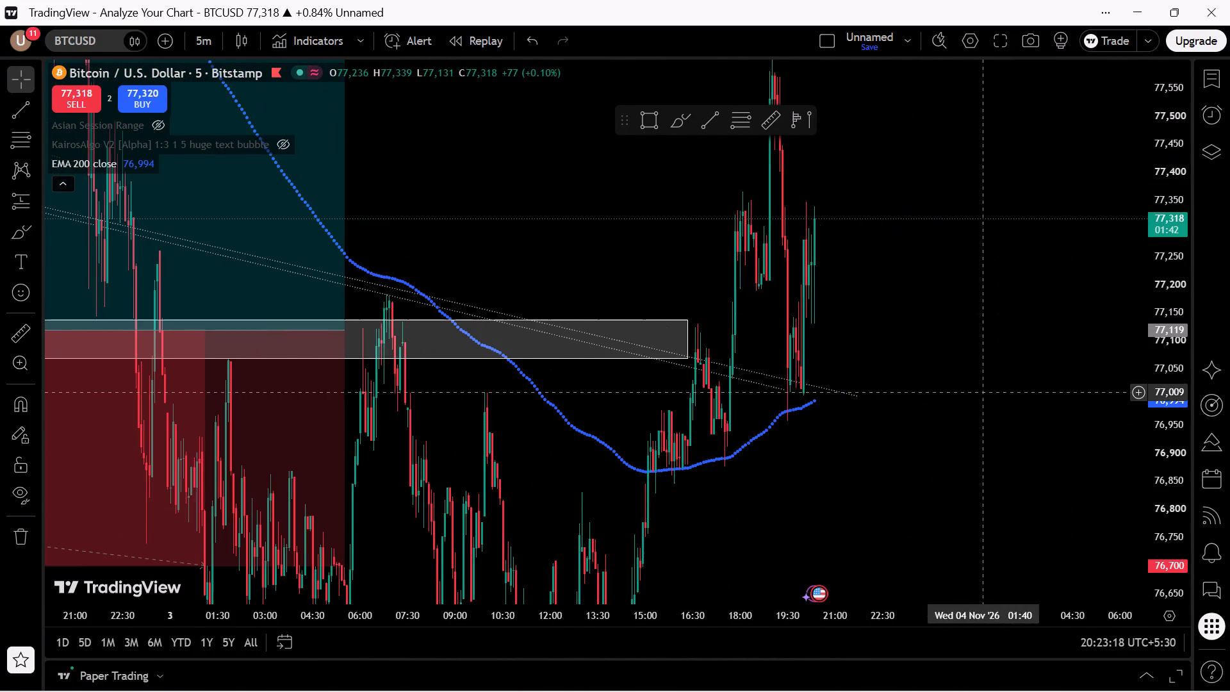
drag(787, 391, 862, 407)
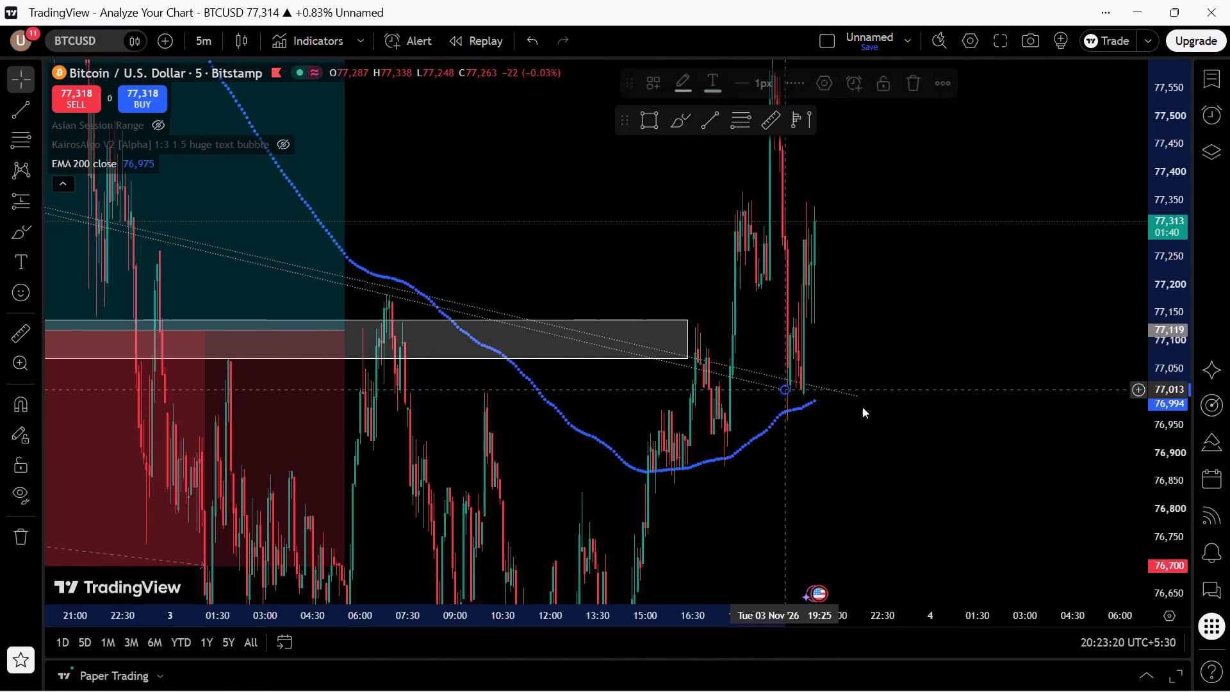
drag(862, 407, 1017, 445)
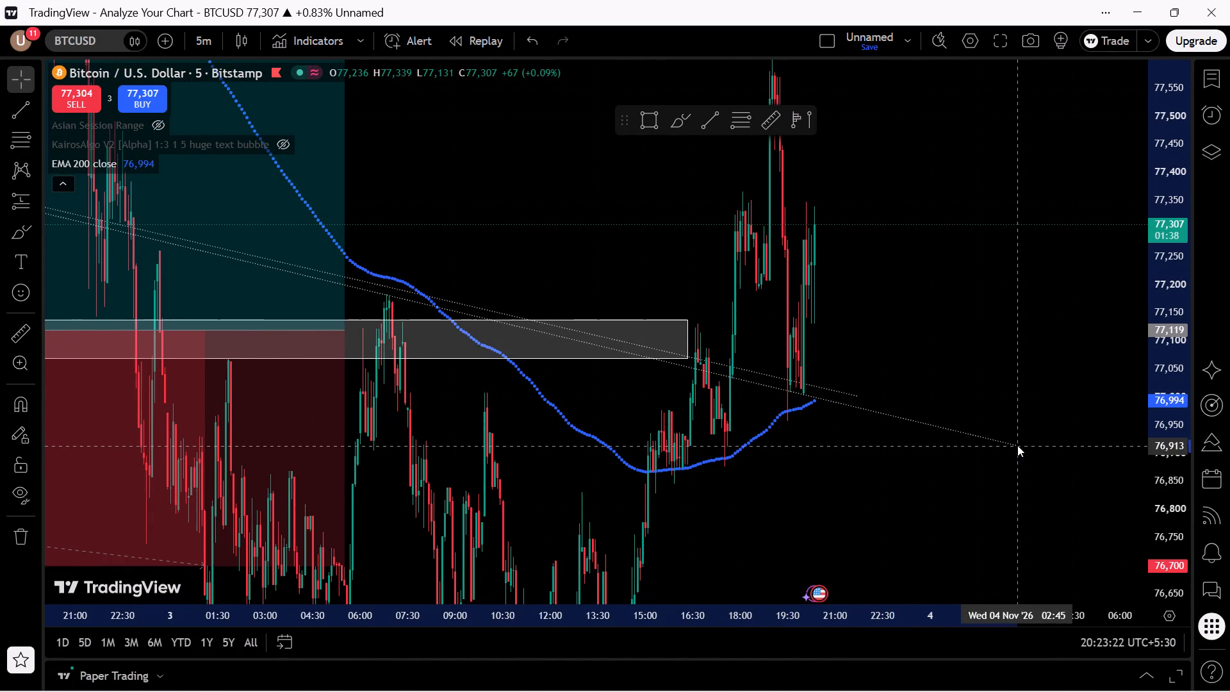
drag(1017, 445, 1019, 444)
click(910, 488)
Extend the second descending dotted trendline further forward, ending at about 76,880 near 06:15 on 4 November.
scroll(910, 488, down, 1)
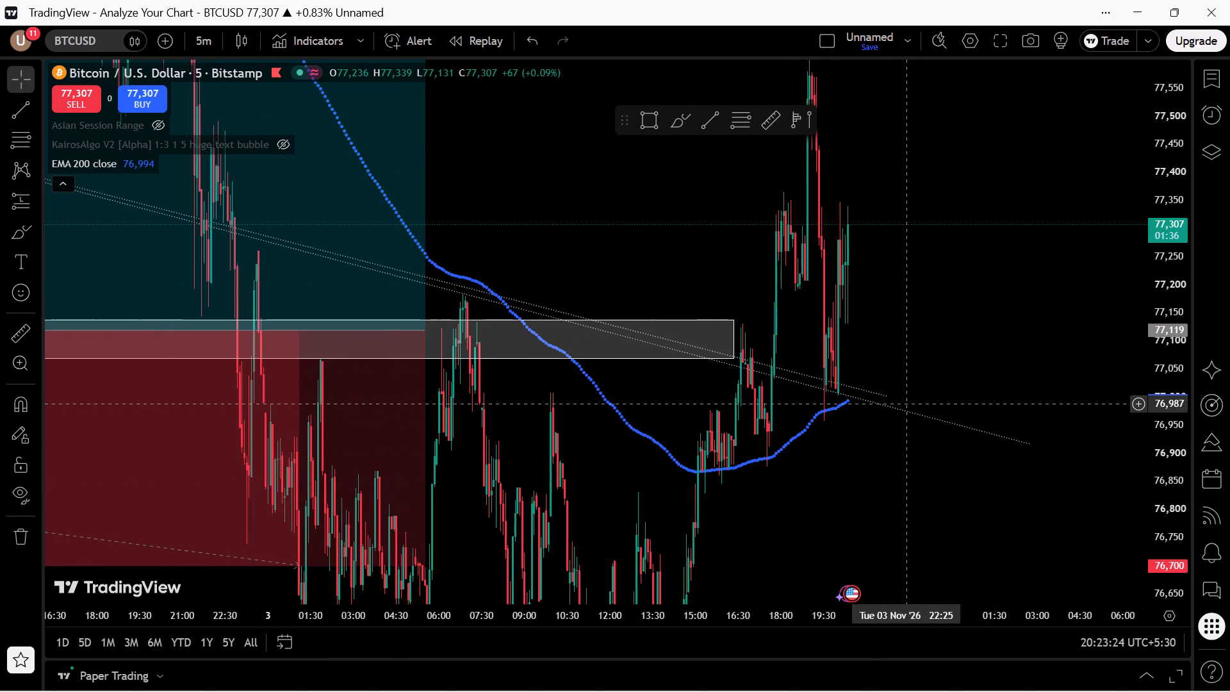
drag(888, 397, 1131, 464)
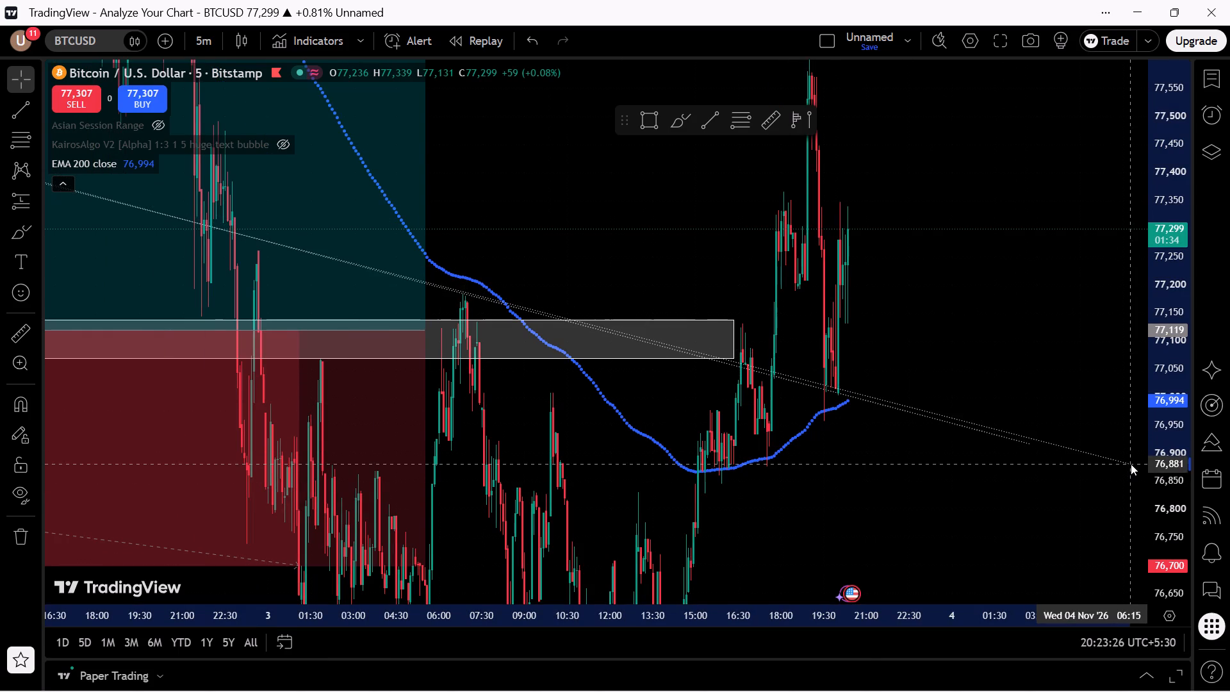
drag(1131, 464, 1133, 461)
Examine how the extended dotted trendlines run from the 1–2 November swings through the fvg box to the latest candles.
drag(987, 479, 967, 445)
scroll(964, 463, down, 5)
drag(1204, 302, 1202, 312)
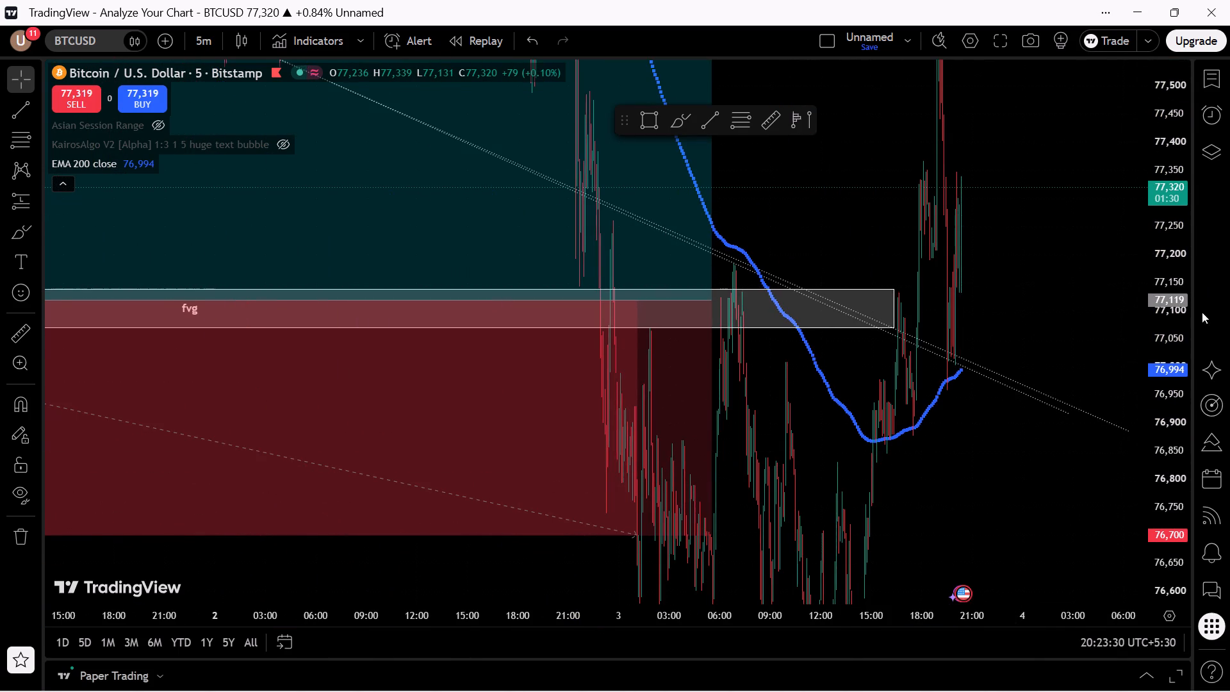
drag(1202, 312, 1201, 313)
drag(1176, 313, 1186, 517)
scroll(972, 507, down, 2)
scroll(972, 507, up, 1)
scroll(972, 507, down, 1)
drag(678, 496, 919, 634)
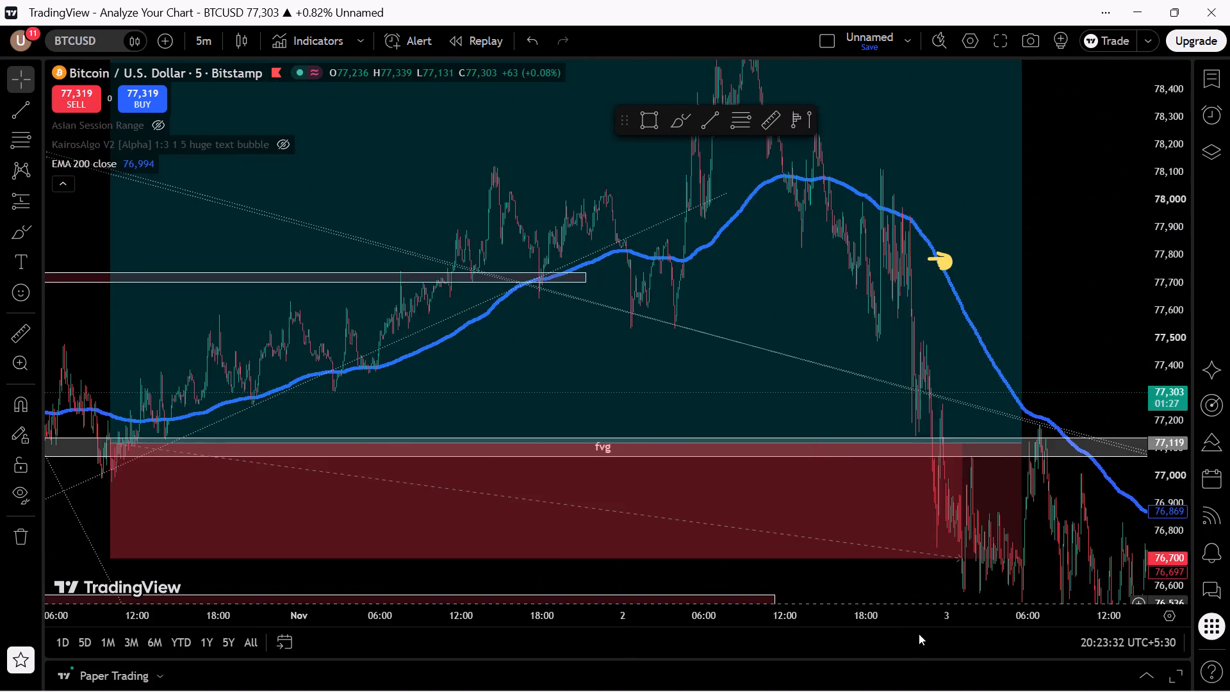
drag(919, 634, 240, 456)
drag(767, 456, 1085, 507)
drag(981, 445, 1158, 550)
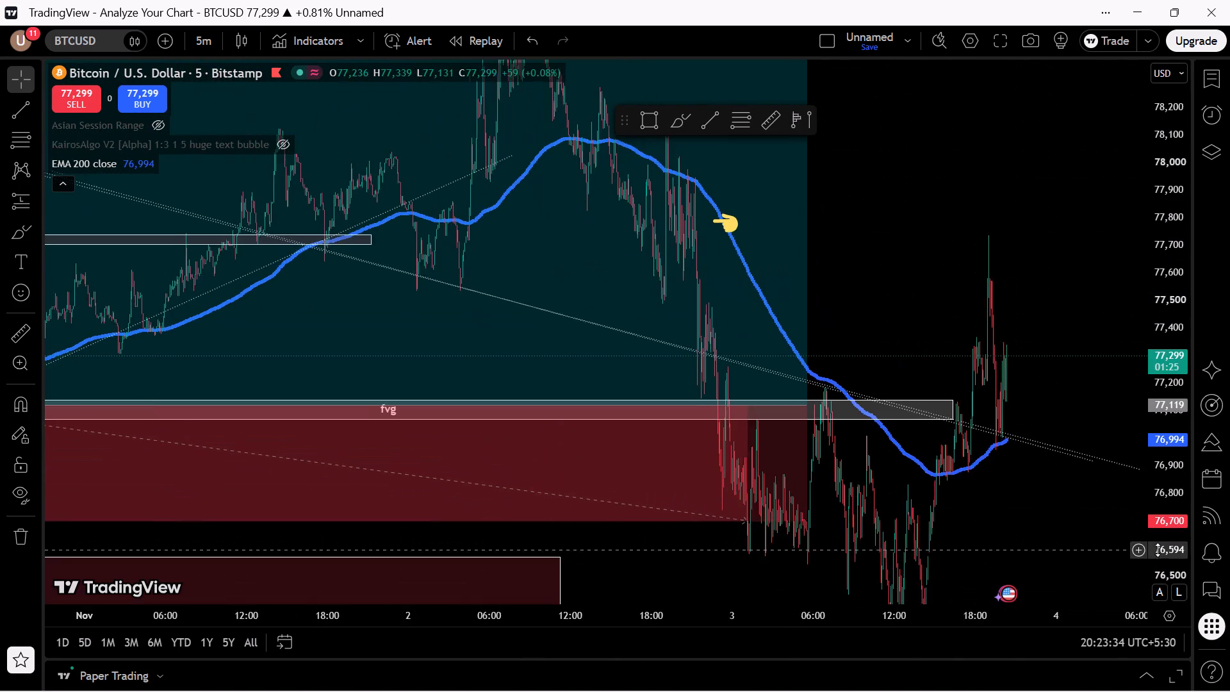
drag(1158, 550, 1155, 549)
scroll(1003, 203, down, 12)
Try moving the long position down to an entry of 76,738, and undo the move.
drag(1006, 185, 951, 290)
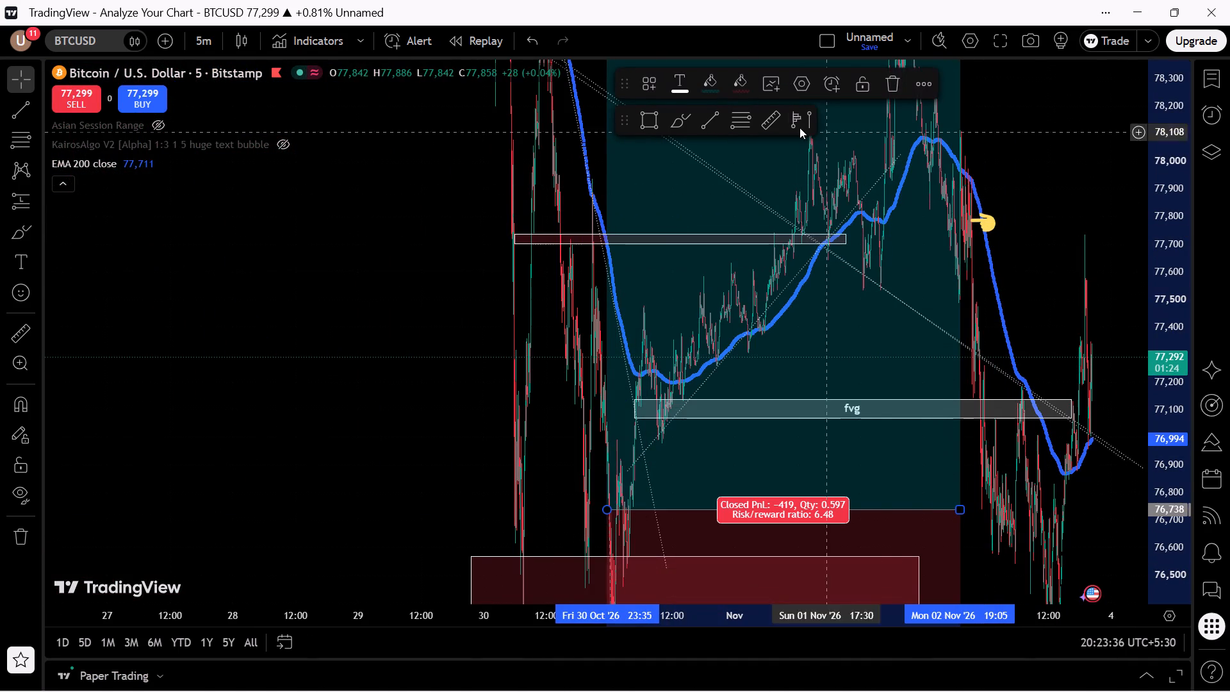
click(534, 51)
Examine the whole long position against the upper grey zones, the white horizontal lines and the lower red zone.
drag(1070, 177, 950, 177)
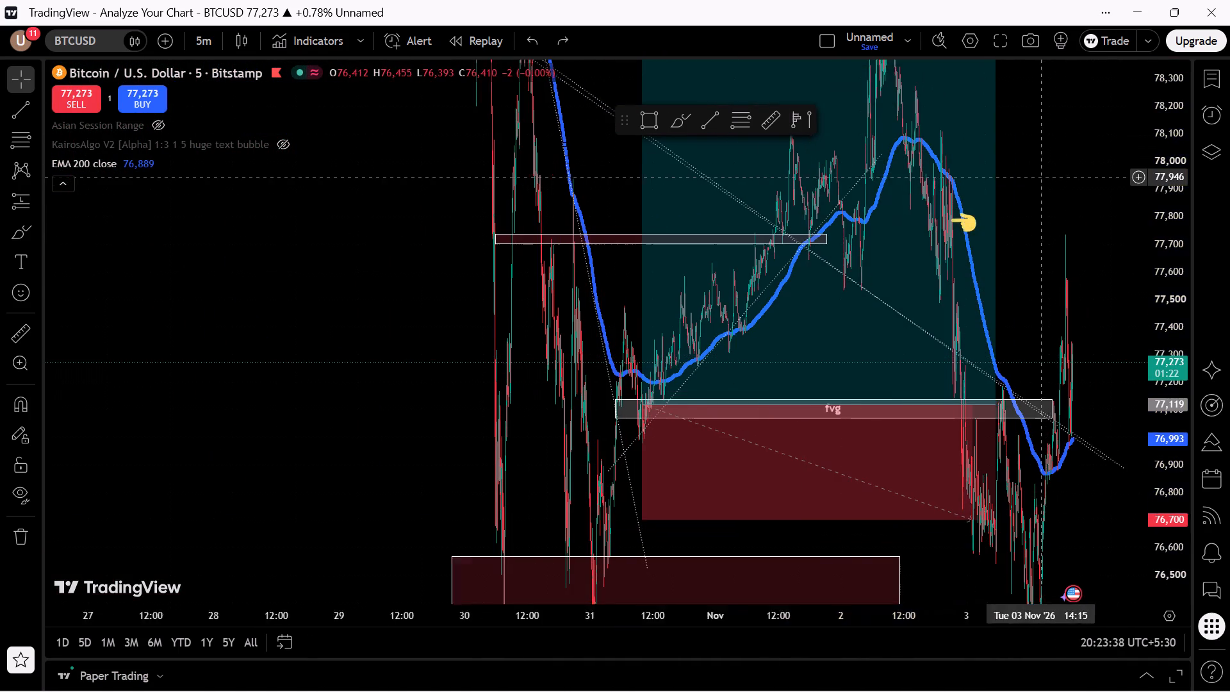
drag(950, 177, 764, 358)
drag(1181, 247, 1170, 536)
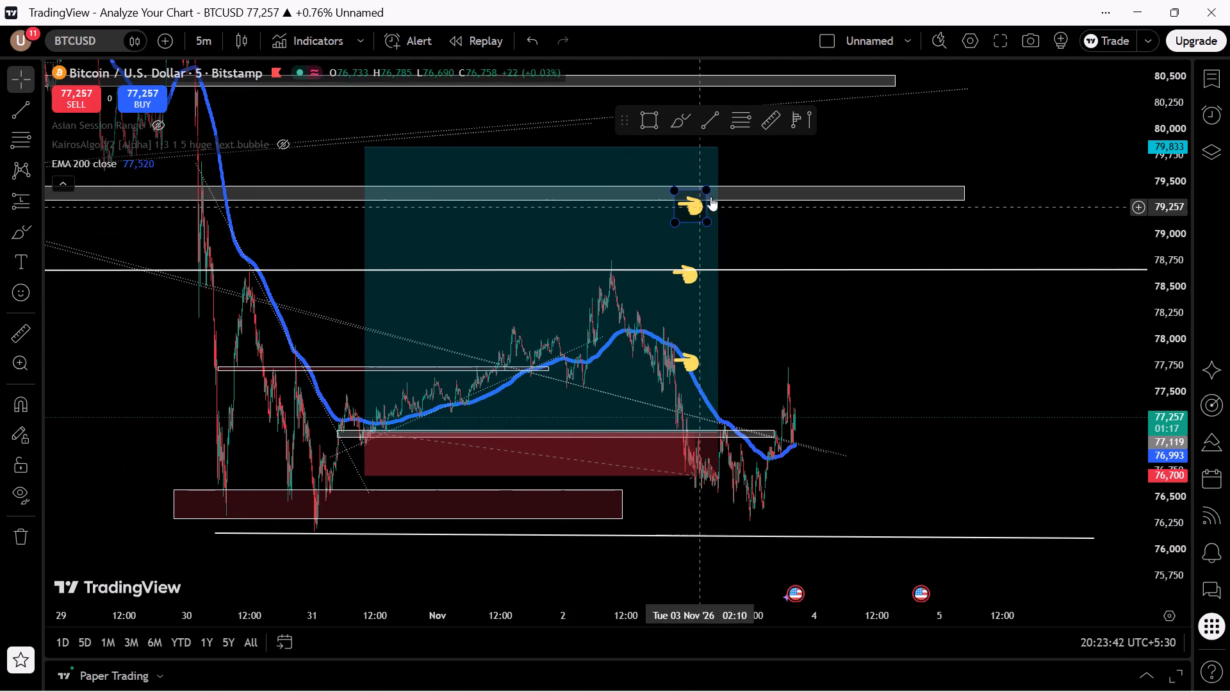
scroll(873, 225, down, 2)
scroll(873, 225, up, 1)
scroll(873, 225, down, 1)
scroll(873, 225, up, 2)
scroll(873, 225, down, 3)
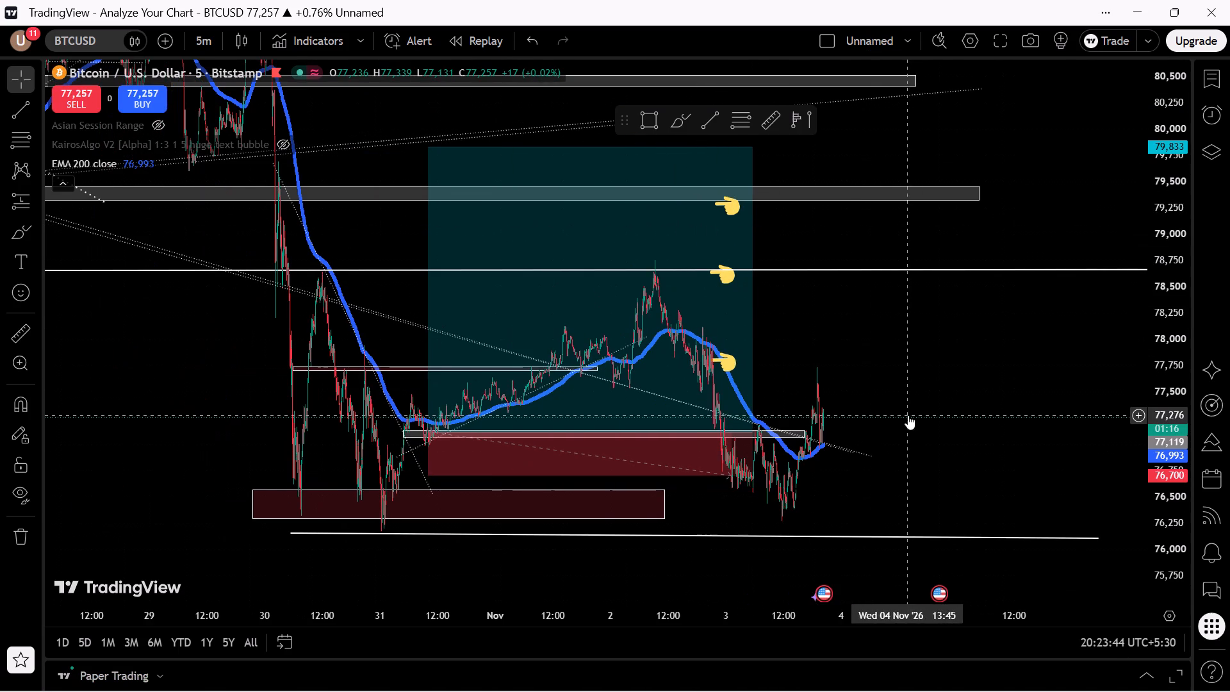
drag(908, 415, 850, 344)
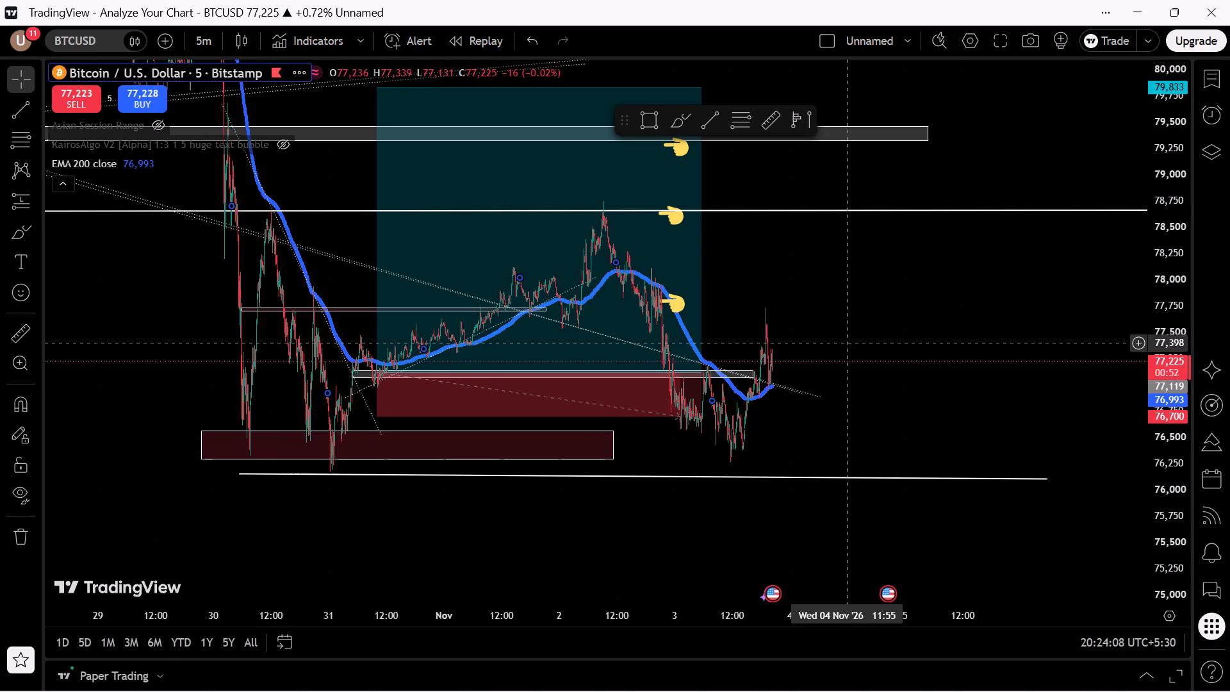
scroll(839, 372, down, 1)
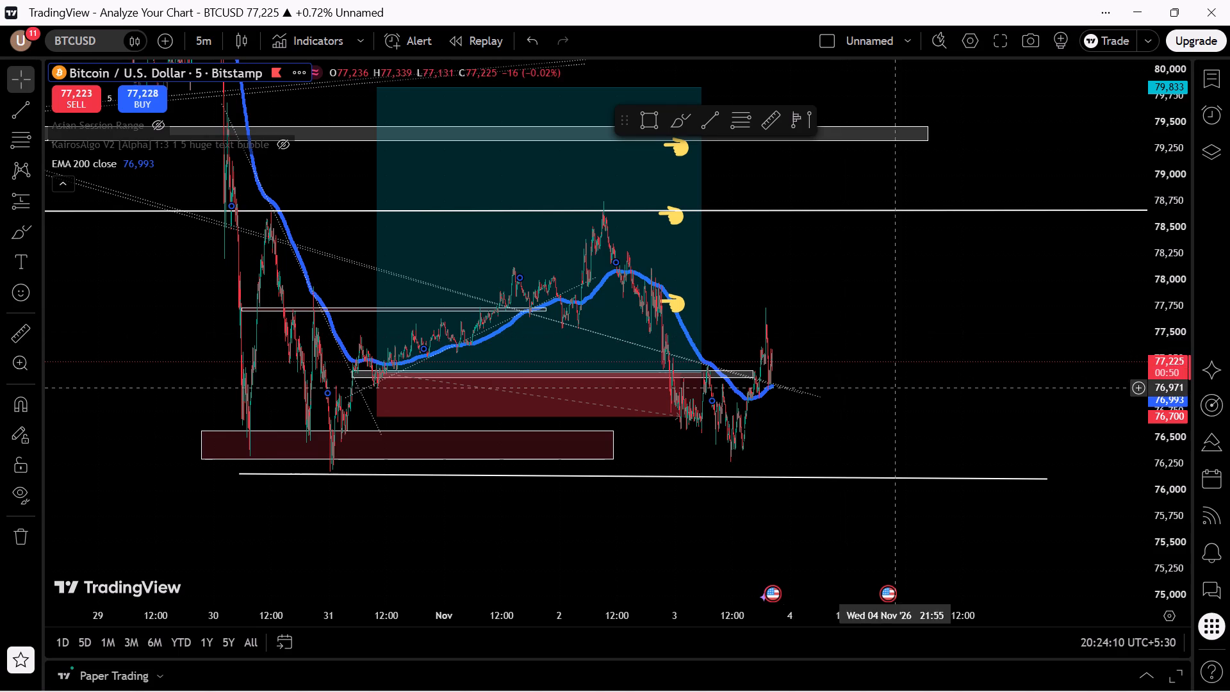
scroll(896, 388, up, 4)
scroll(896, 388, down, 2)
scroll(896, 387, up, 6)
drag(723, 374, 895, 386)
scroll(880, 407, up, 4)
drag(701, 399, 707, 400)
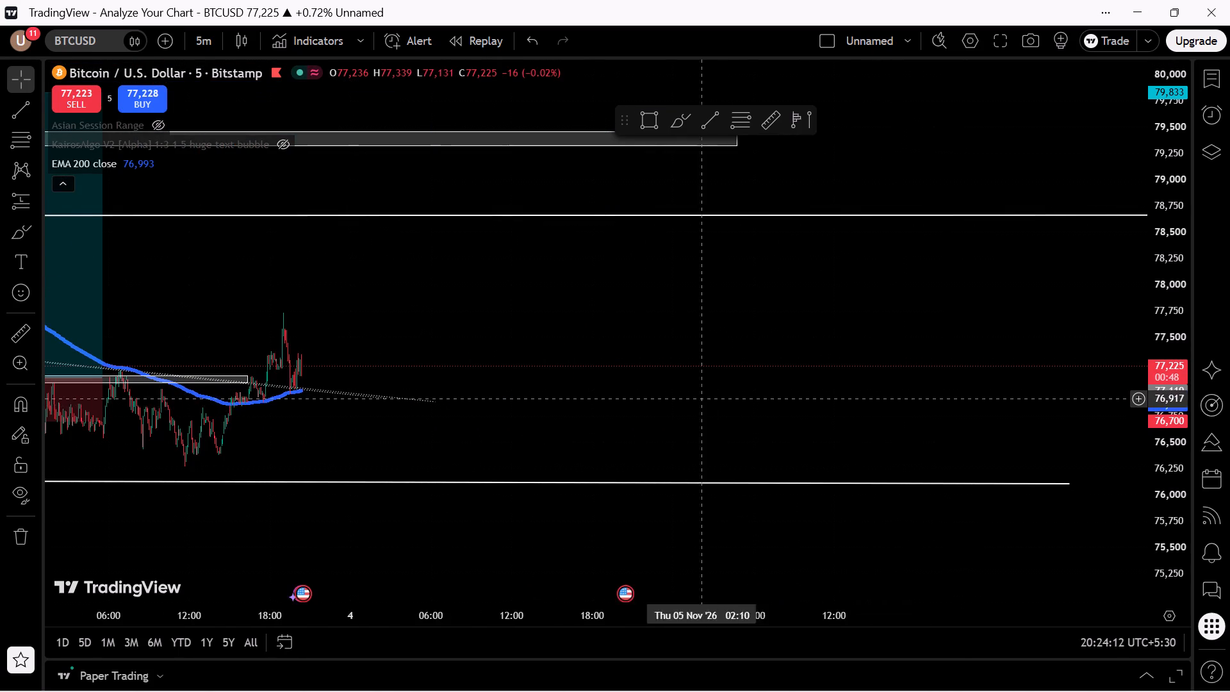
drag(707, 400, 951, 400)
Extend the shorter descending dotted trendline to about 76,852 near 06:55 on 4 November, just below the other dotted trendline.
drag(1174, 449, 1176, 169)
scroll(1012, 372, up, 4)
scroll(1010, 370, down, 1)
scroll(1010, 370, up, 1)
scroll(944, 361, up, 2)
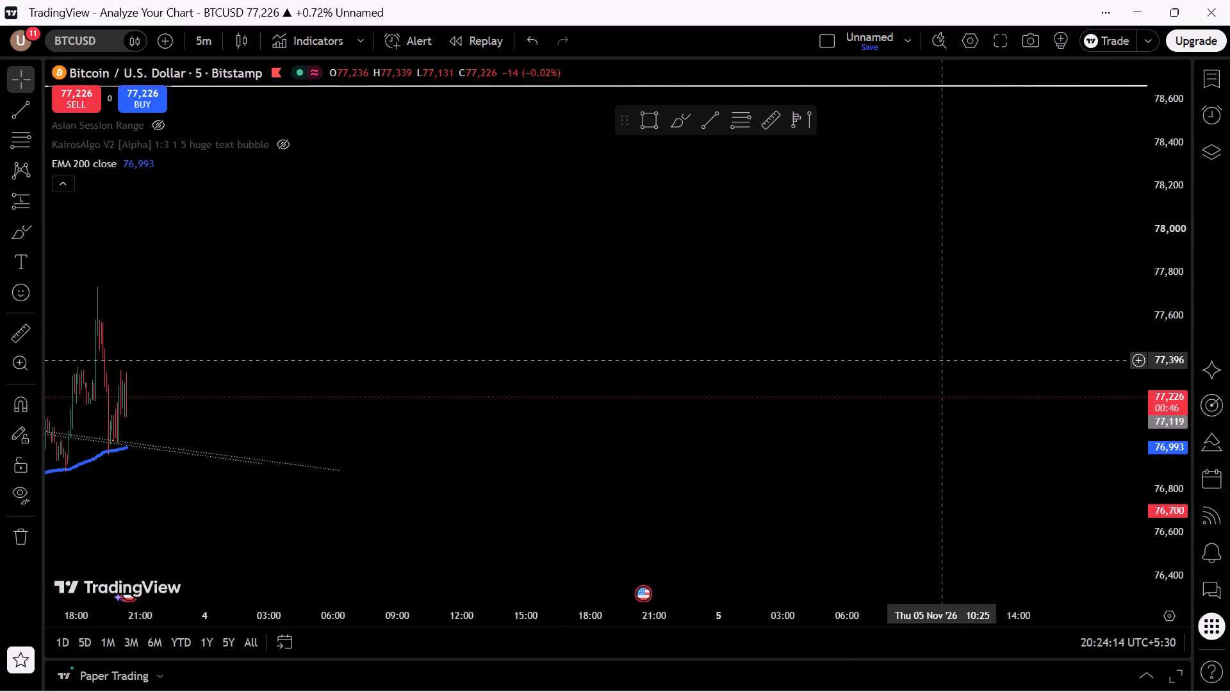
scroll(941, 360, down, 4)
drag(651, 414, 1145, 406)
scroll(1067, 427, up, 4)
scroll(1067, 427, down, 1)
scroll(1066, 427, up, 1)
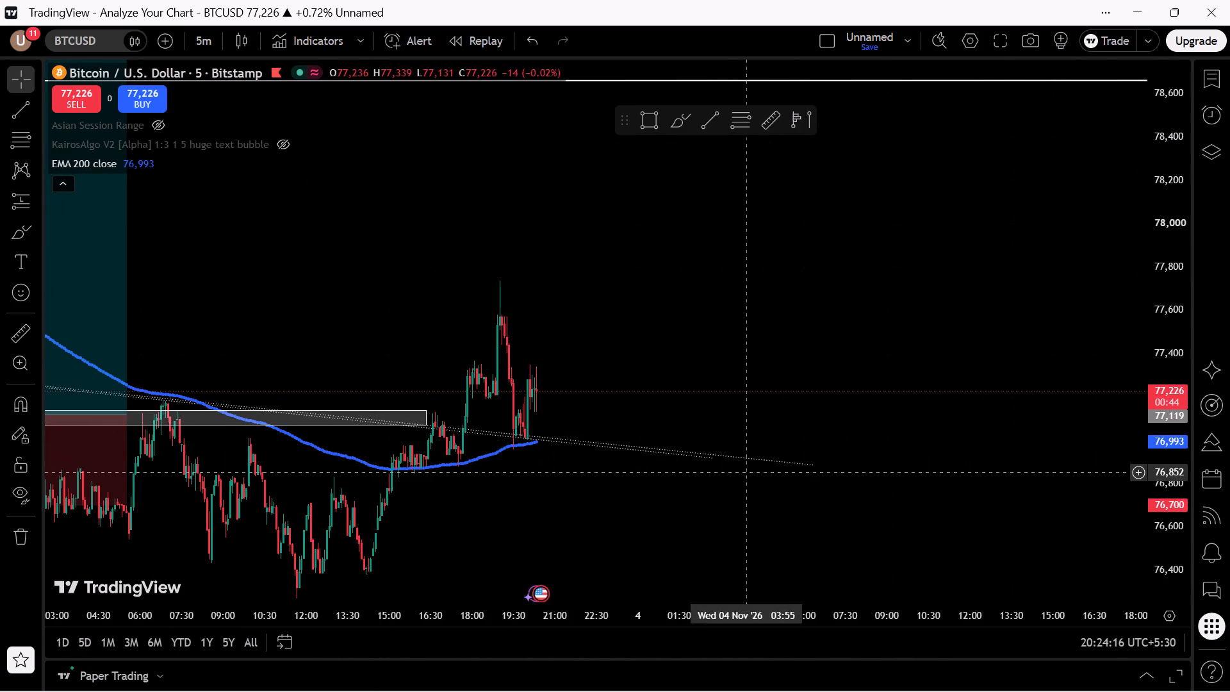
drag(715, 459, 767, 473)
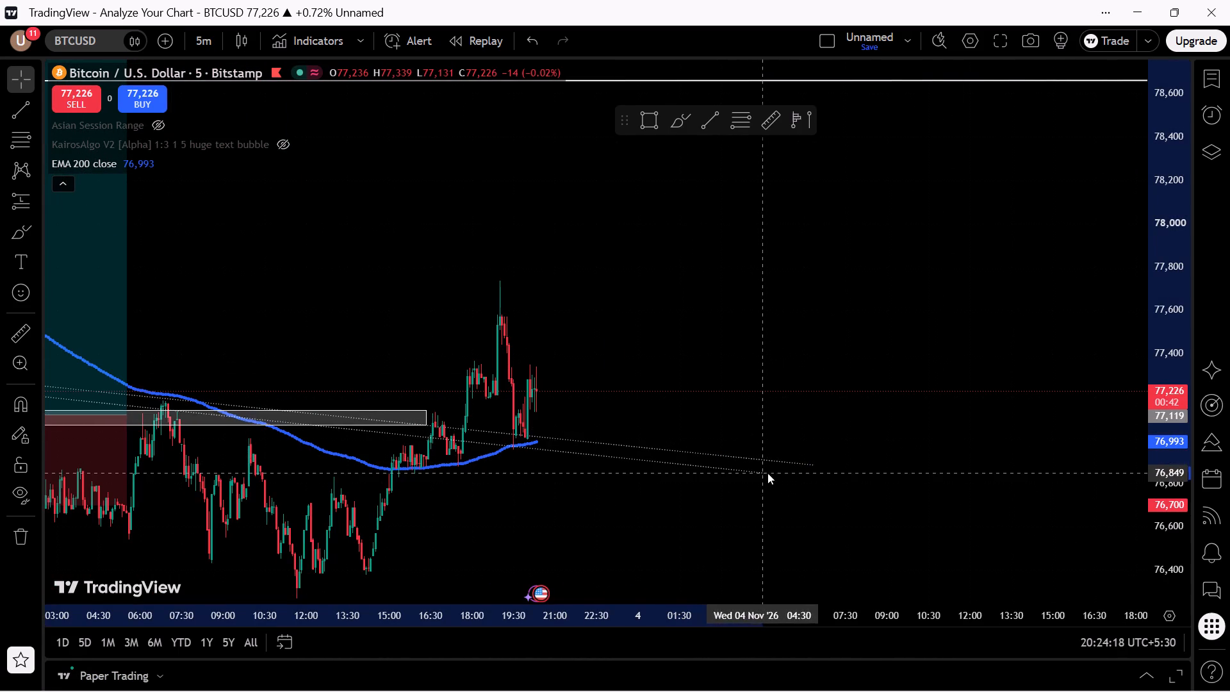
drag(767, 473, 827, 472)
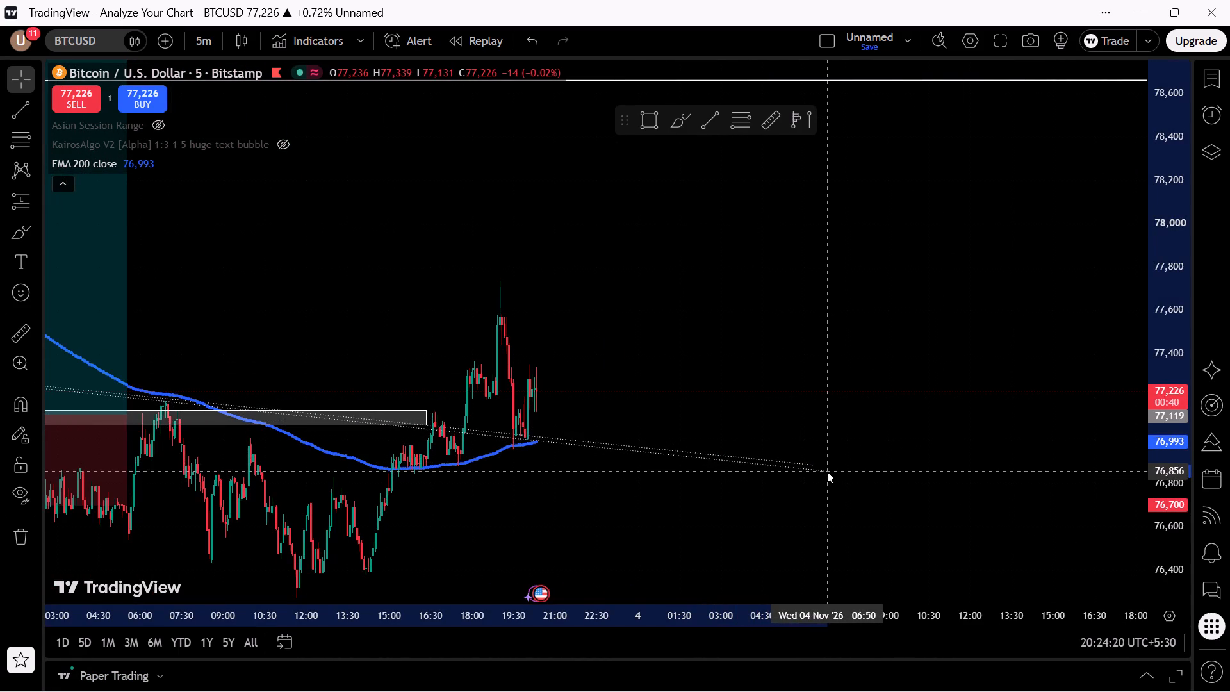
drag(827, 472, 831, 472)
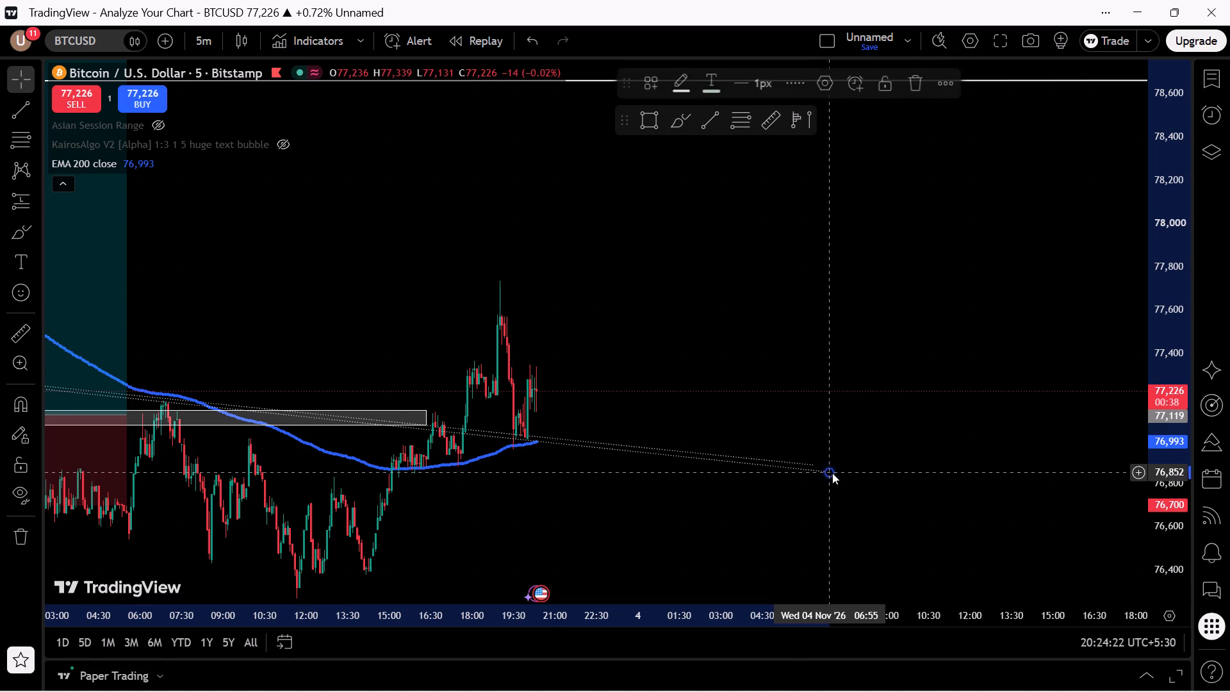
click(870, 414)
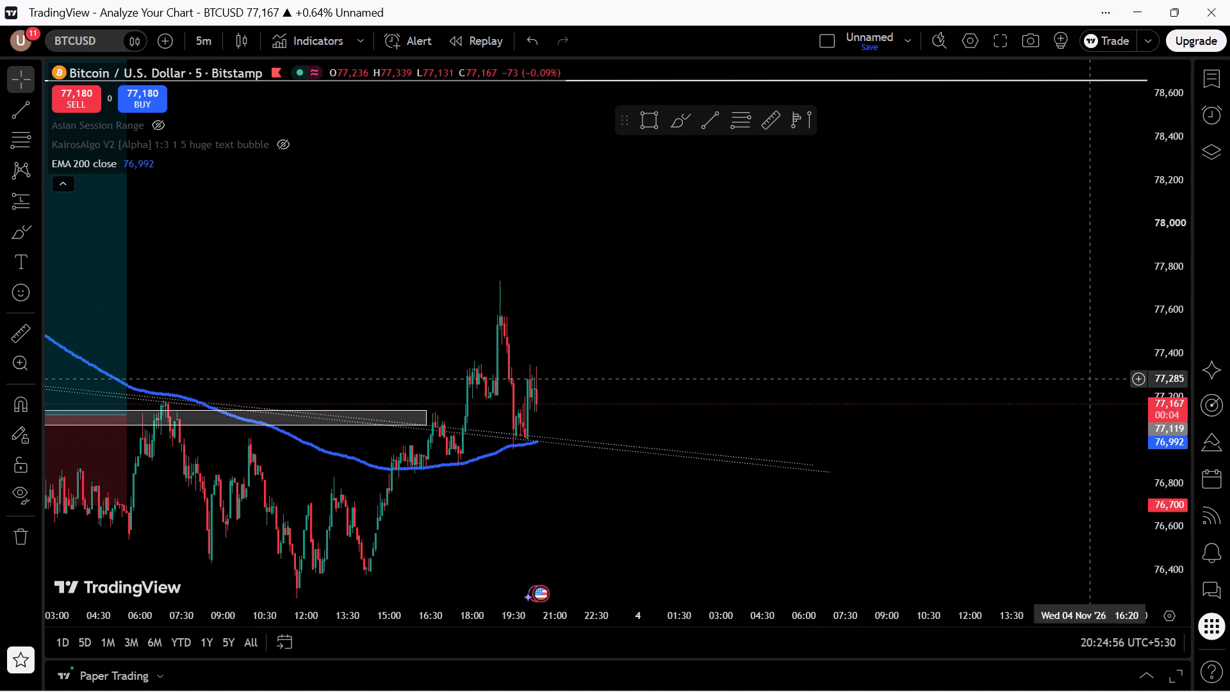
Examine the latest 3 November candles against the two extended dotted trendlines and the 200 EMA.
scroll(958, 560, up, 2)
drag(701, 548, 1229, 548)
scroll(1021, 536, up, 2)
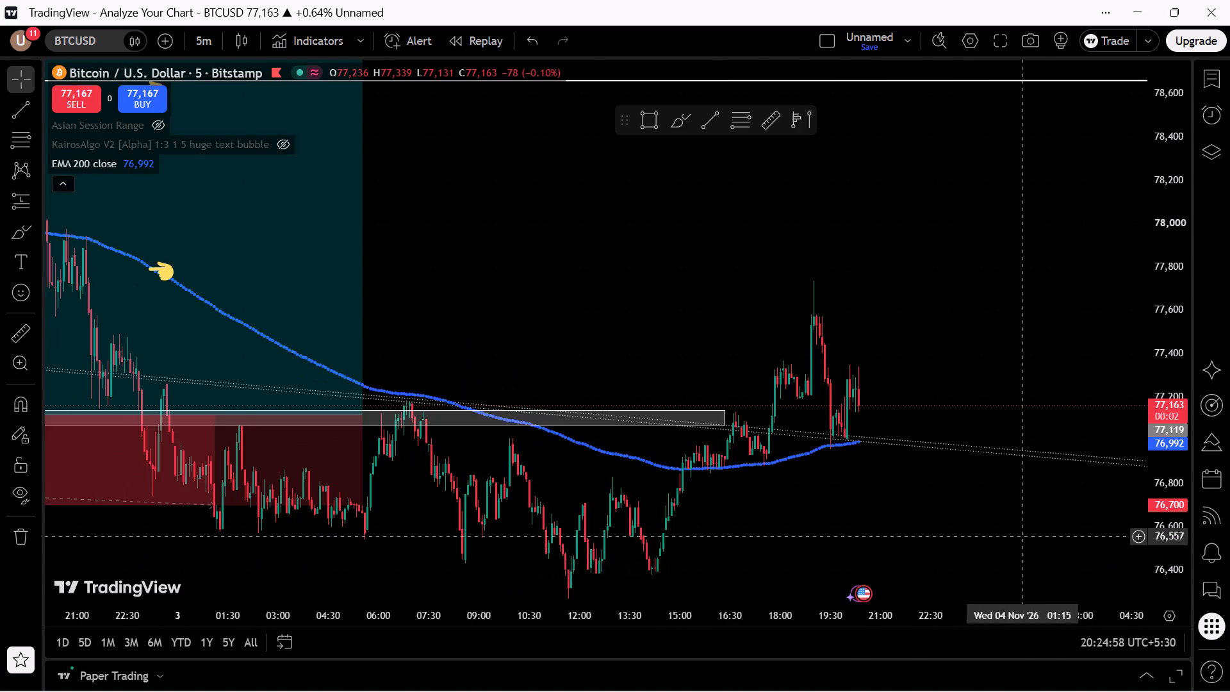
scroll(1021, 536, up, 2)
scroll(840, 474, down, 1)
scroll(840, 474, up, 2)
scroll(840, 474, down, 1)
scroll(893, 524, up, 2)
scroll(893, 524, down, 2)
scroll(893, 524, up, 1)
drag(784, 535, 705, 500)
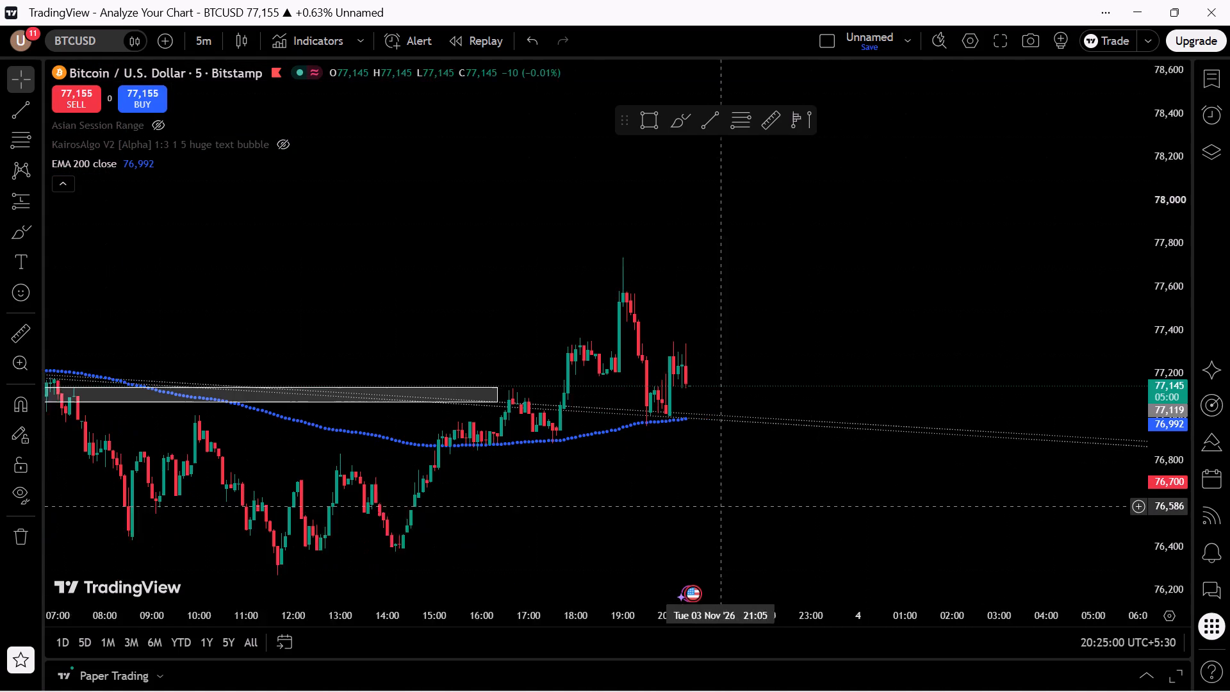
drag(705, 500, 702, 497)
scroll(580, 449, up, 4)
scroll(627, 472, down, 8)
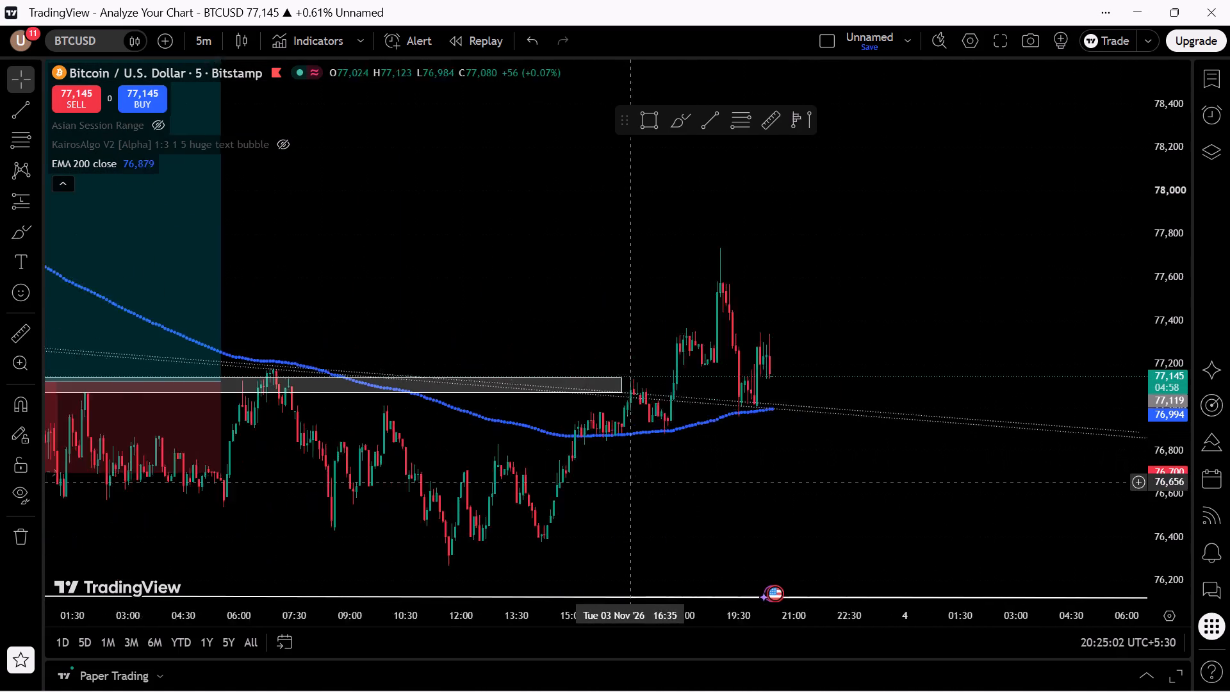
scroll(632, 482, down, 1)
Examine the price action from 31 October to 3 November around the long position, fvg box and 200 EMA.
drag(369, 513, 434, 526)
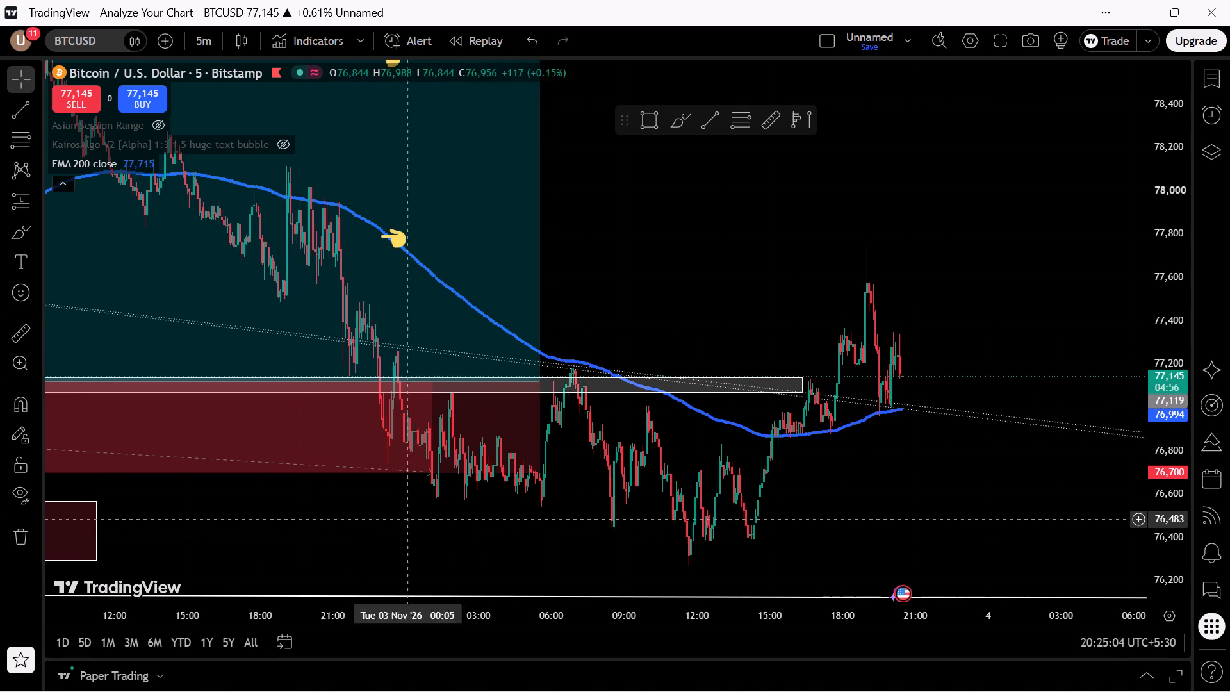
drag(434, 526, 639, 547)
scroll(639, 548, down, 4)
scroll(709, 408, up, 3)
scroll(709, 408, down, 1)
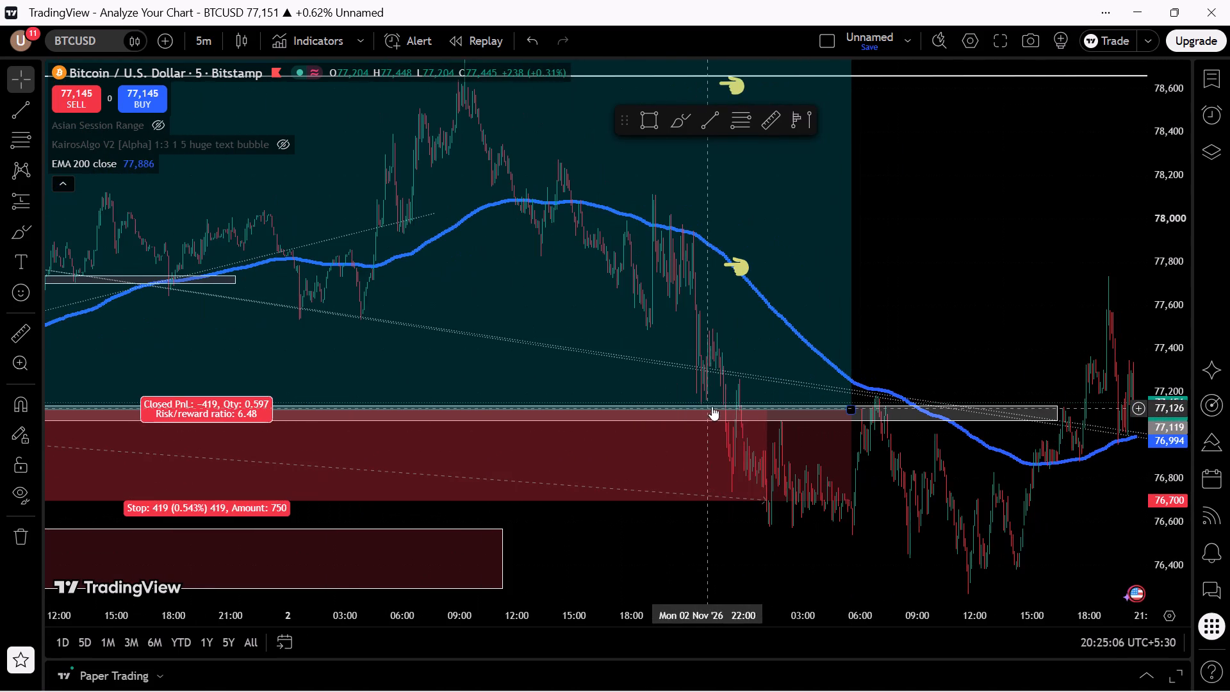
scroll(1014, 284, up, 4)
scroll(1010, 284, down, 10)
scroll(1010, 284, up, 1)
scroll(1010, 284, down, 1)
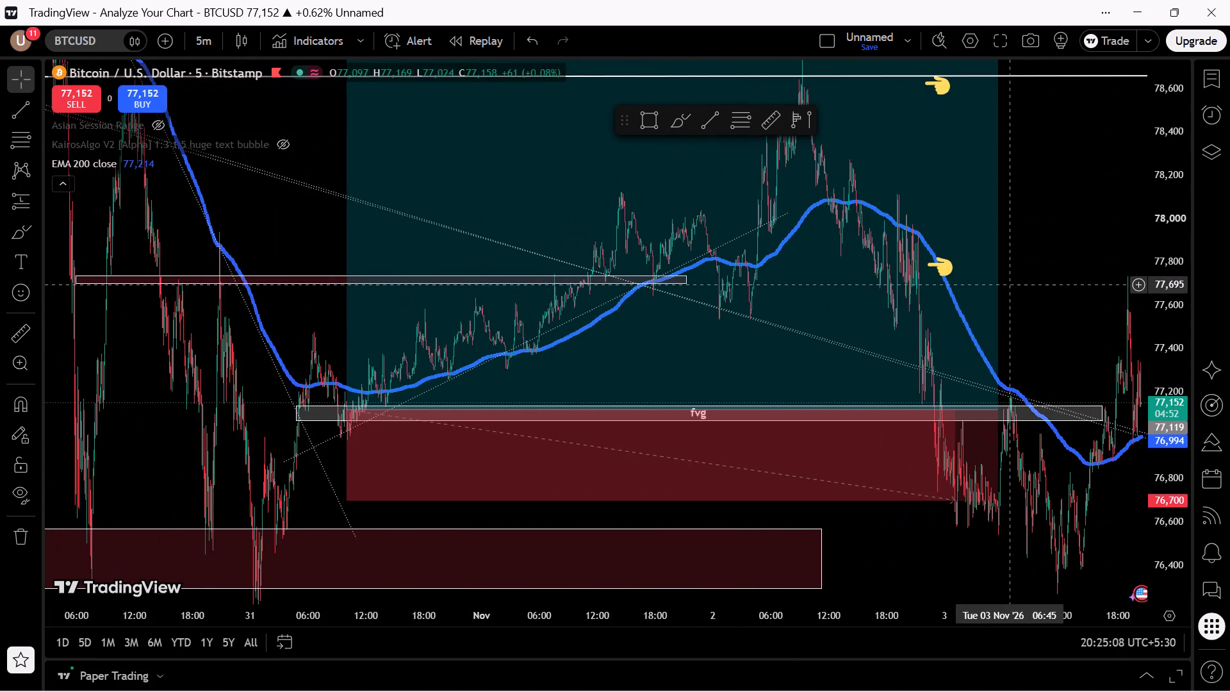
scroll(1011, 286, down, 1)
scroll(1011, 286, up, 1)
scroll(964, 495, down, 6)
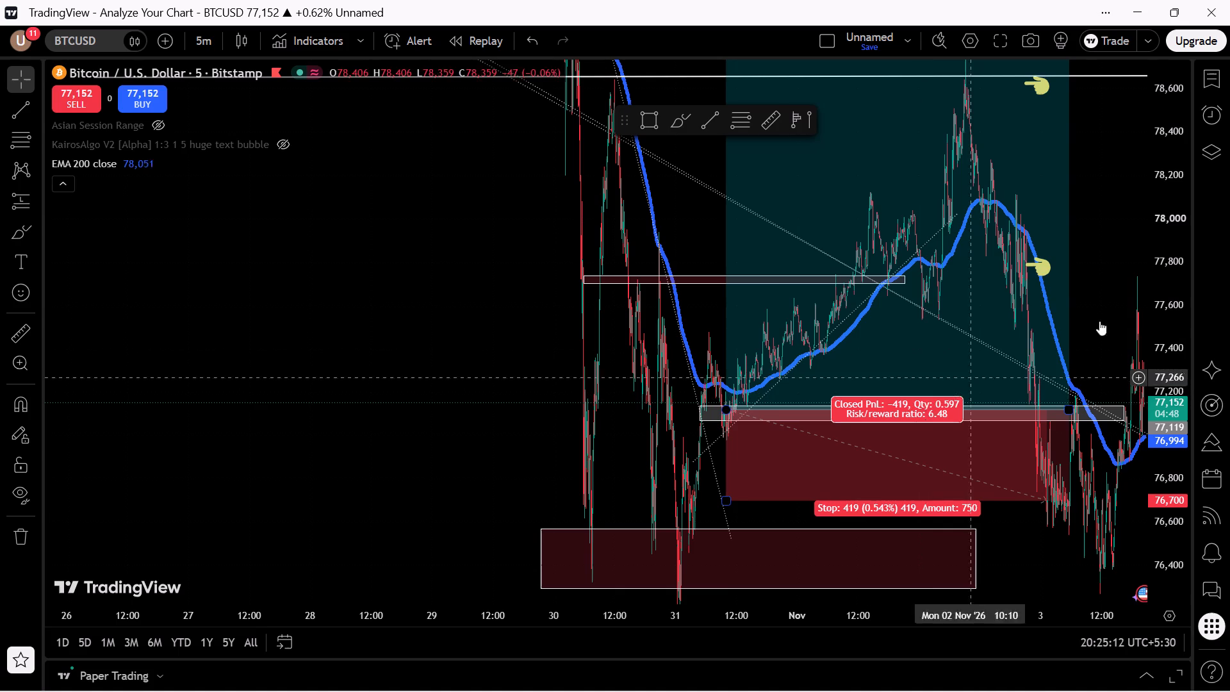
Examine the area below the long position's stop, including the large red zone and the white support line.
drag(1136, 218, 1051, 256)
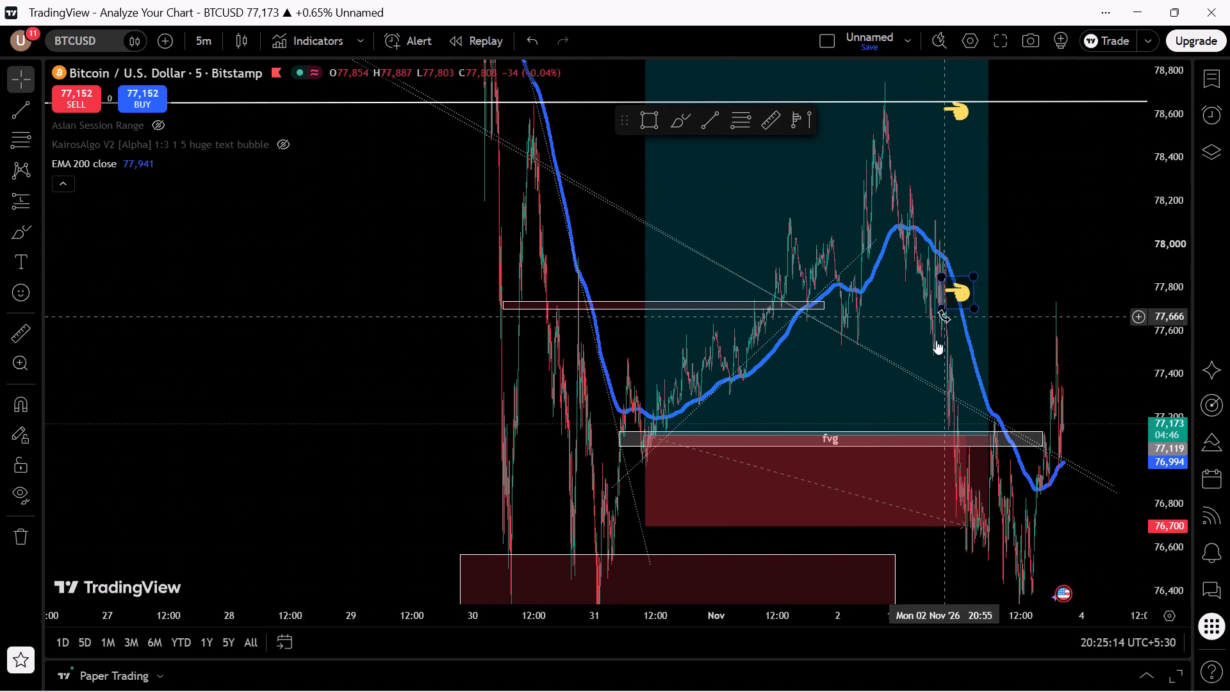
drag(1089, 557, 663, 303)
scroll(1042, 350, down, 6)
scroll(1029, 350, up, 5)
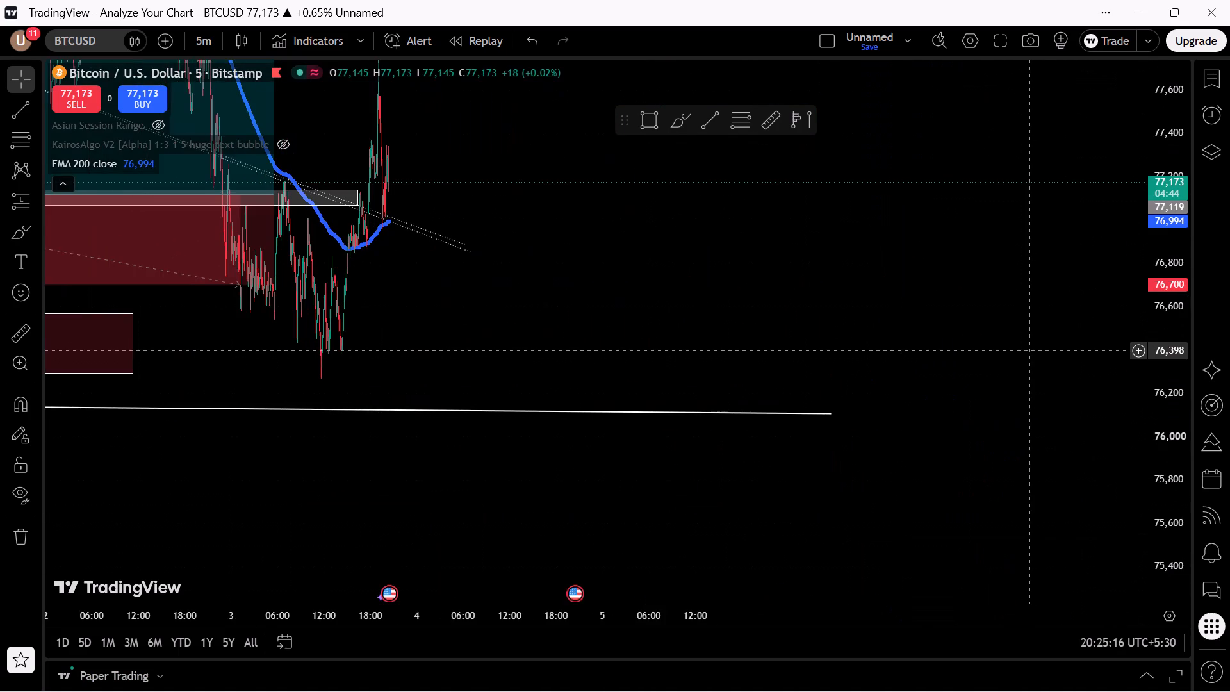
drag(627, 356, 1229, 511)
scroll(543, 498, up, 1)
scroll(543, 498, down, 1)
scroll(542, 498, up, 3)
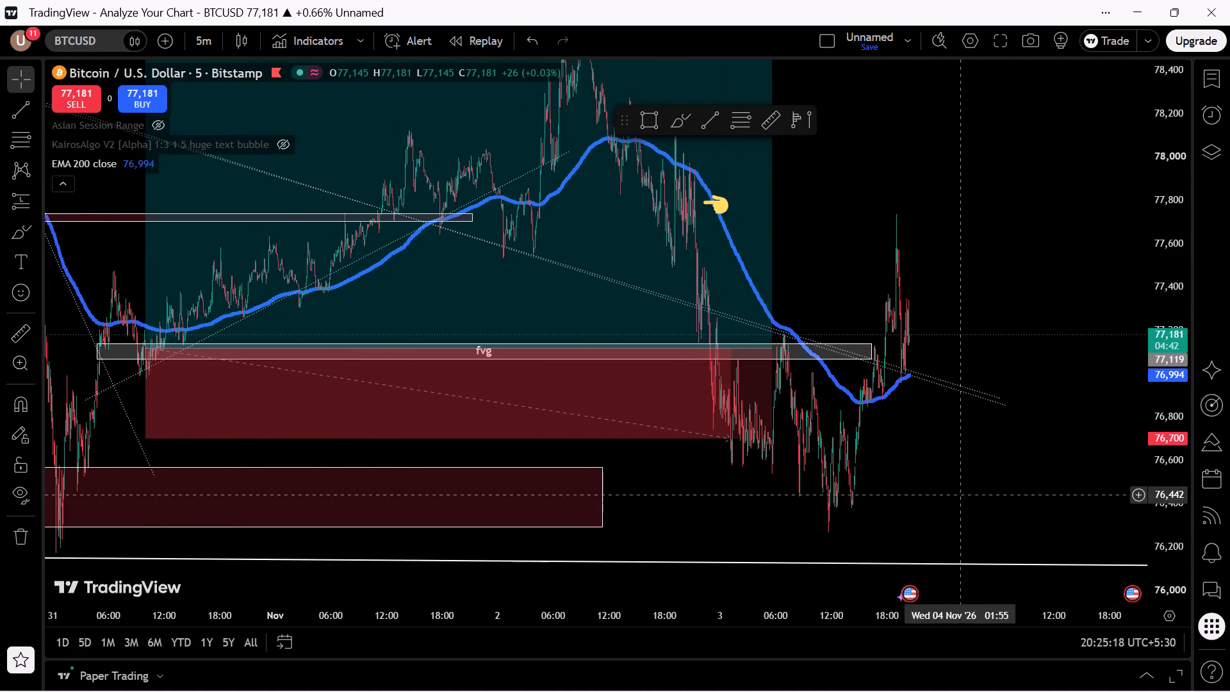
drag(960, 495, 1229, 487)
drag(1167, 449, 1201, 273)
scroll(988, 400, up, 1)
scroll(964, 402, down, 1)
scroll(952, 405, up, 5)
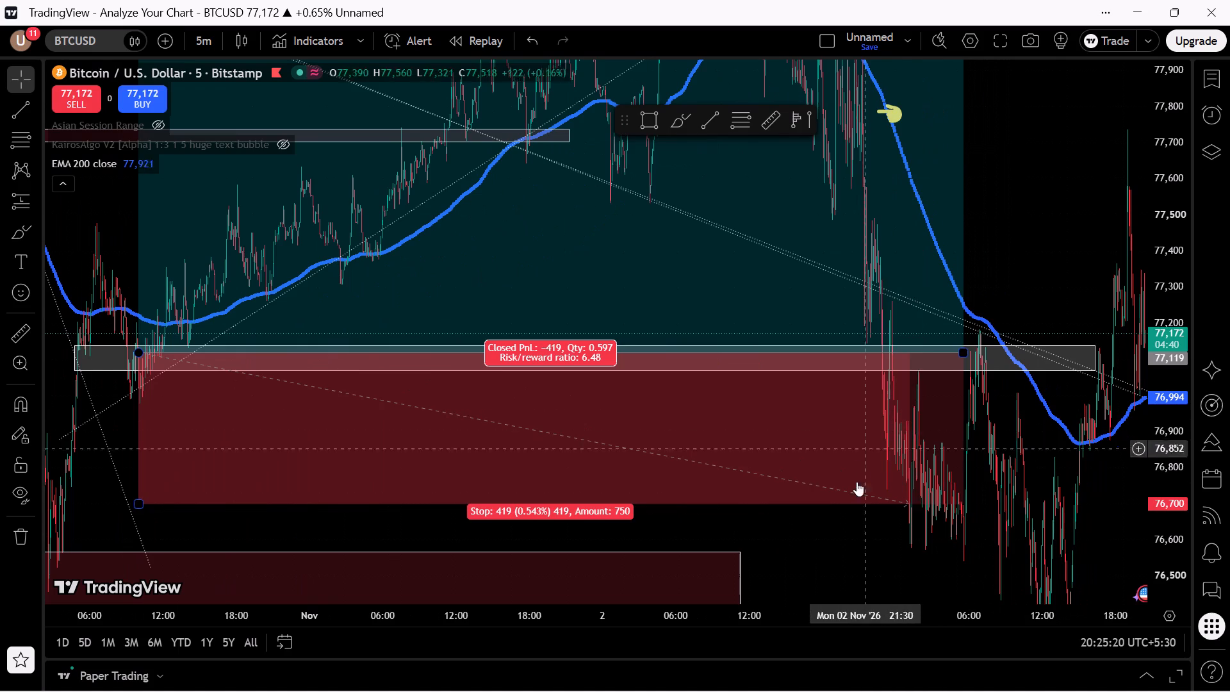
drag(871, 554, 1129, 432)
scroll(1119, 454, up, 1)
scroll(1119, 454, down, 2)
scroll(1119, 454, up, 1)
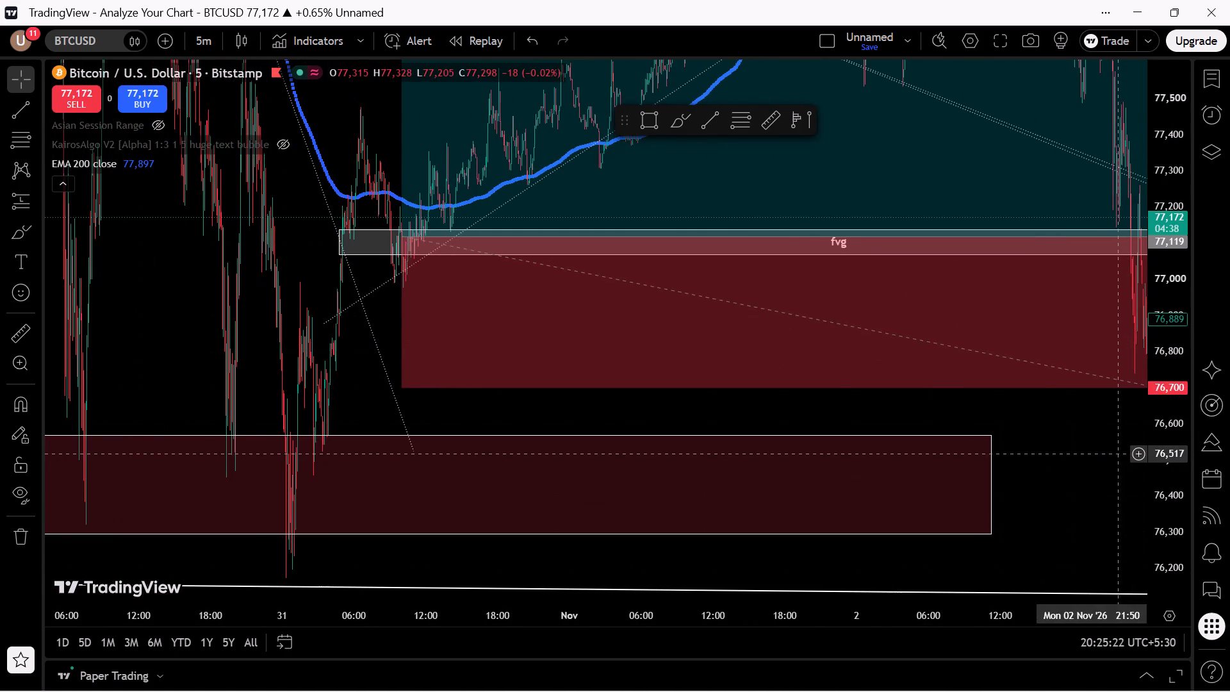
scroll(1119, 454, up, 4)
scroll(1119, 454, down, 1)
scroll(1119, 454, up, 1)
drag(1029, 494, 1229, 440)
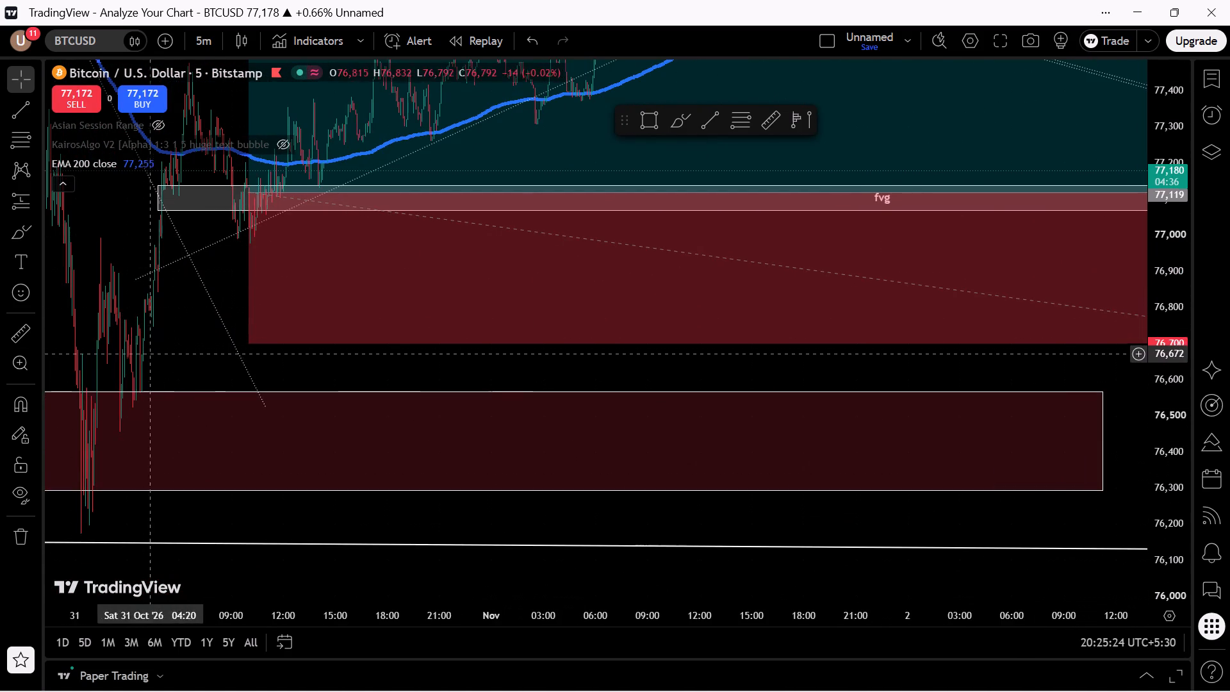
Examine Bitcoin's price action from 30 October to 2 November around the long position's entry, the fvg box and the white support line.
drag(230, 356, 858, 361)
drag(1188, 313, 1179, 671)
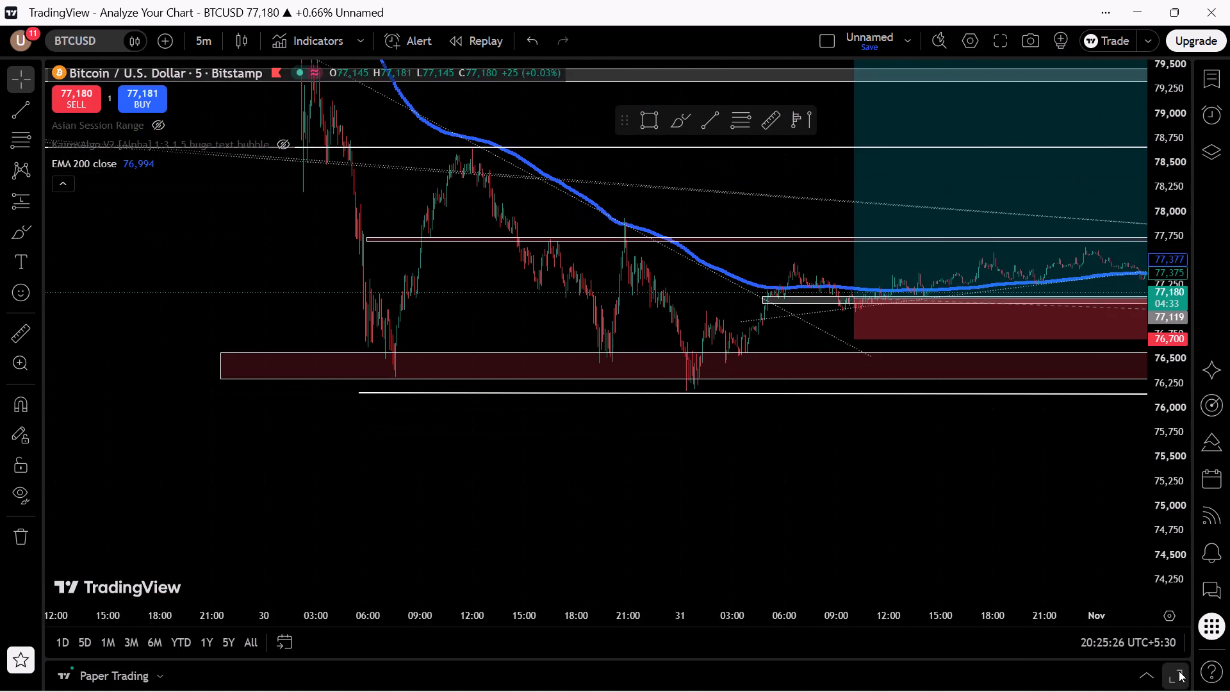
drag(1179, 671, 1164, 674)
scroll(719, 528, up, 1)
scroll(719, 528, down, 1)
scroll(853, 386, down, 2)
scroll(853, 386, up, 1)
drag(883, 439, 533, 547)
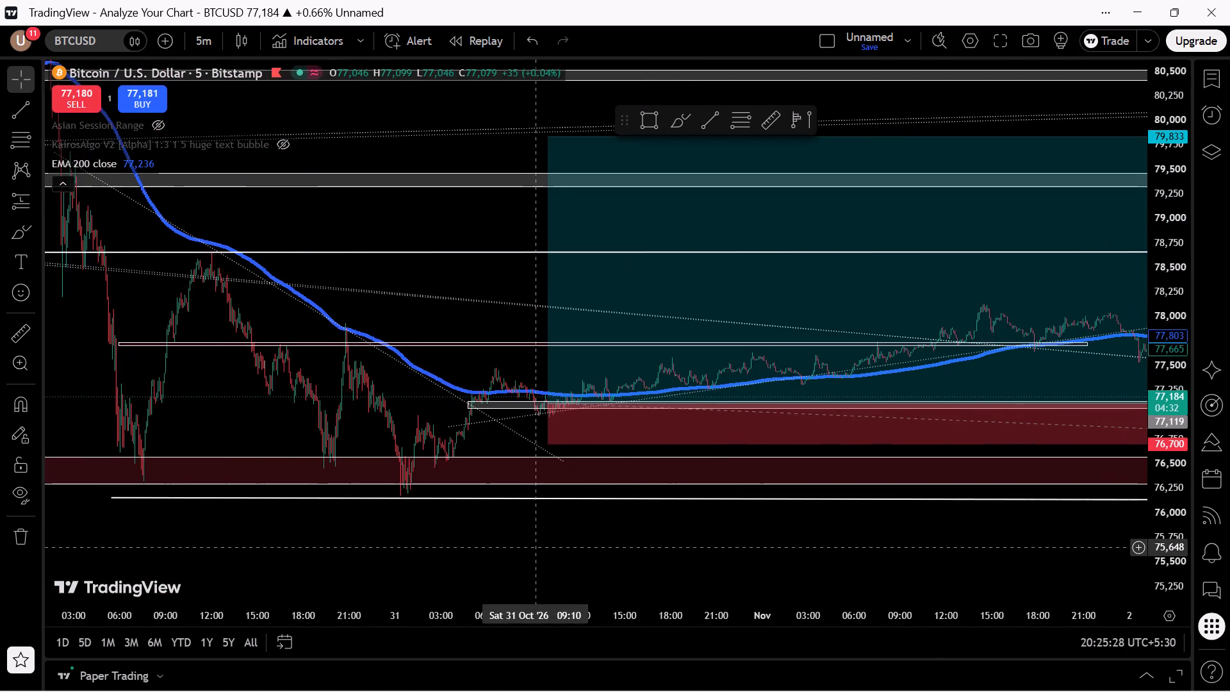
drag(533, 547, 252, 466)
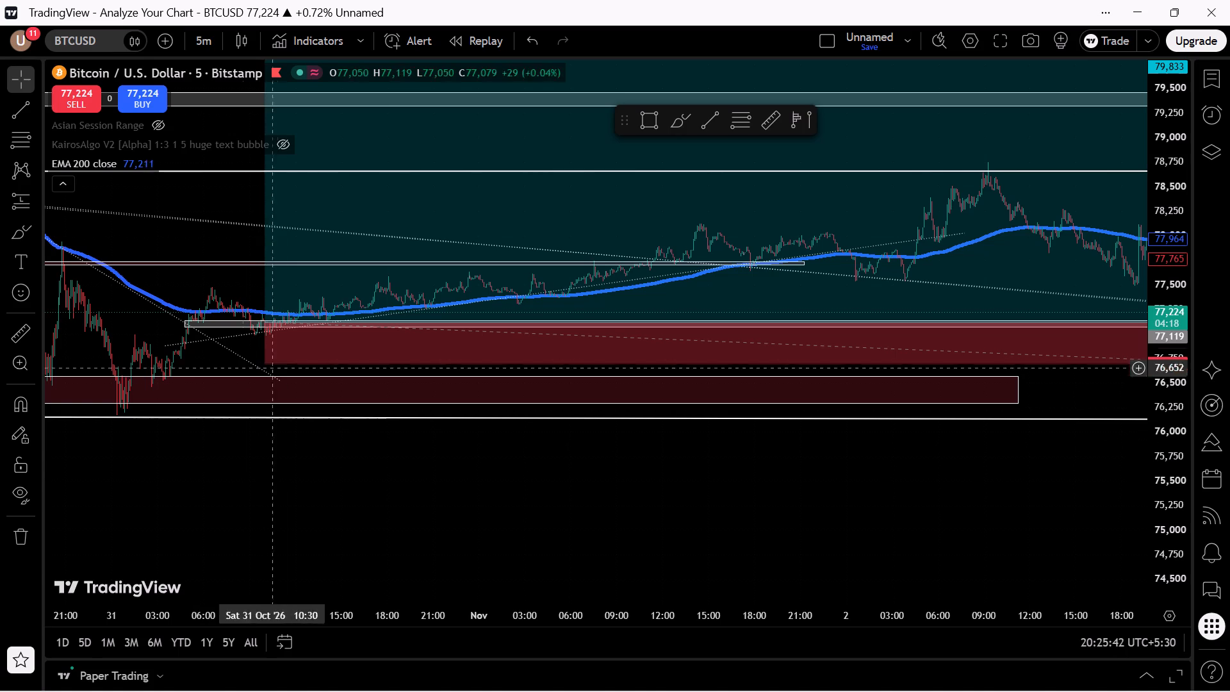
Examine the whole long position against the wider Bitcoin price action from 25 October to 3 November, including the supply and support zones.
scroll(1160, 498, down, 1)
scroll(1160, 498, up, 1)
scroll(1160, 498, down, 16)
scroll(918, 470, up, 2)
scroll(915, 464, down, 4)
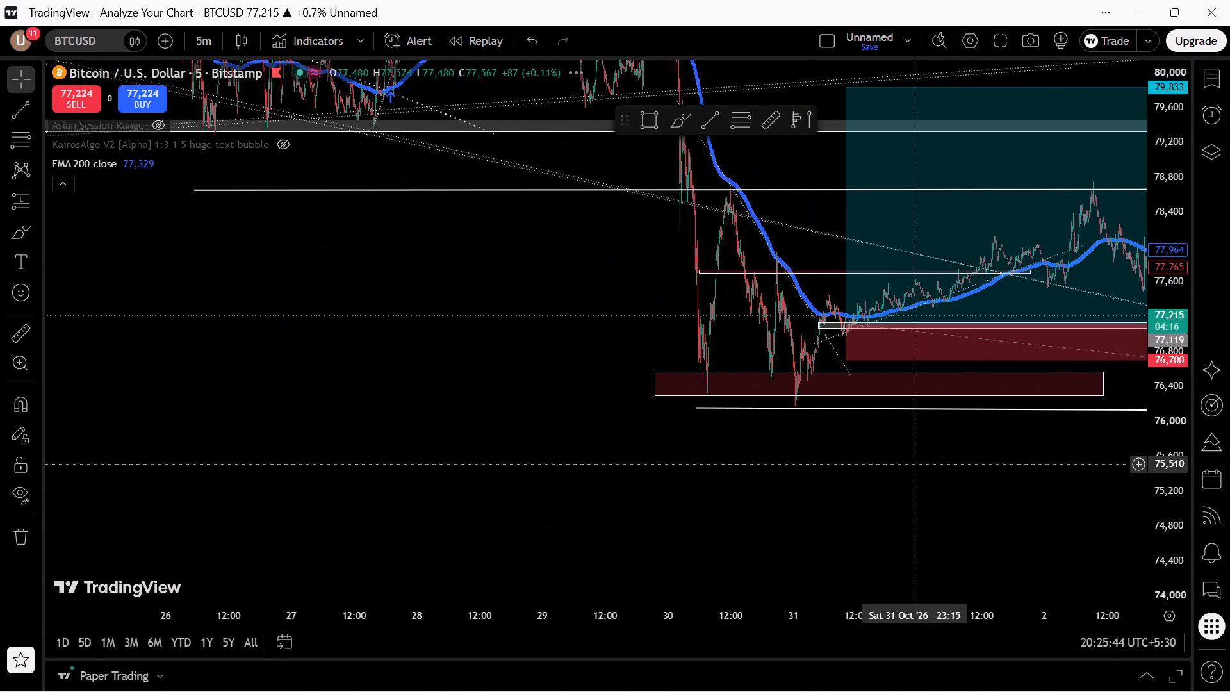
scroll(915, 462, down, 4)
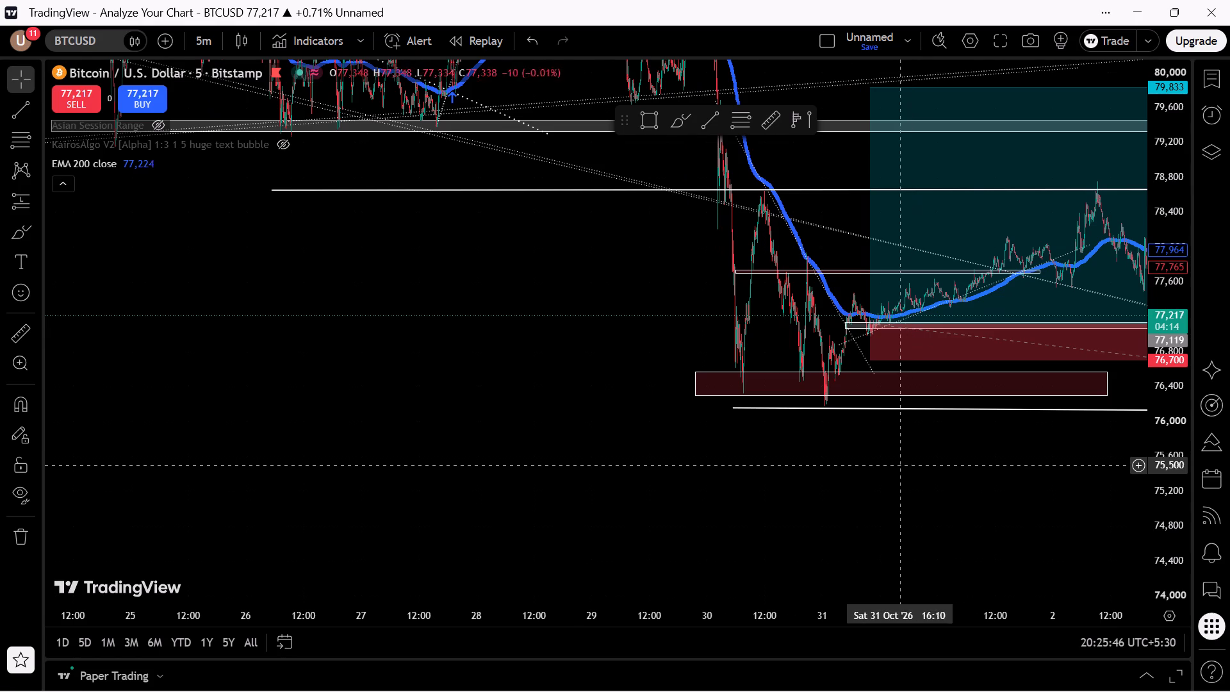
drag(871, 477, 750, 690)
drag(399, 496, 516, 538)
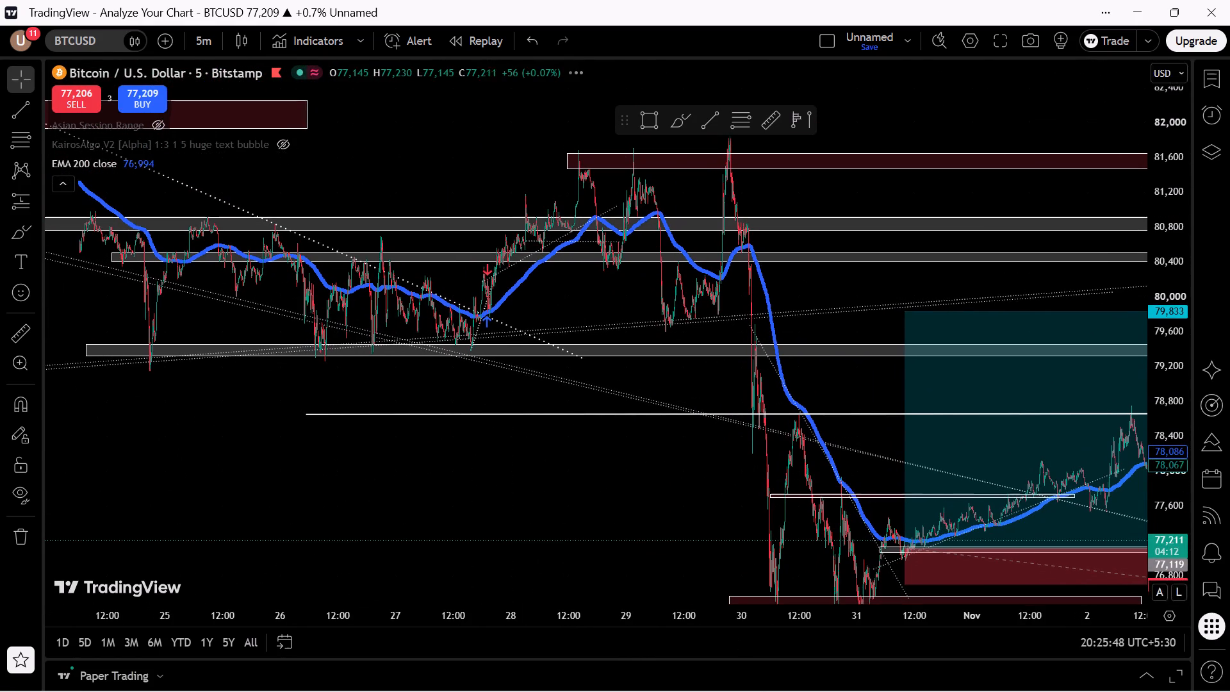
scroll(1189, 308, down, 13)
scroll(708, 432, up, 1)
scroll(704, 435, down, 1)
scroll(704, 435, up, 1)
scroll(704, 435, down, 1)
scroll(703, 436, up, 1)
drag(633, 483, 323, 483)
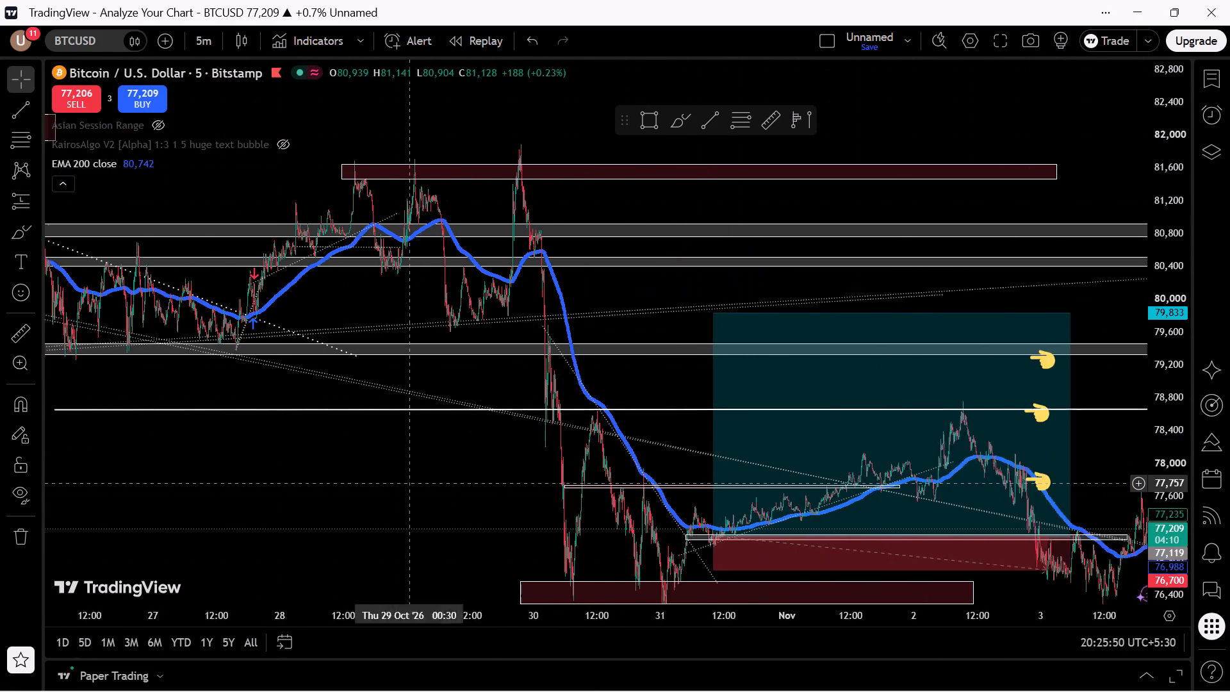
drag(323, 483, 432, 472)
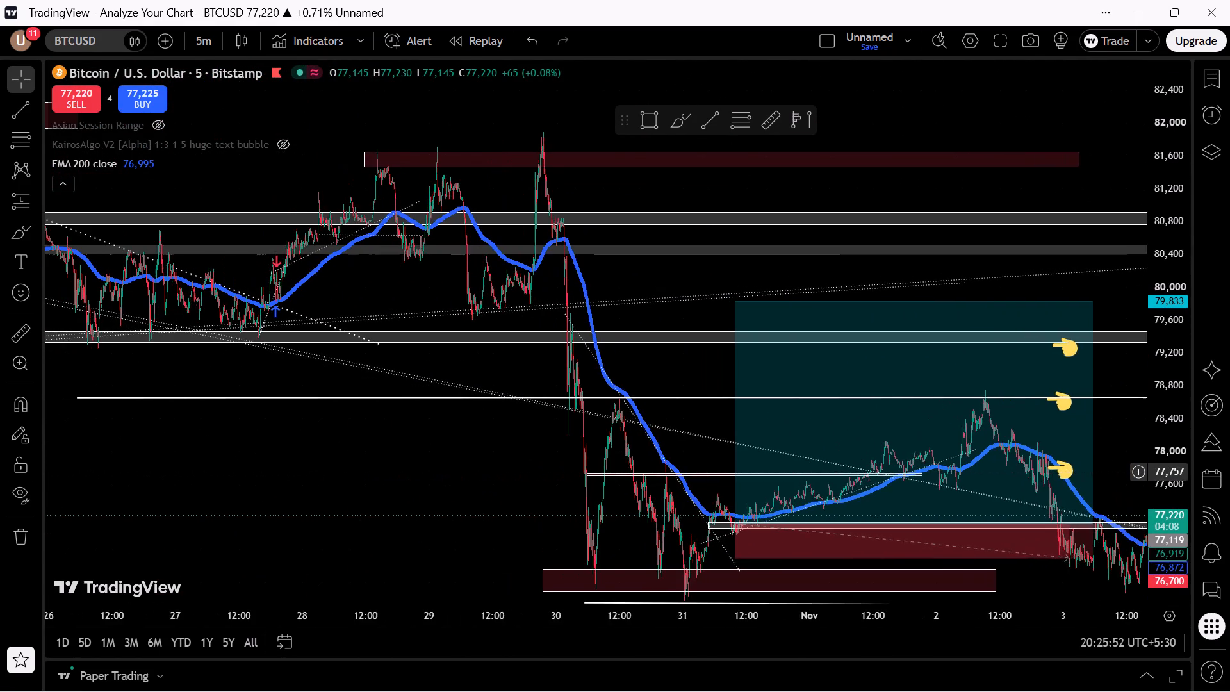
drag(432, 472, 418, 443)
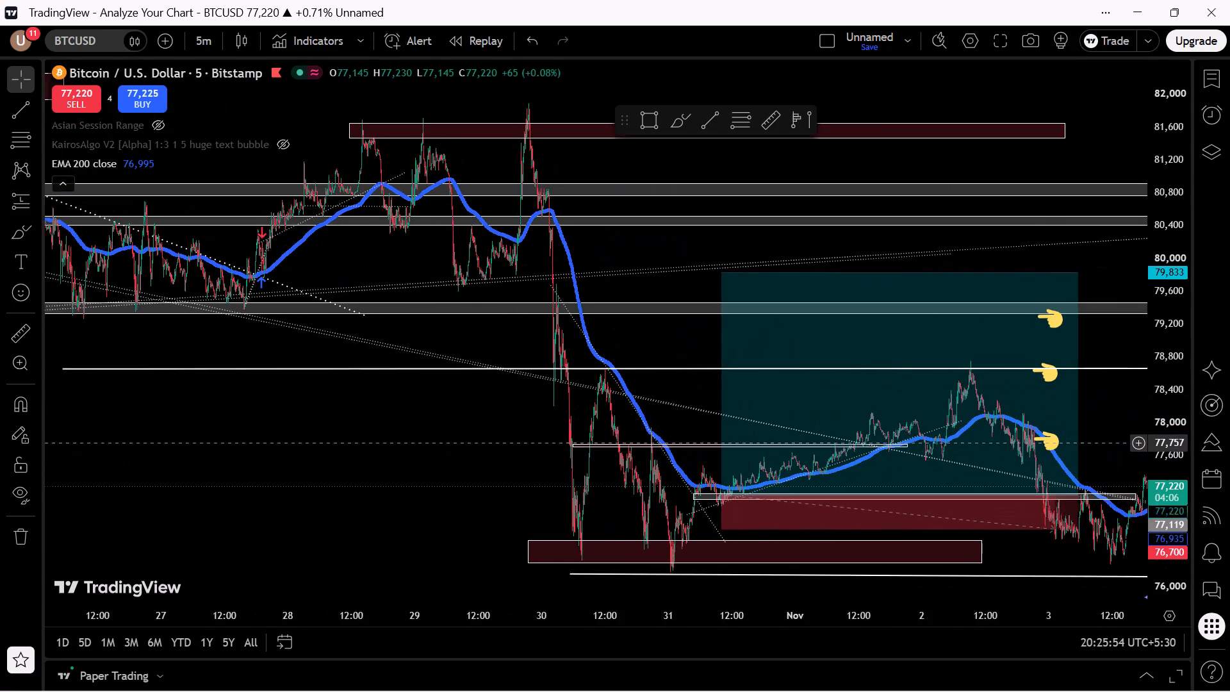
drag(418, 443, 402, 438)
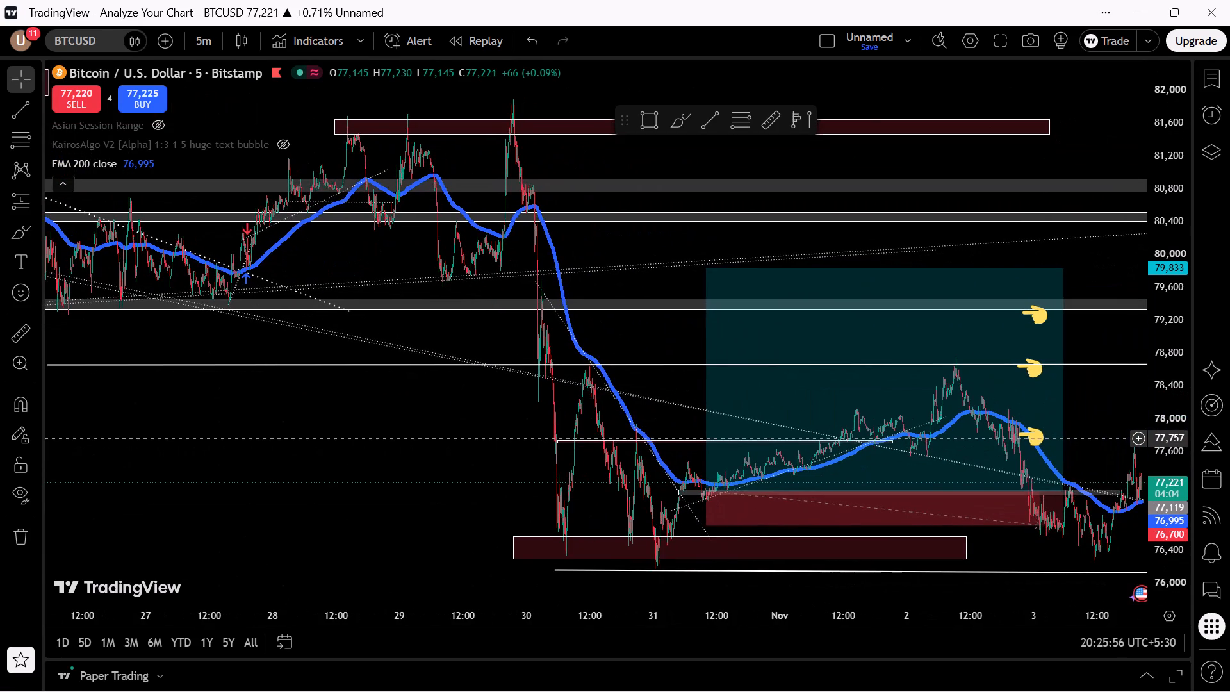
drag(402, 438, 401, 438)
Switch the chart to ETHUSD and examine its 5-minute price action from 30 October to 3 November.
key(space)
key(space)
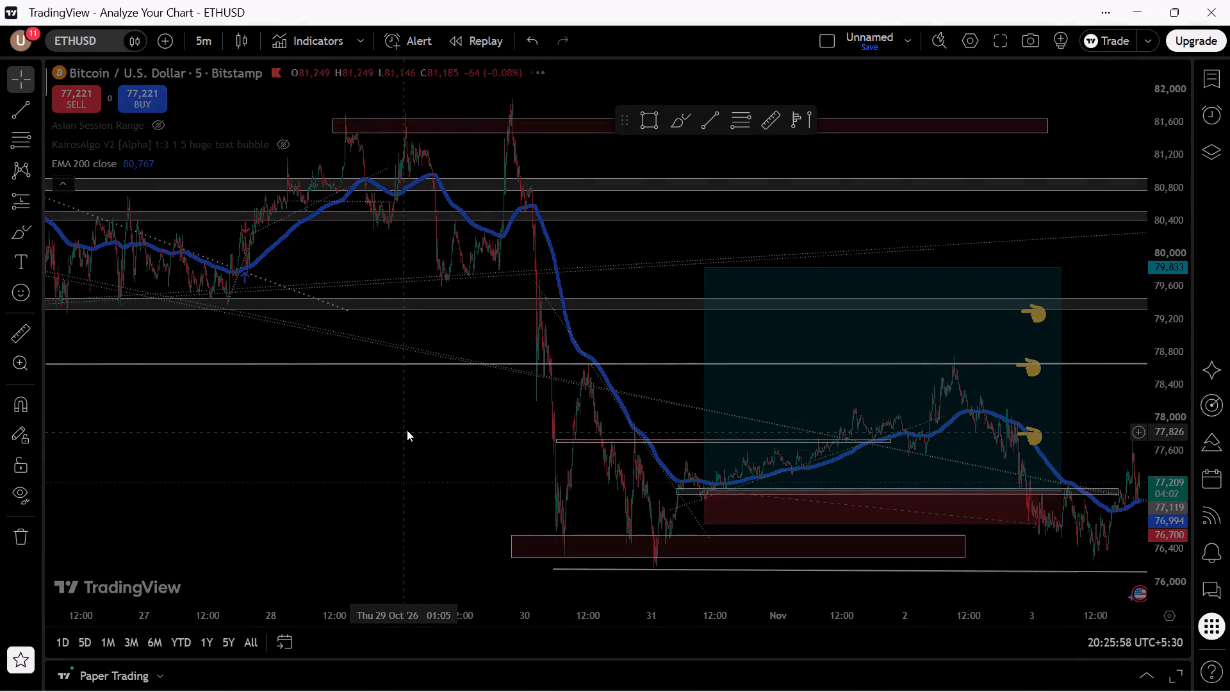
drag(701, 427, 512, 255)
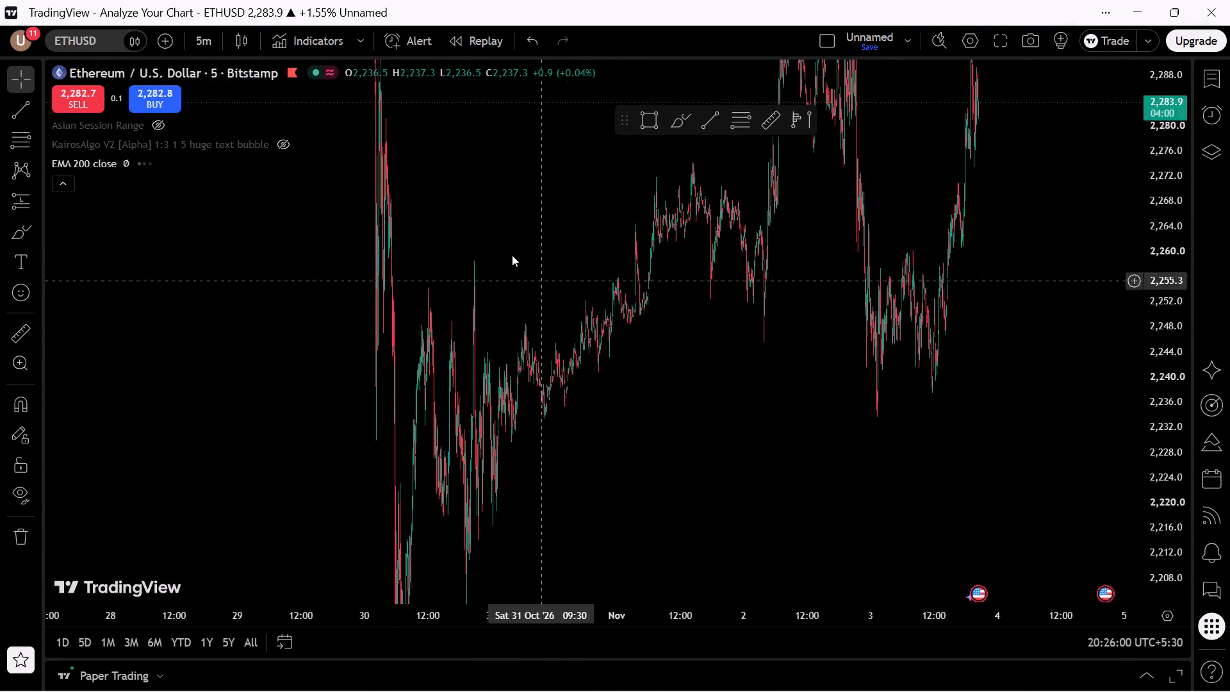
drag(512, 255, 322, 172)
drag(481, 317, 734, 497)
scroll(423, 372, up, 2)
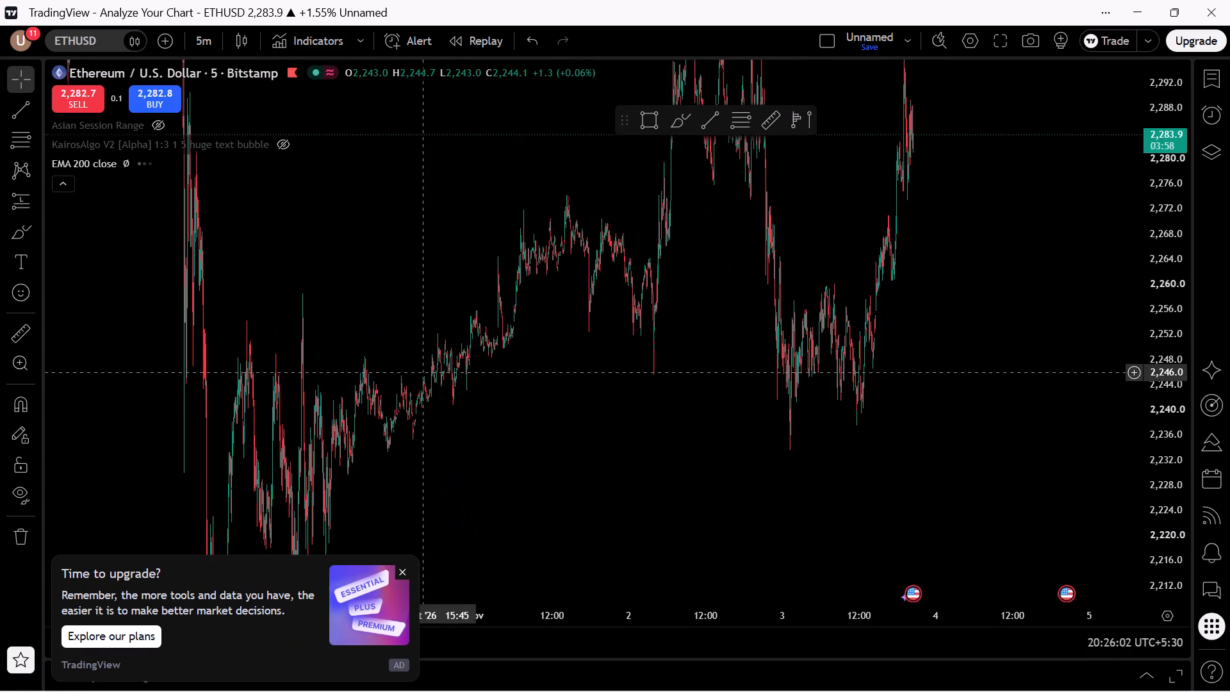
scroll(423, 372, down, 1)
right_drag(284, 253, 274, 211)
scroll(284, 253, up, 1)
drag(284, 253, 274, 217)
Switch the chart symbol to XAUUSD (Gold) from OANDA.
click(79, 36)
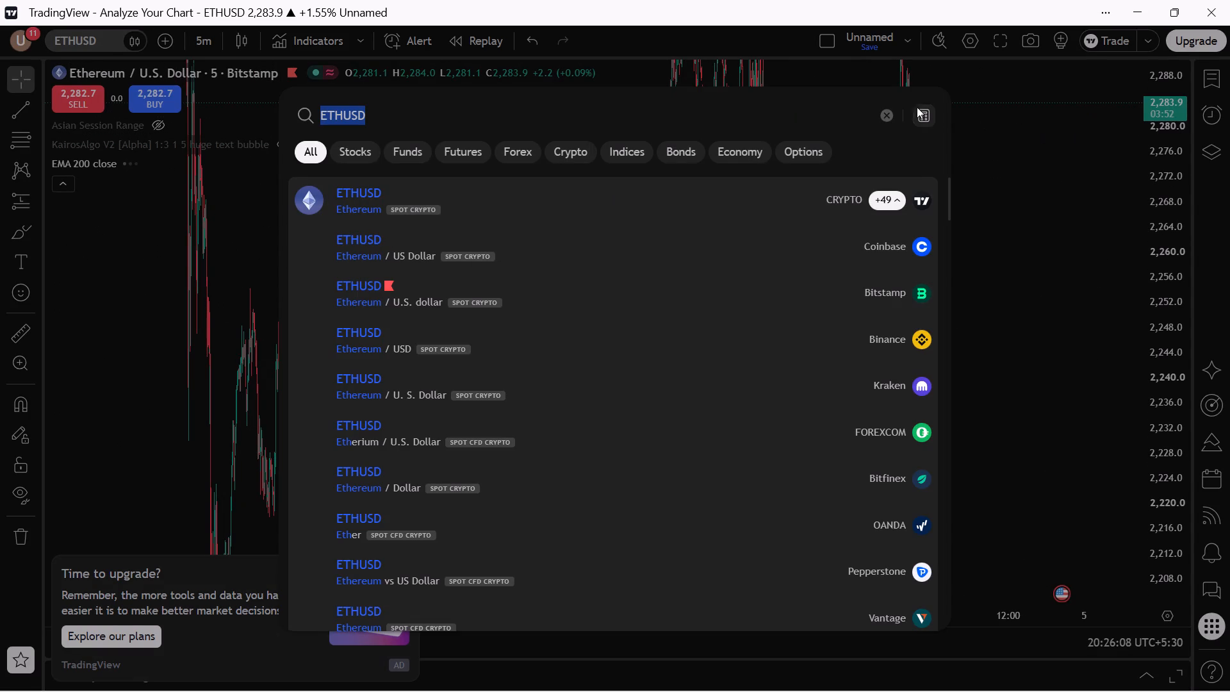
click(886, 113)
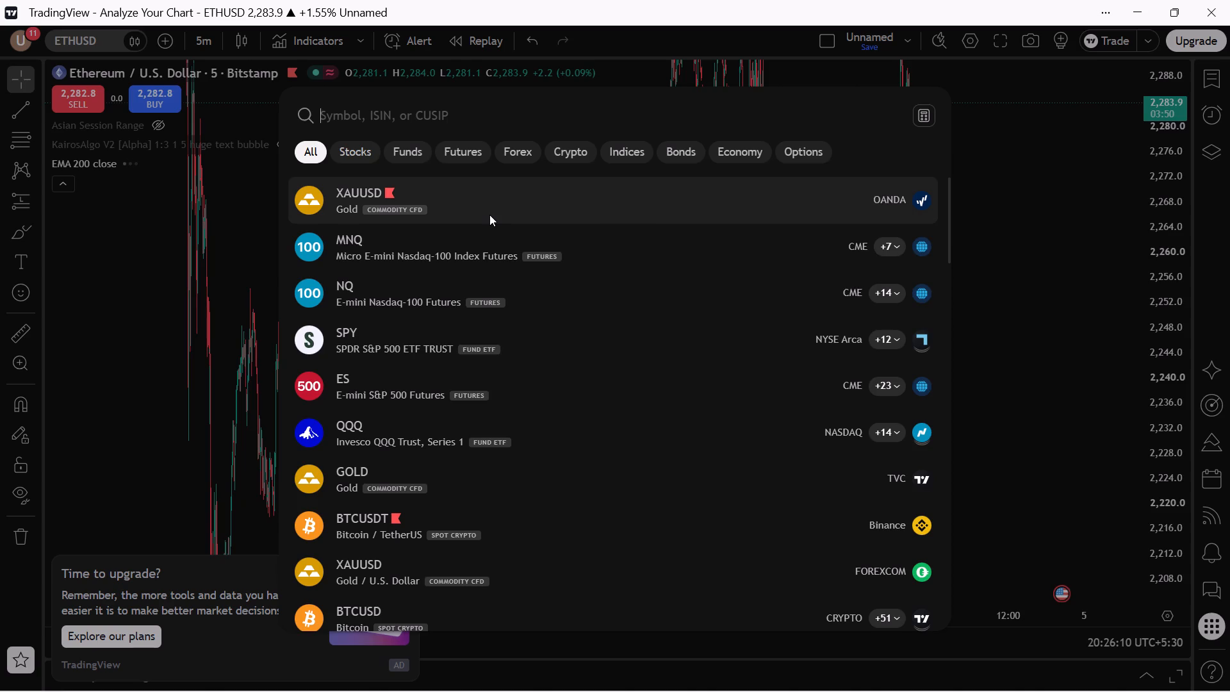
click(489, 215)
Examine gold's 5-minute price action from late October to 3 November against the 200 EMA.
scroll(905, 406, up, 1)
scroll(905, 406, down, 2)
scroll(904, 406, up, 2)
scroll(903, 406, down, 2)
scroll(901, 406, up, 7)
scroll(916, 364, down, 1)
scroll(916, 364, up, 1)
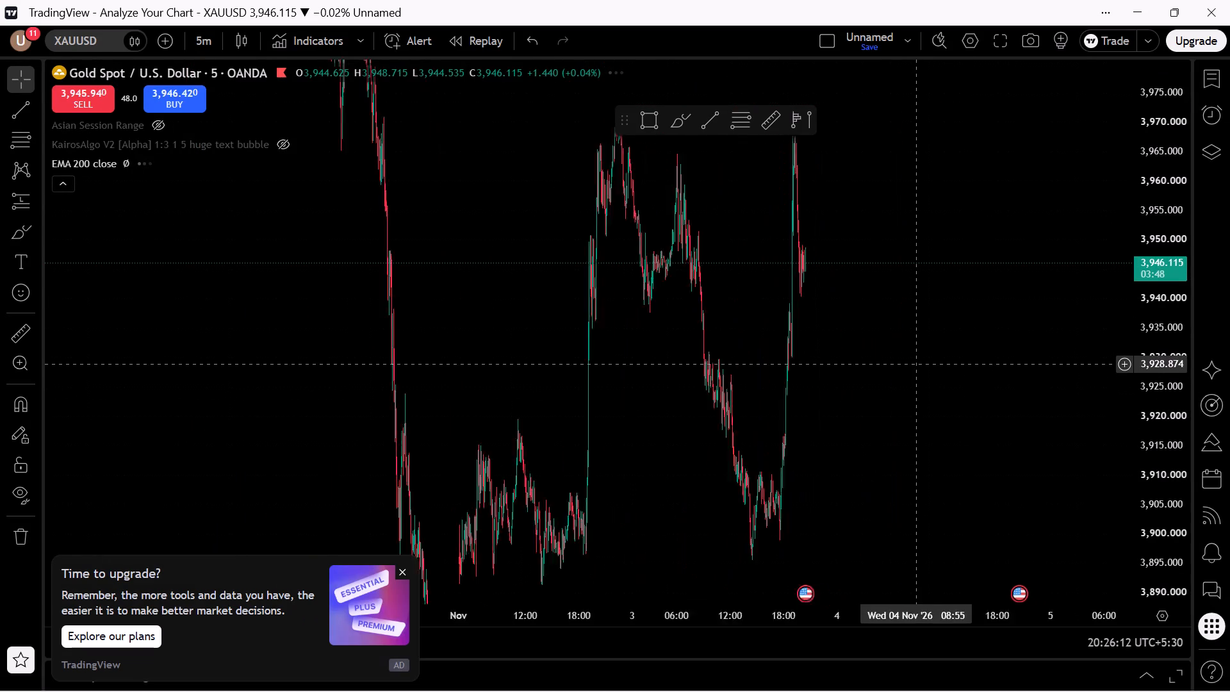
scroll(916, 364, up, 3)
scroll(916, 364, down, 2)
scroll(916, 364, up, 2)
drag(1161, 293, 1067, 563)
scroll(625, 461, down, 1)
scroll(625, 461, up, 1)
scroll(625, 461, down, 4)
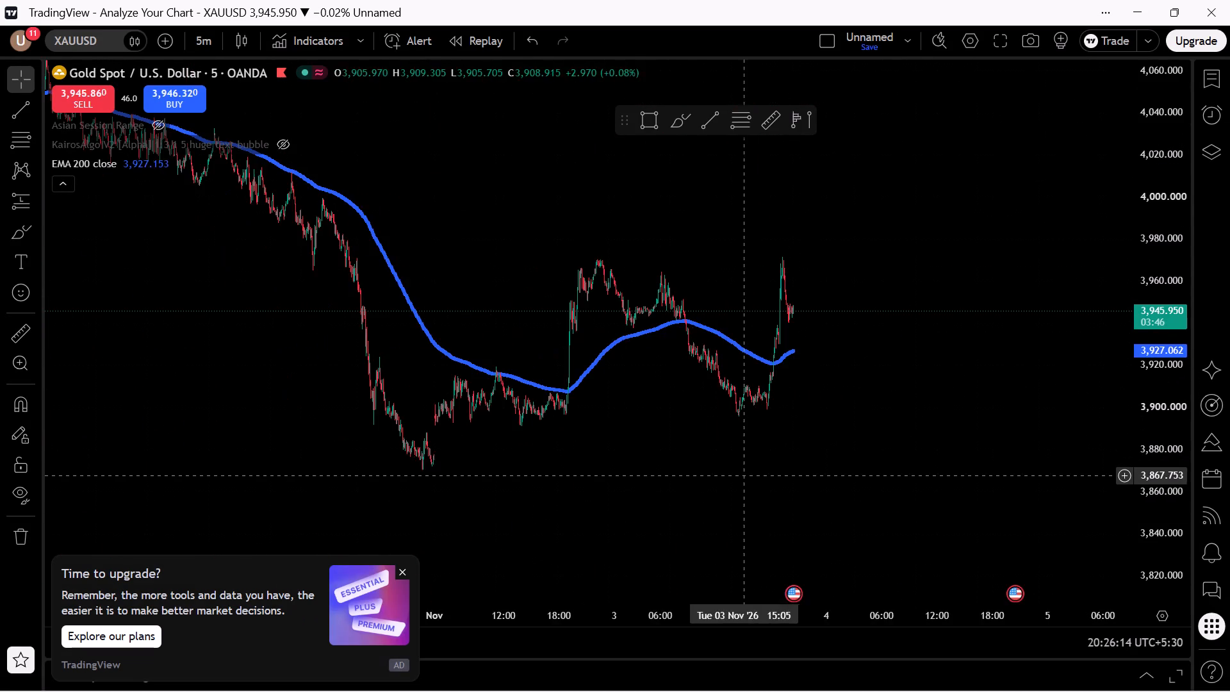
scroll(751, 475, down, 6)
drag(755, 475, 432, 460)
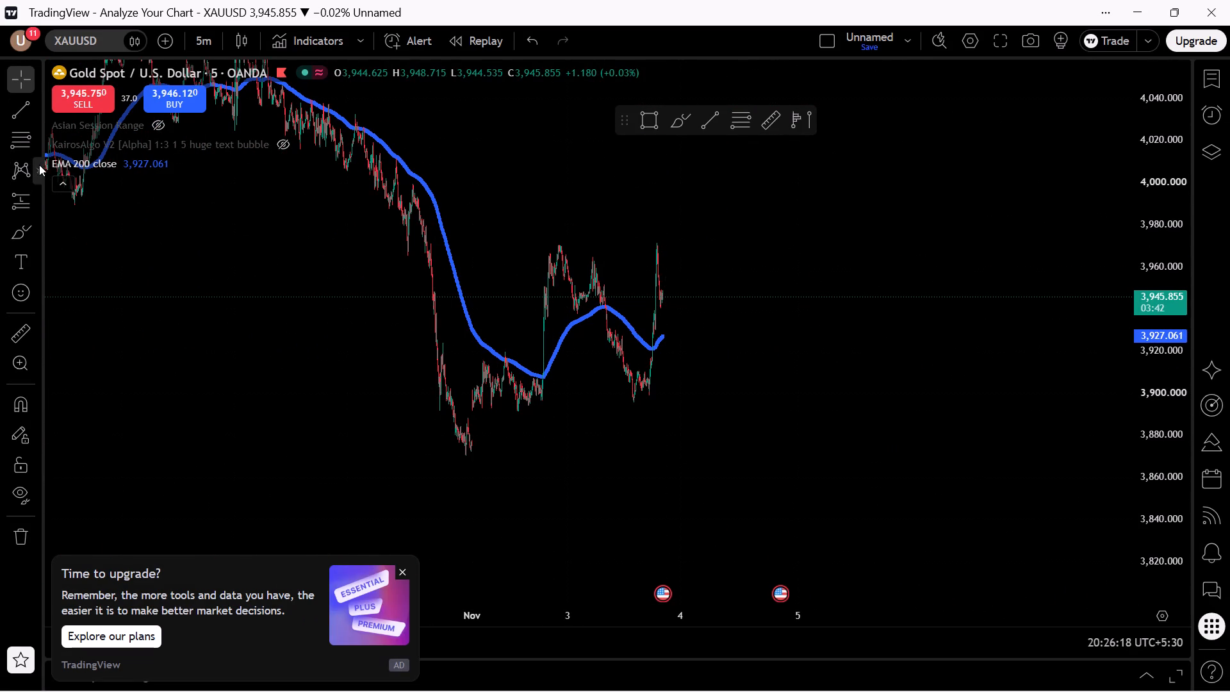
scroll(676, 422, up, 3)
drag(540, 464, 798, 475)
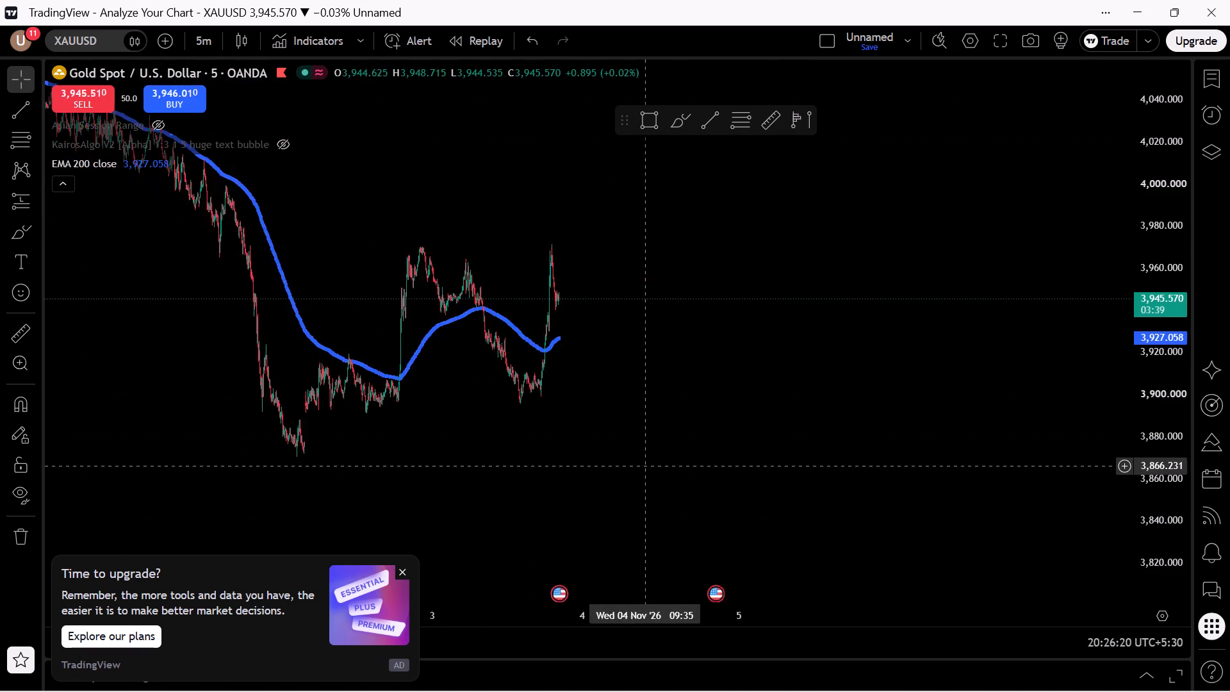
drag(798, 475, 953, 475)
scroll(899, 458, up, 3)
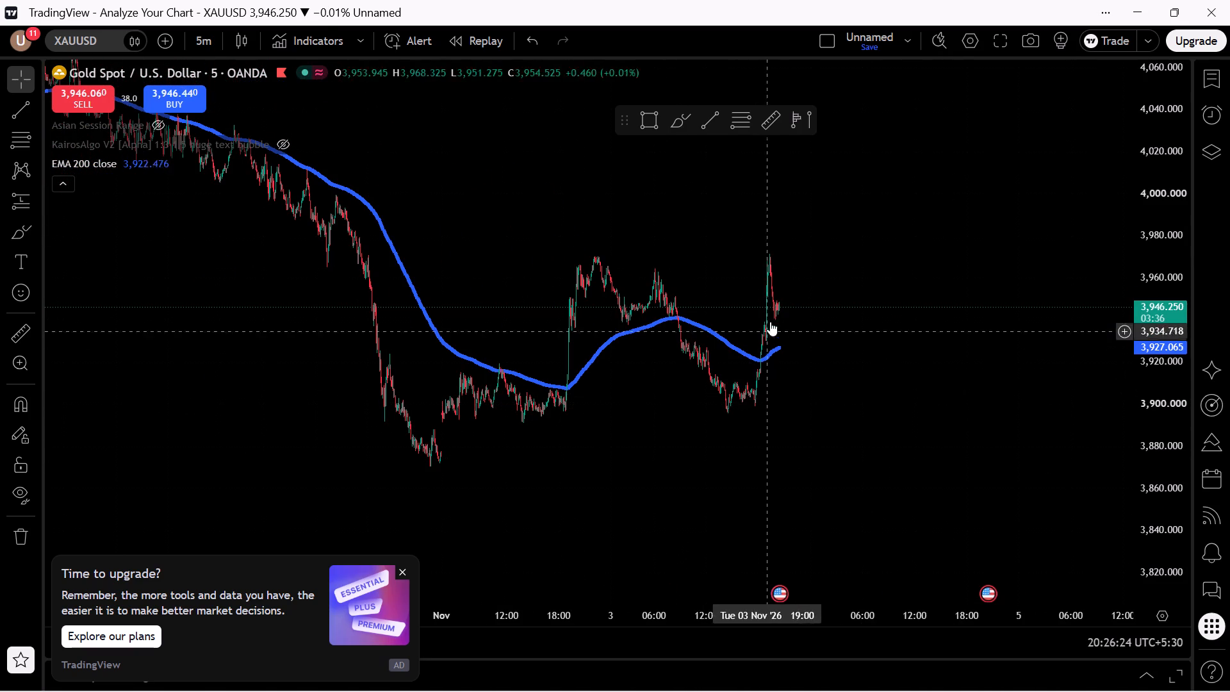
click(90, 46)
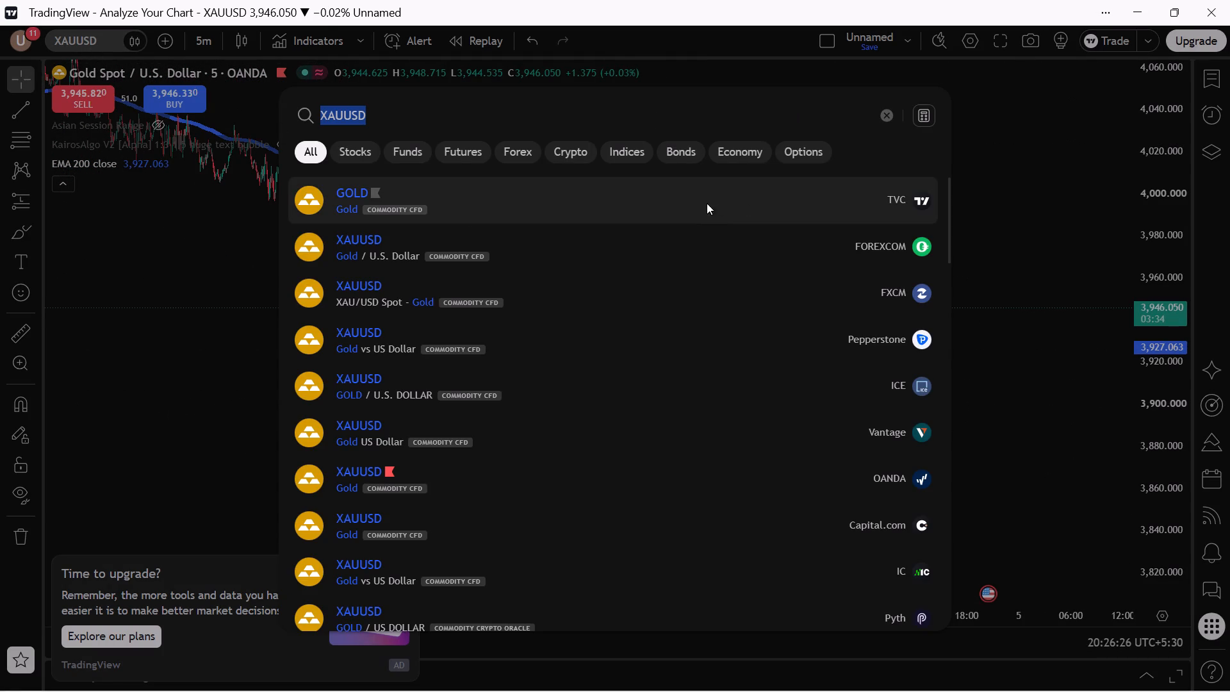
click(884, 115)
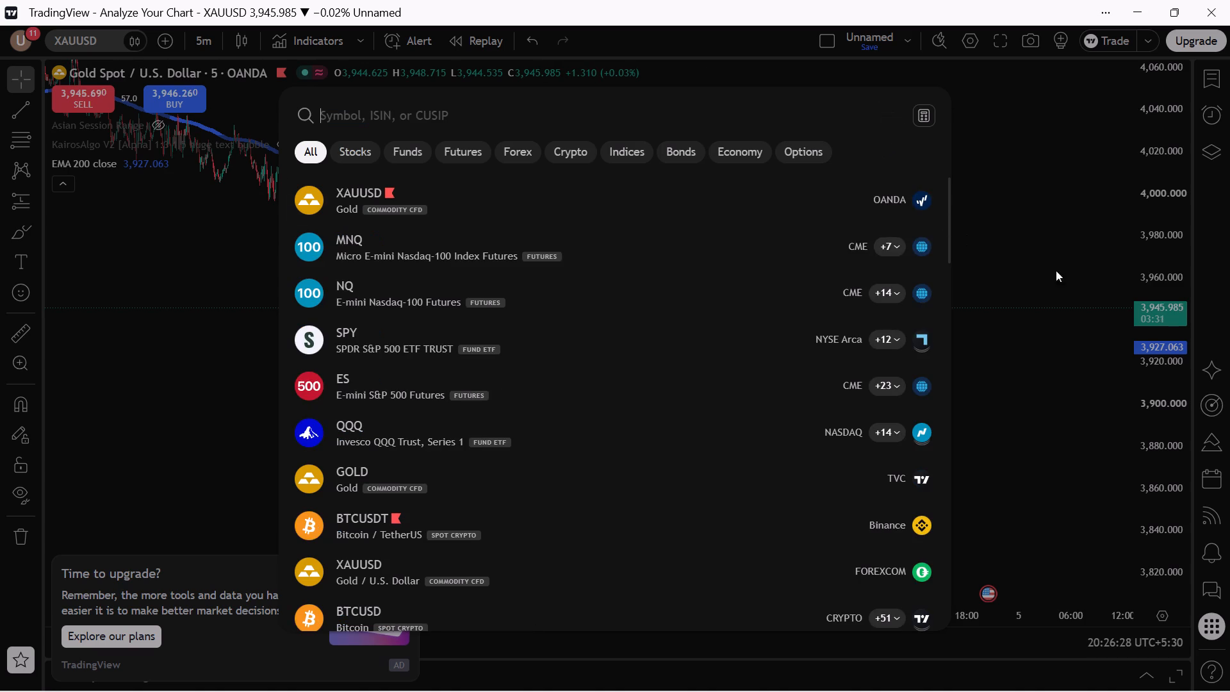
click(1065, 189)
Set the gold chart's price scale to logarithmic.
scroll(1159, 404, up, 2)
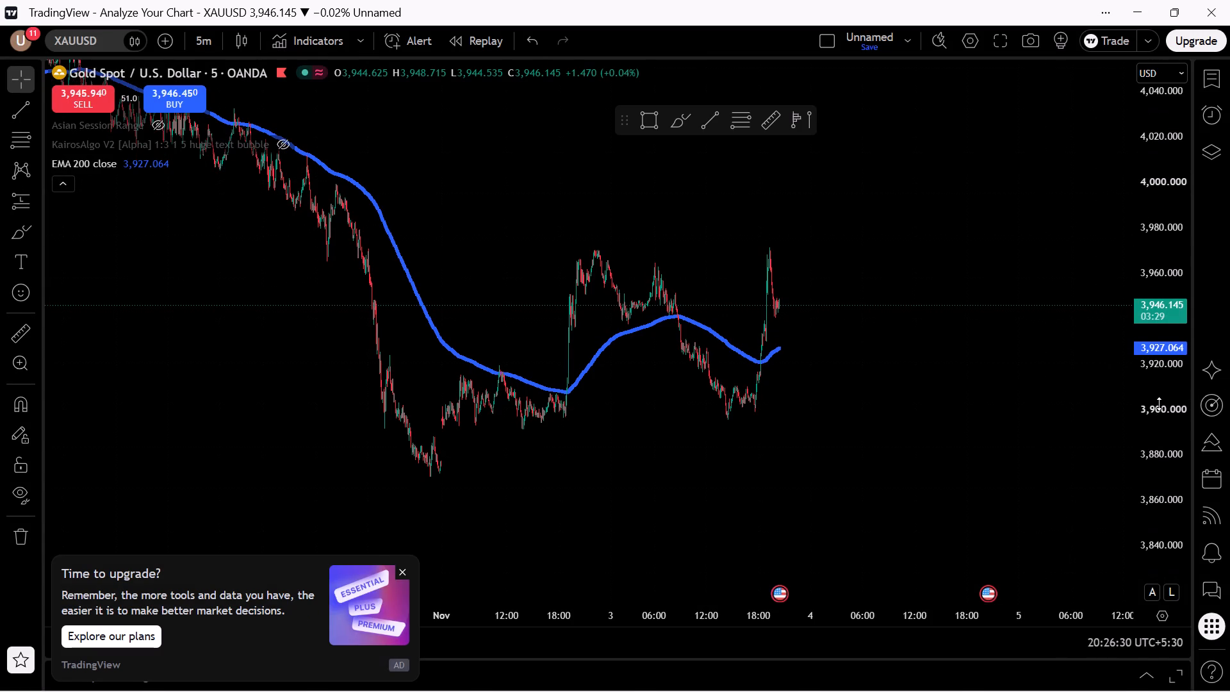
click(1152, 589)
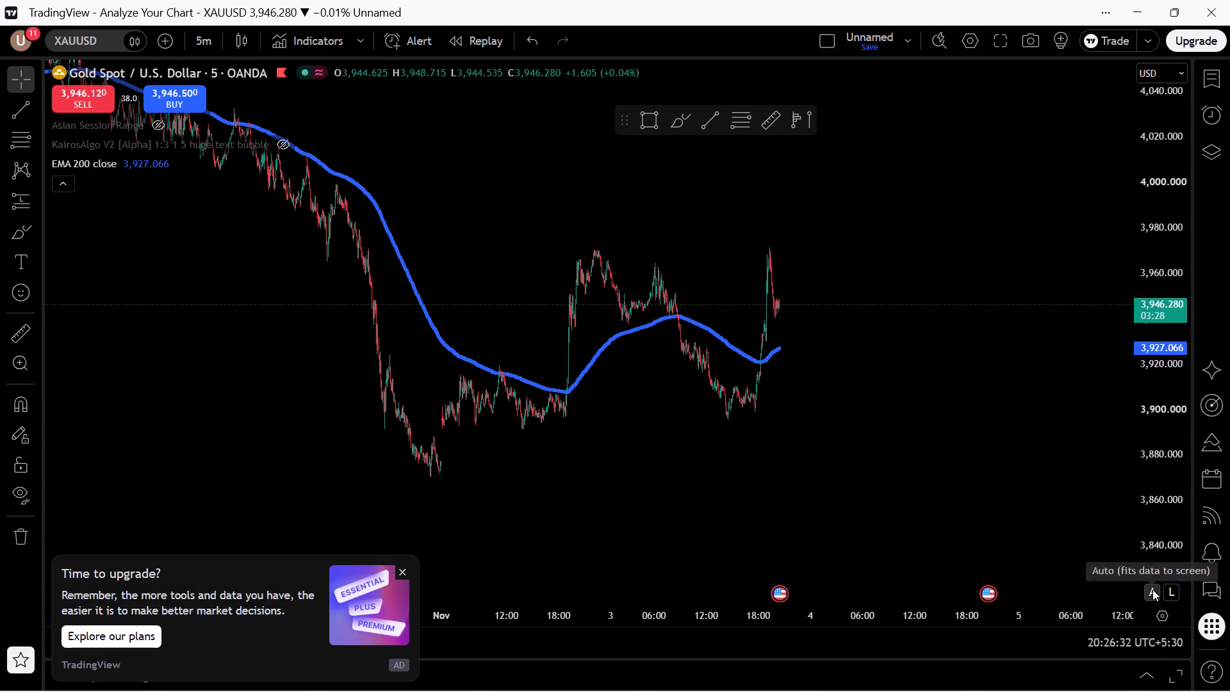
click(1175, 590)
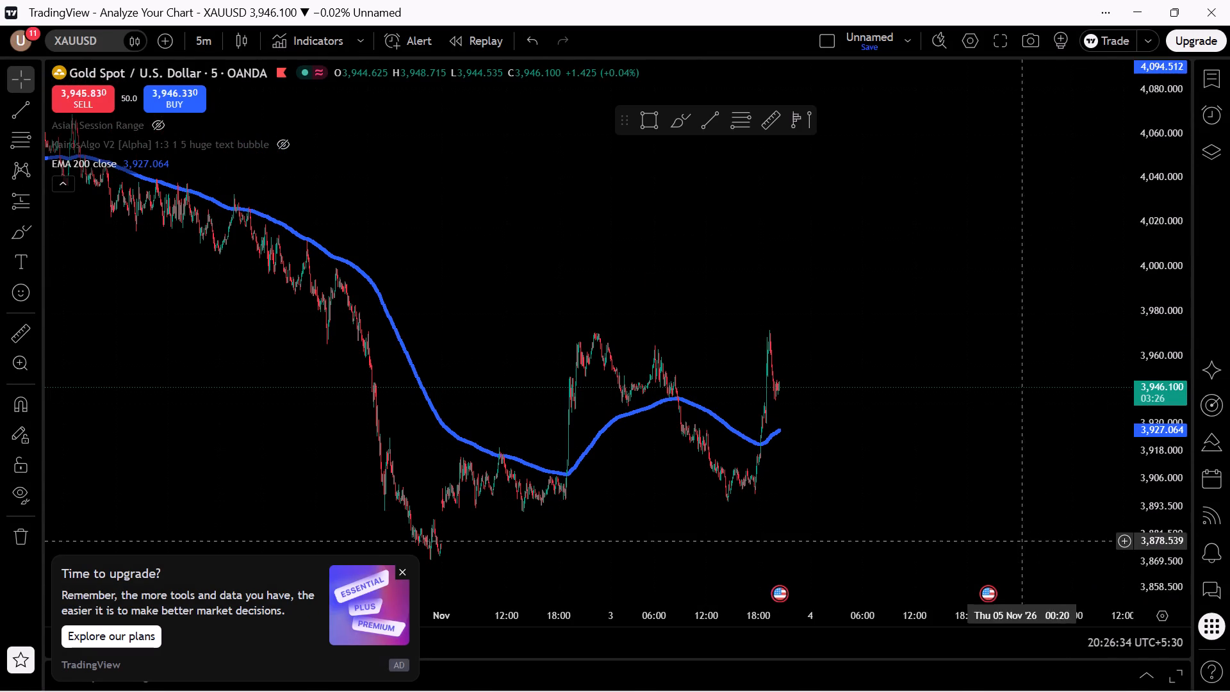
Examine gold's price action from 27 October to 3 November against the 200 EMA and the horizontal blue line at 4,094.512.
drag(990, 523, 1053, 432)
drag(992, 504, 1047, 458)
drag(1166, 400, 1165, 482)
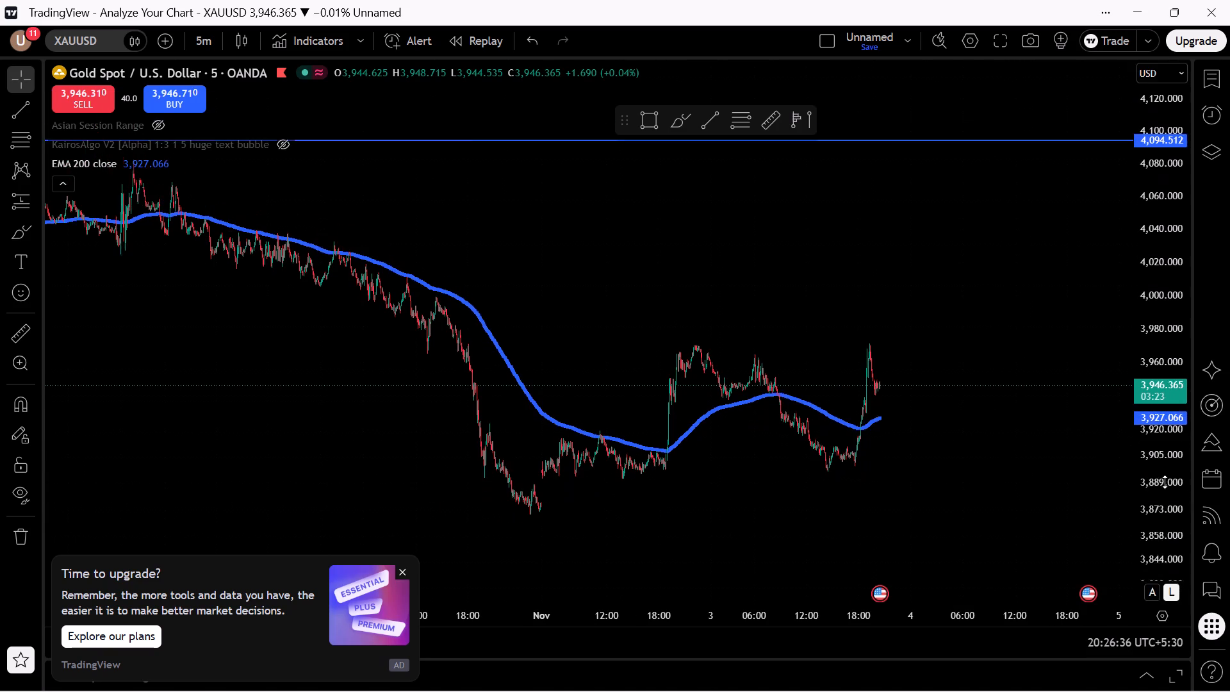
drag(1165, 482, 1156, 498)
drag(961, 469, 1017, 381)
scroll(971, 414, down, 5)
scroll(966, 418, up, 1)
scroll(929, 420, down, 3)
scroll(908, 429, up, 1)
scroll(907, 429, down, 2)
scroll(907, 429, up, 1)
scroll(906, 429, down, 1)
drag(450, 395, 605, 618)
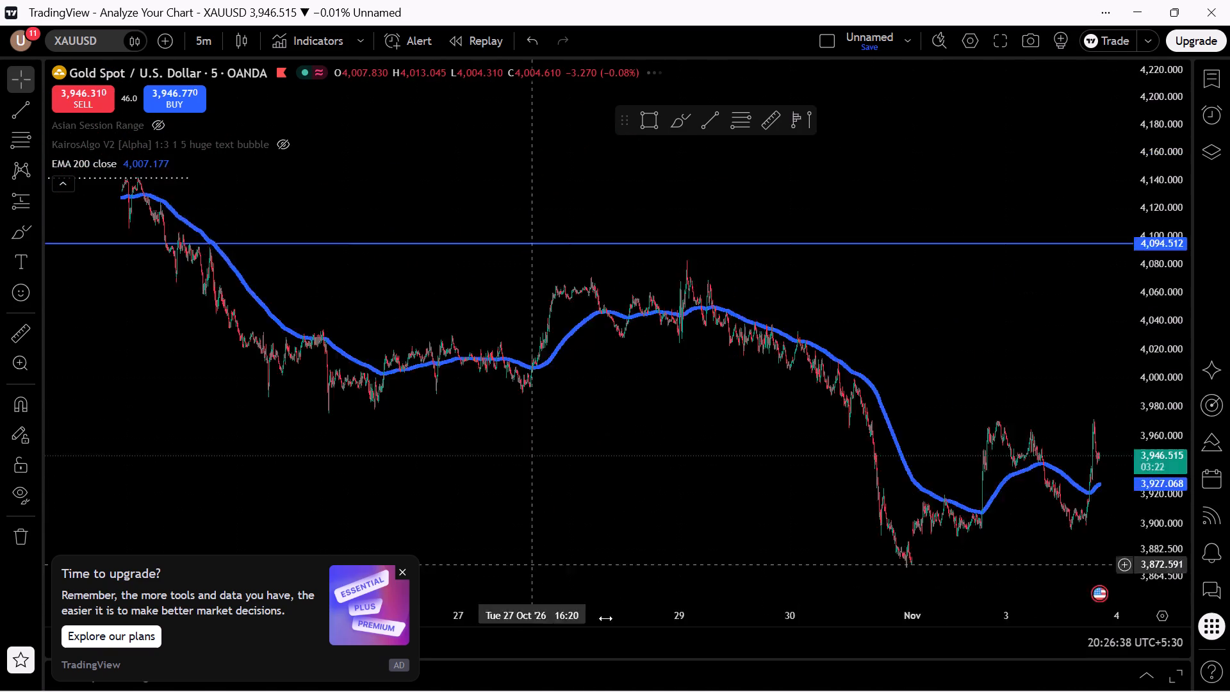
drag(605, 618, 231, 478)
drag(859, 456, 782, 447)
scroll(782, 445, up, 3)
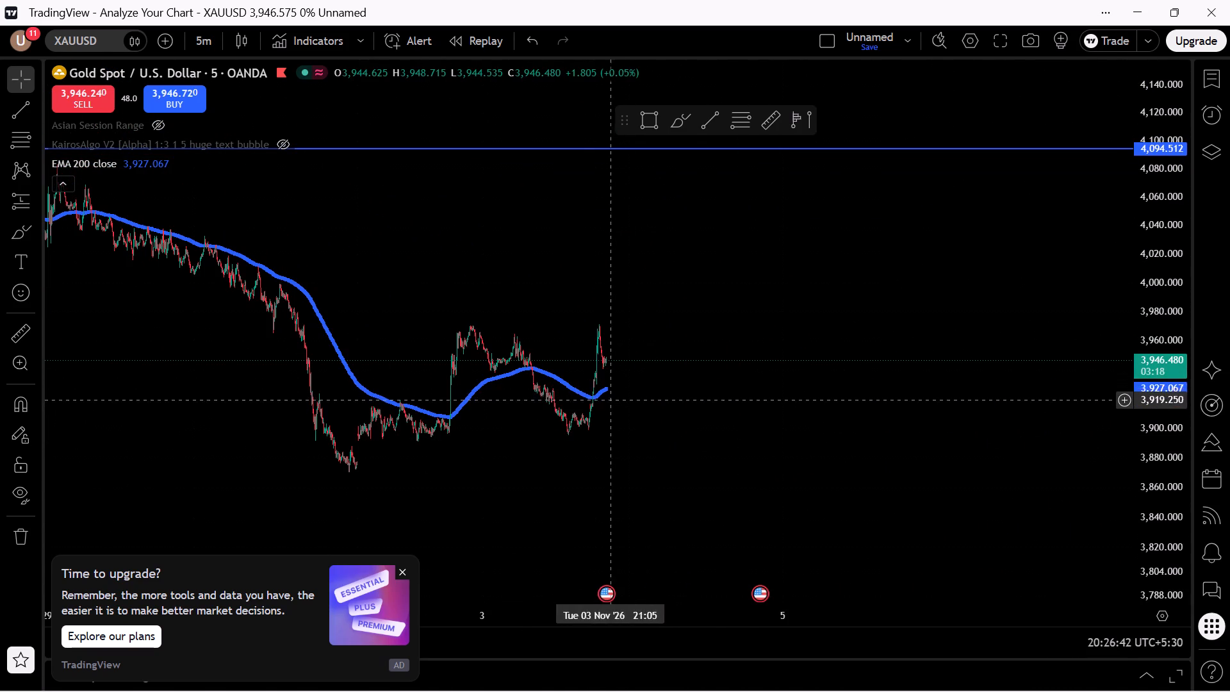
Change the colour of the 200 EMA line from the palette to the palest cyan.
click(593, 395)
click(78, 158)
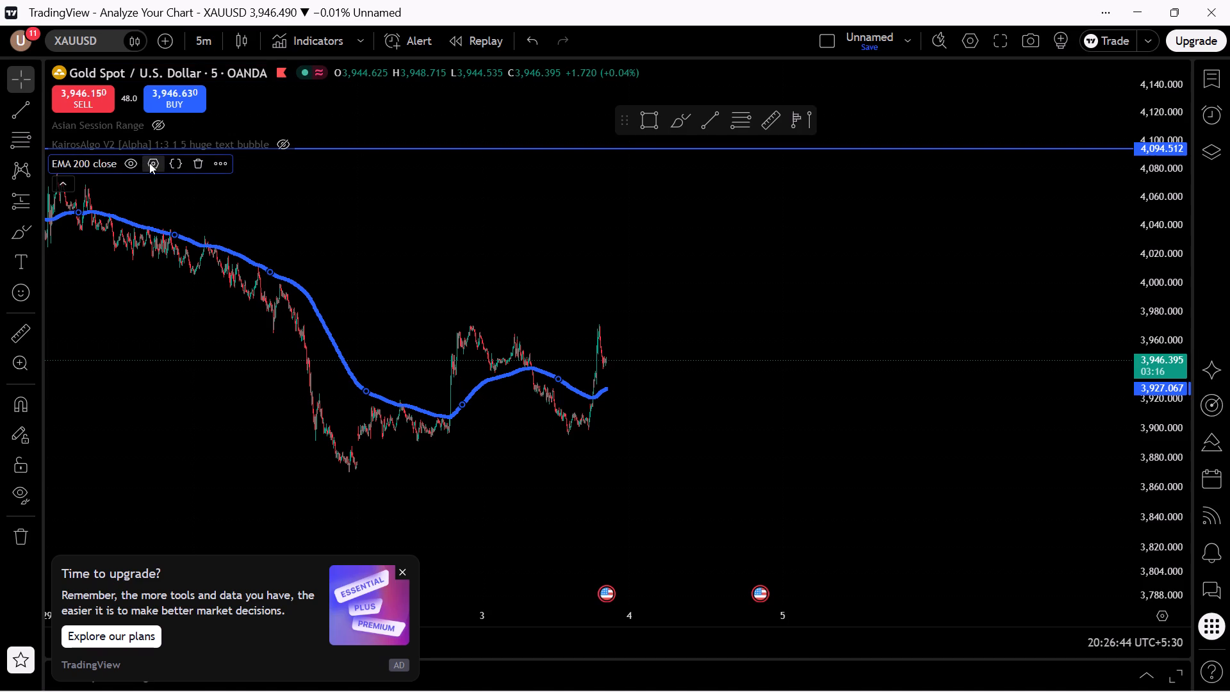
click(150, 163)
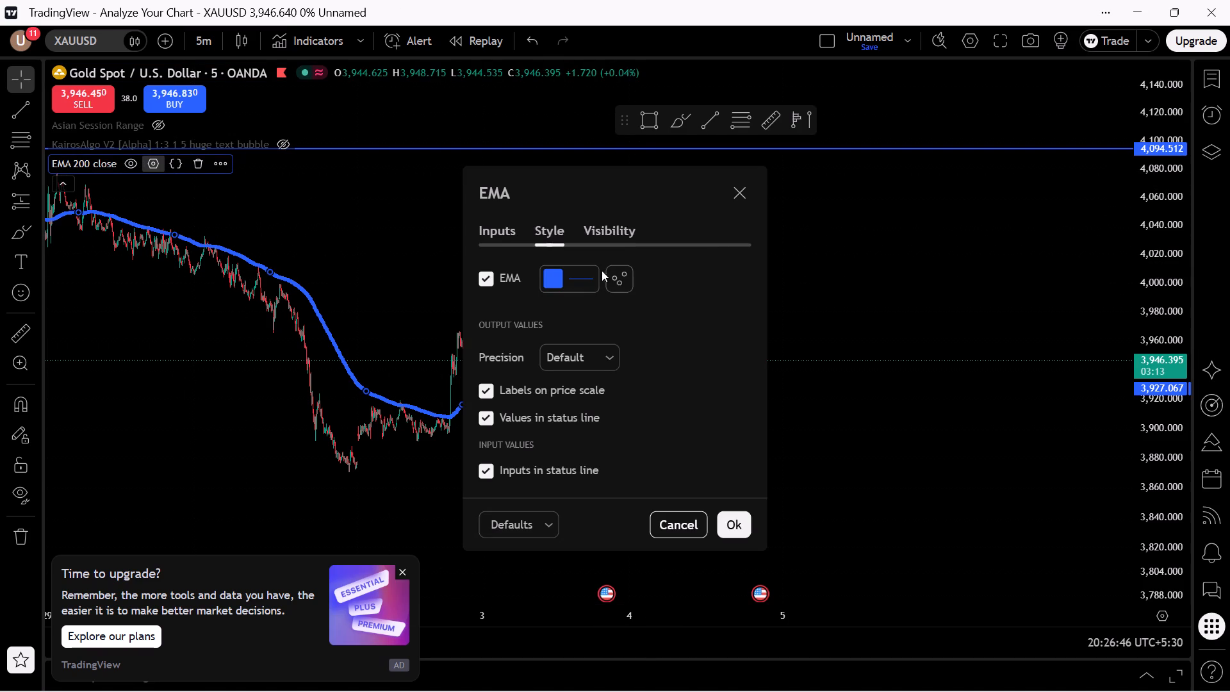
click(564, 275)
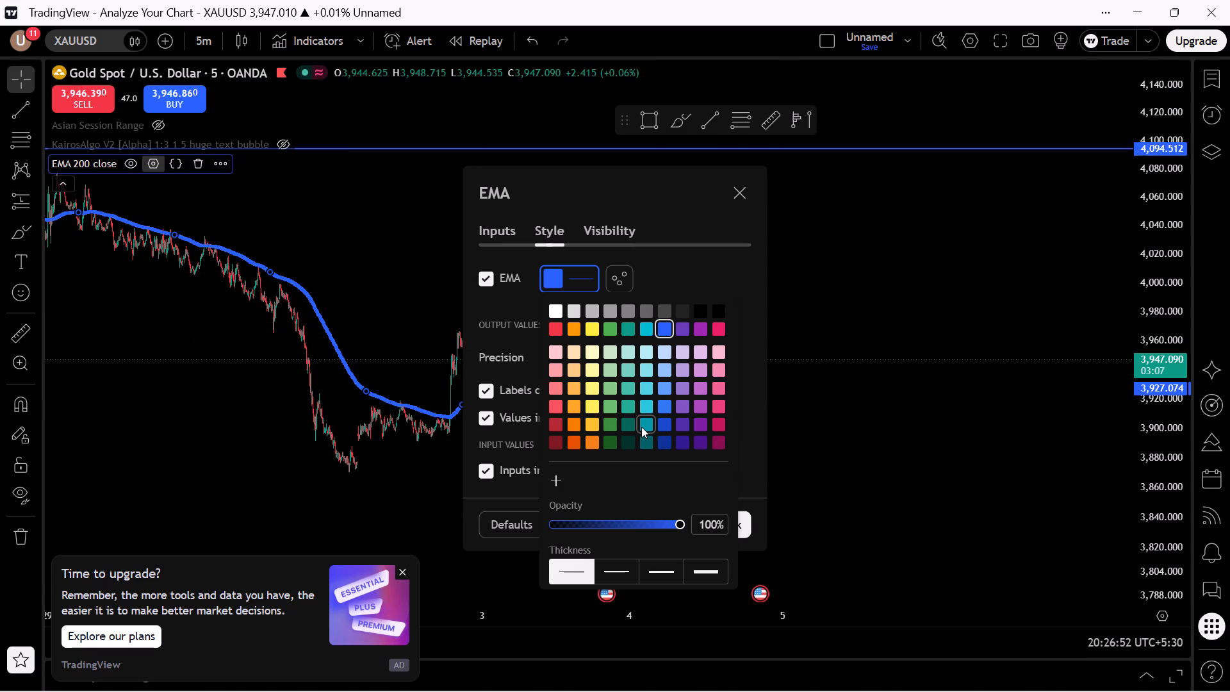
click(643, 353)
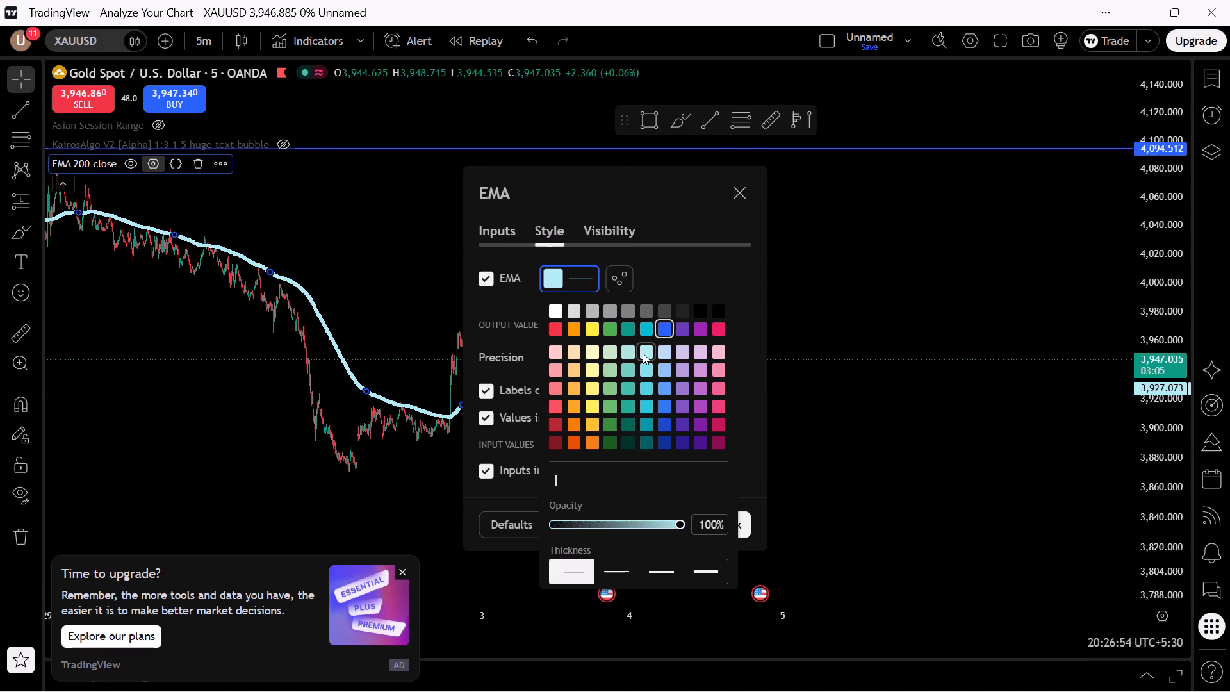
click(578, 281)
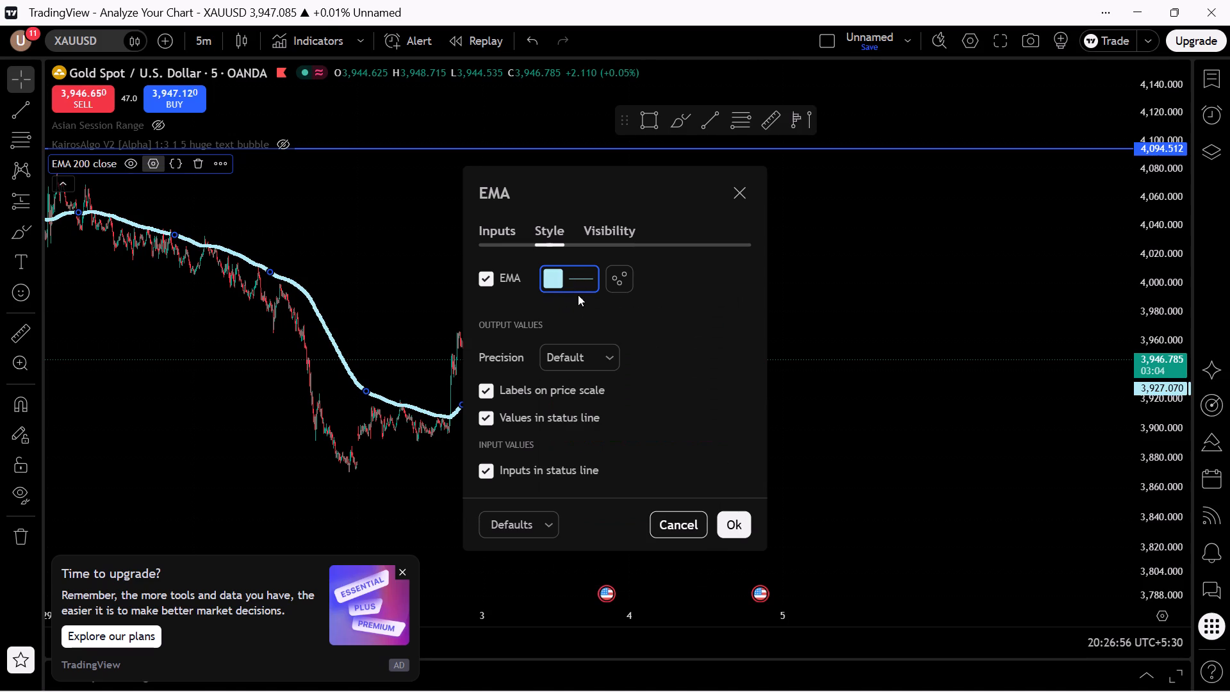
click(611, 277)
click(646, 267)
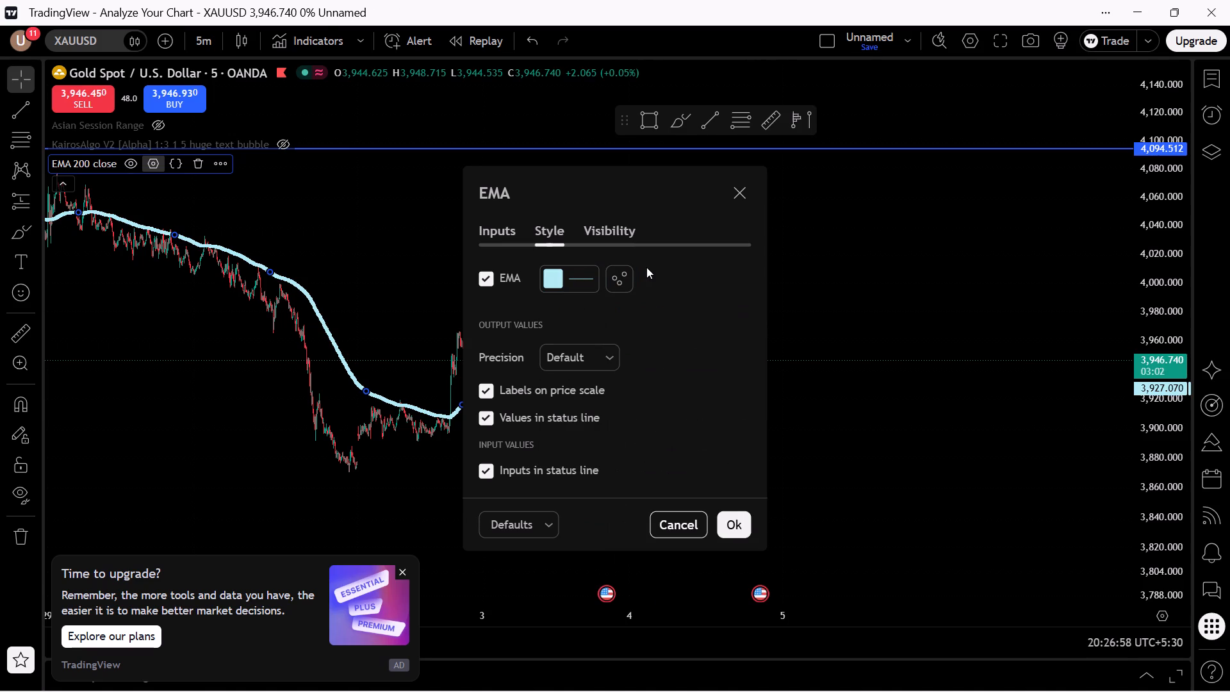
Look through the 200 EMA's input, visibility and style settings, including the precision options.
click(463, 229)
click(534, 229)
double_click(522, 229)
click(511, 232)
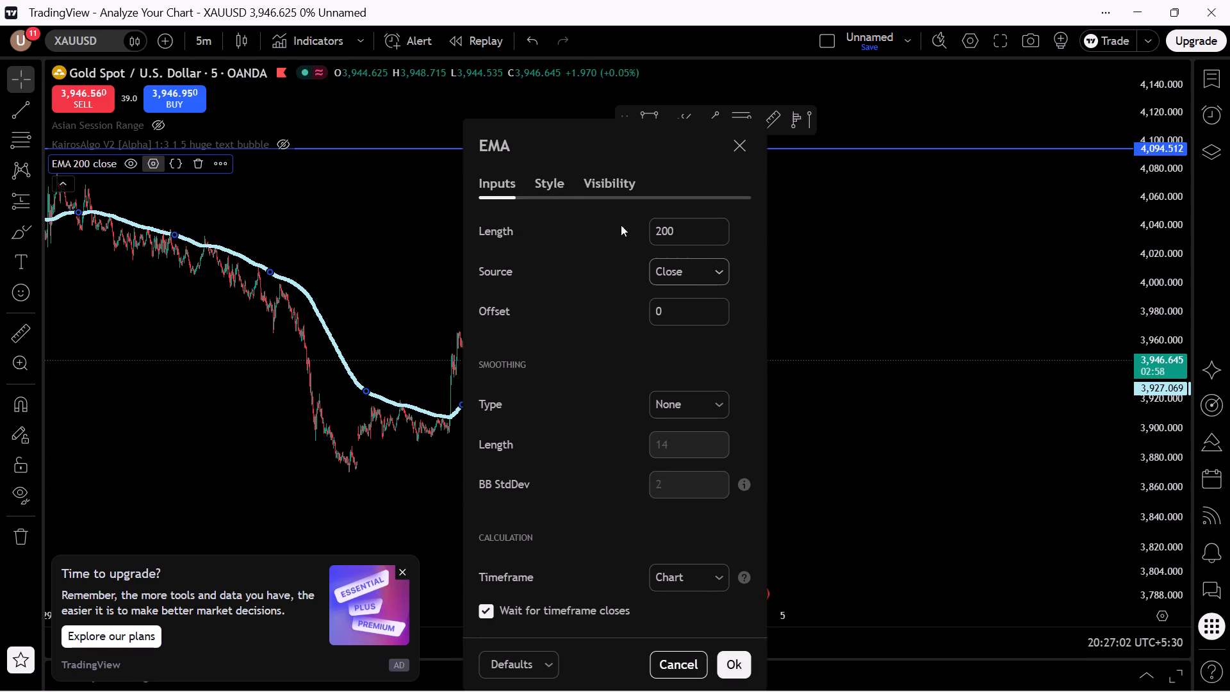
click(621, 179)
scroll(611, 259, down, 6)
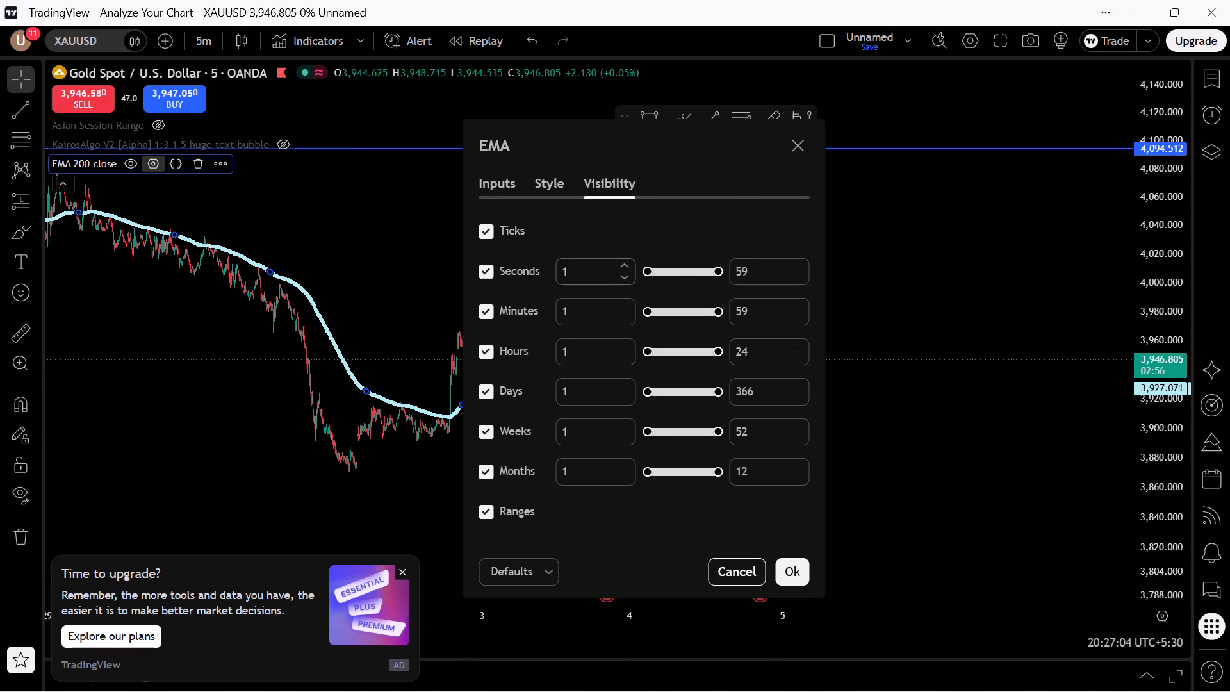
scroll(592, 428, down, 2)
scroll(604, 379, up, 1)
scroll(605, 361, down, 1)
scroll(603, 341, up, 1)
click(552, 197)
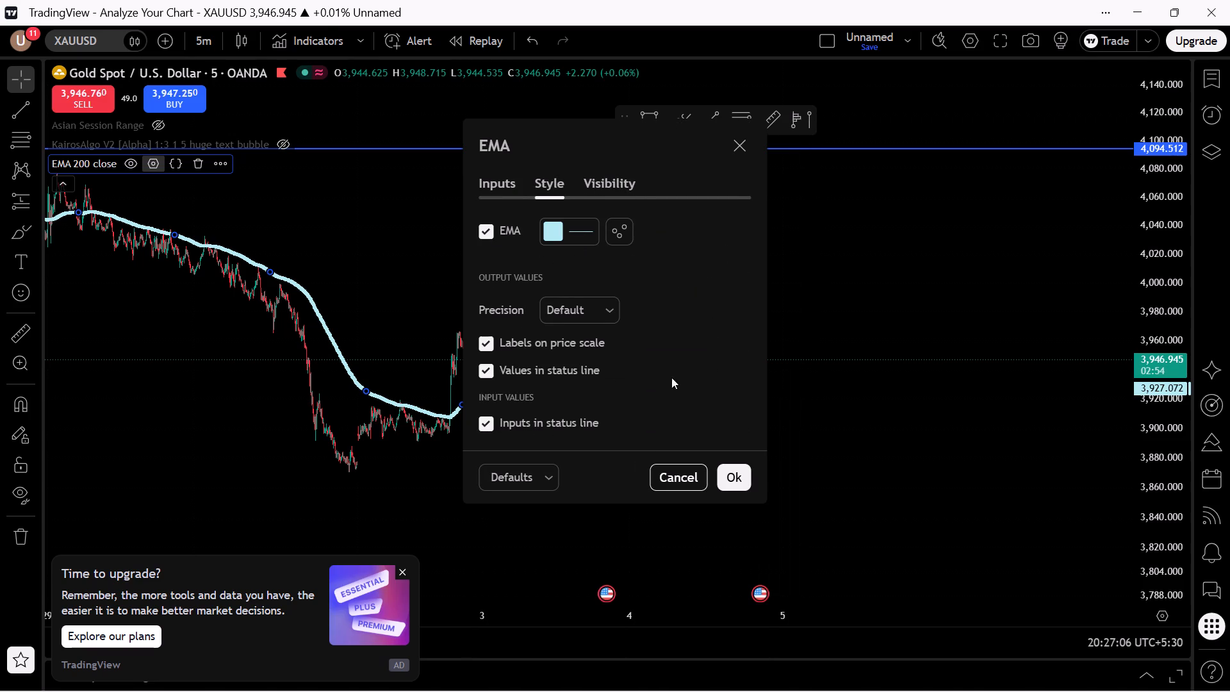
click(605, 315)
click(658, 349)
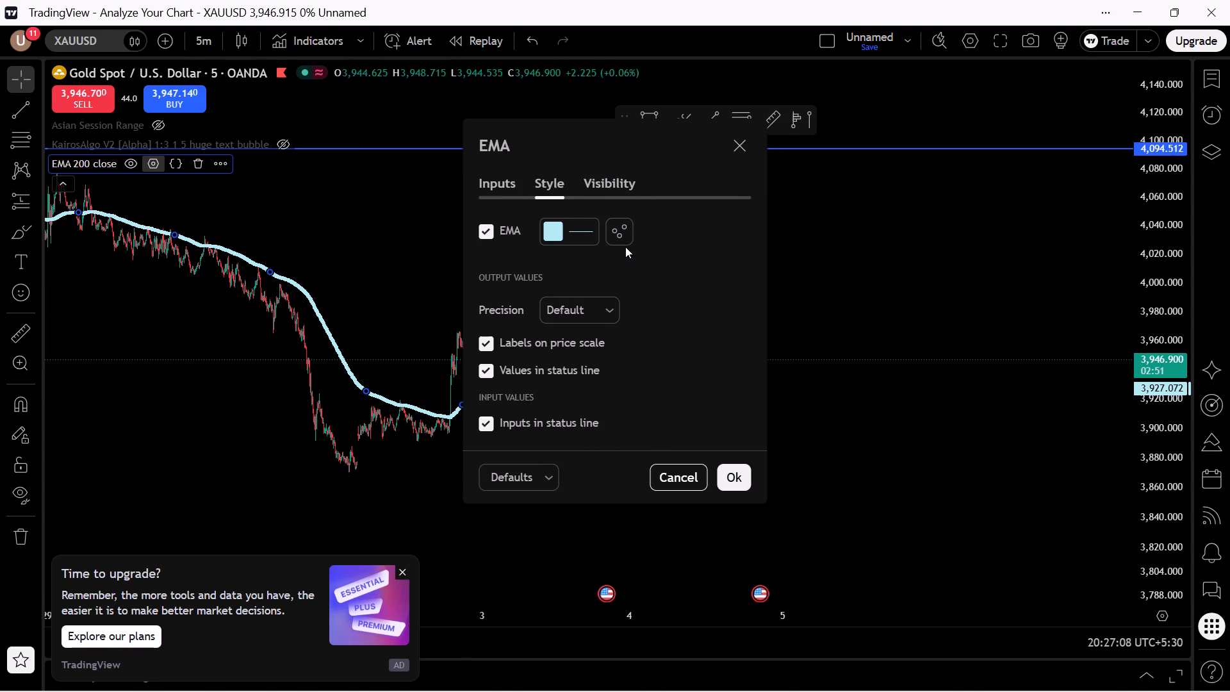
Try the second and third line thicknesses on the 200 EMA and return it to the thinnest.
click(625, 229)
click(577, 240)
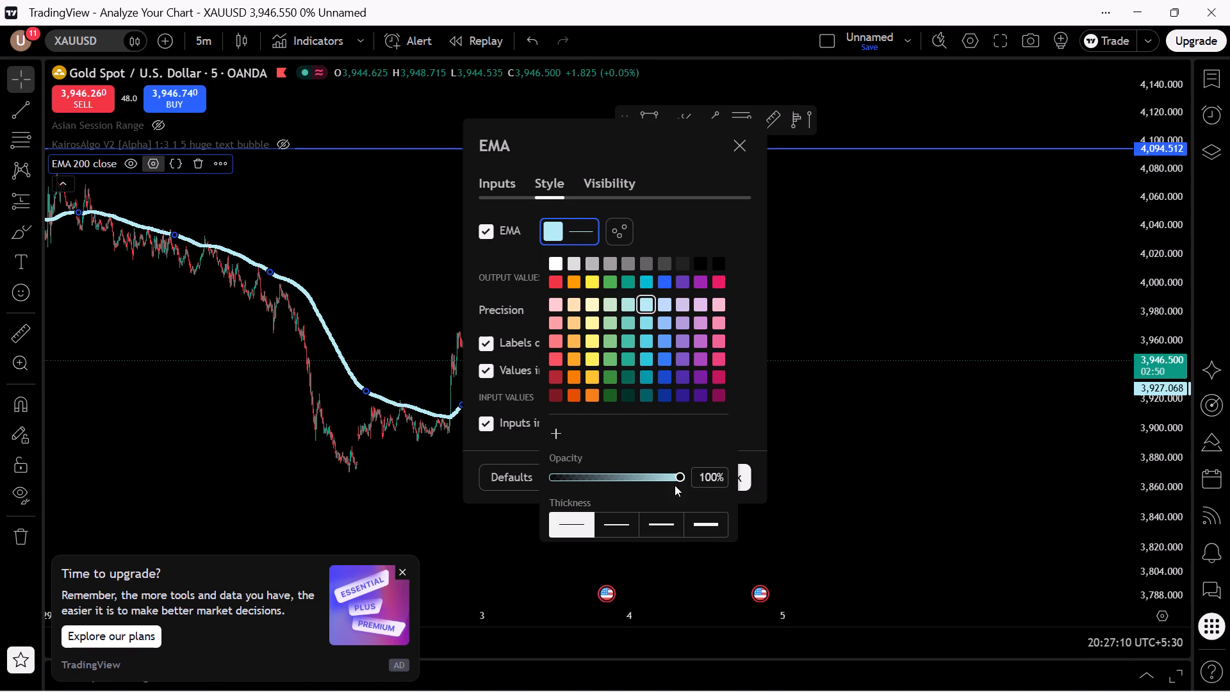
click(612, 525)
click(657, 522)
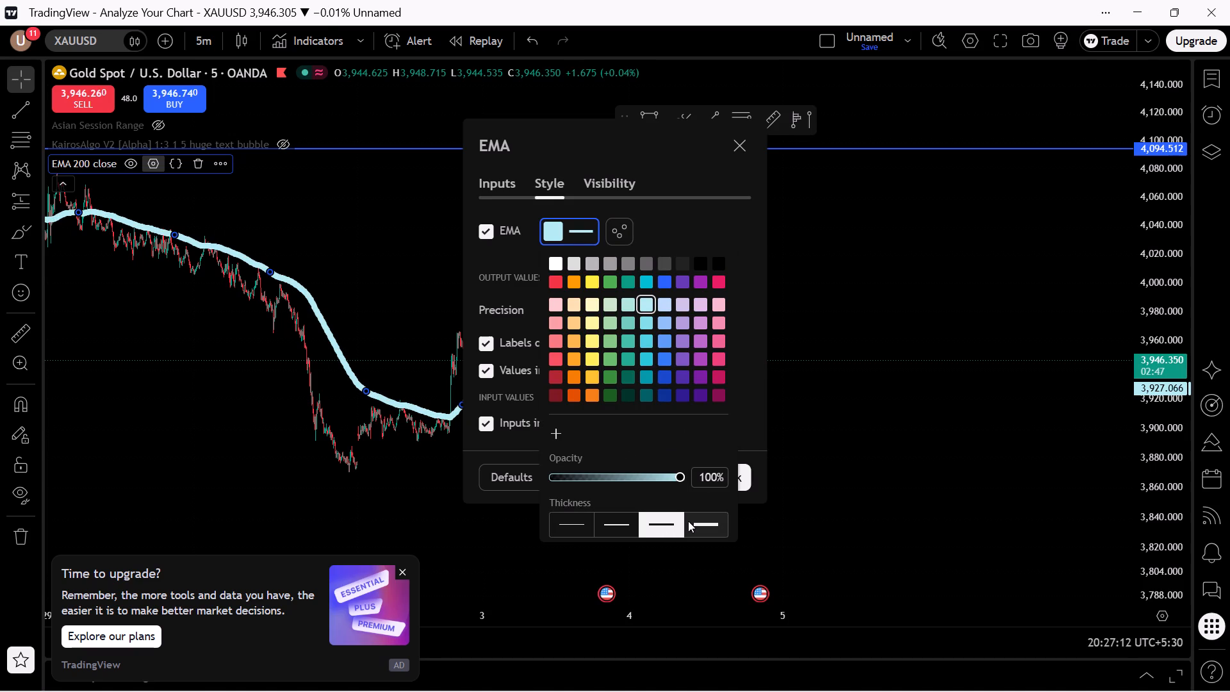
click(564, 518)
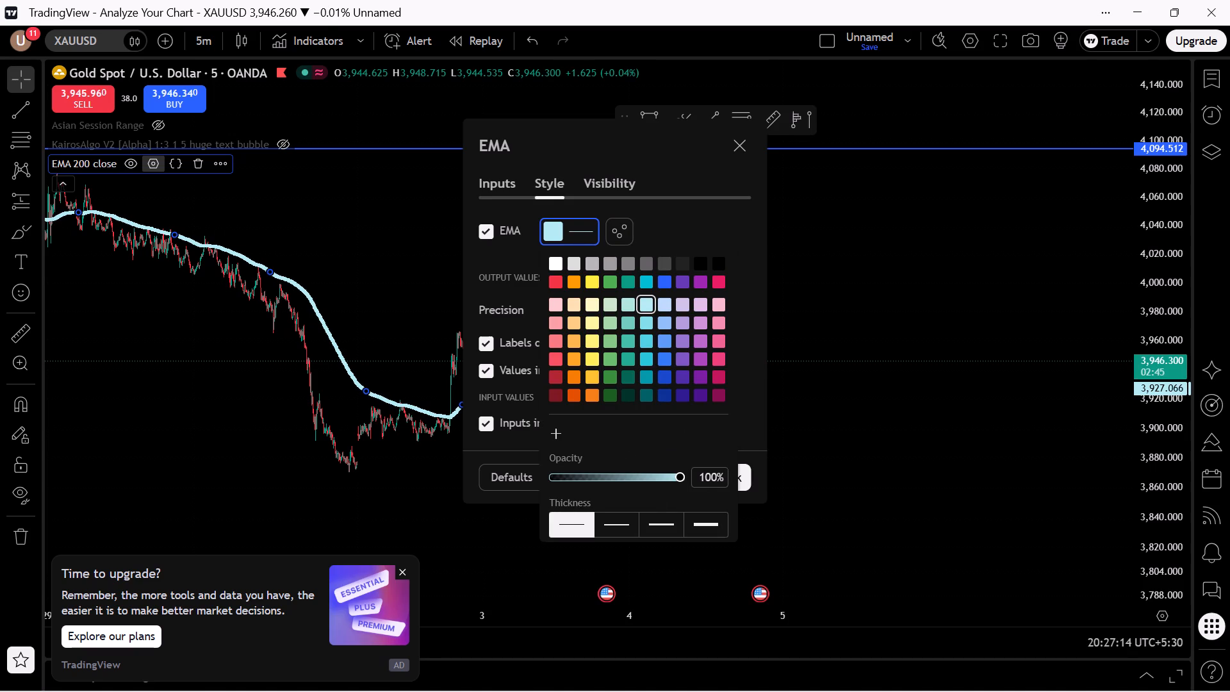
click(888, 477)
Set the gold chart's 200 EMA to the thinnest thickness and its plot style to Line.
scroll(694, 444, up, 6)
drag(1172, 504, 1172, 473)
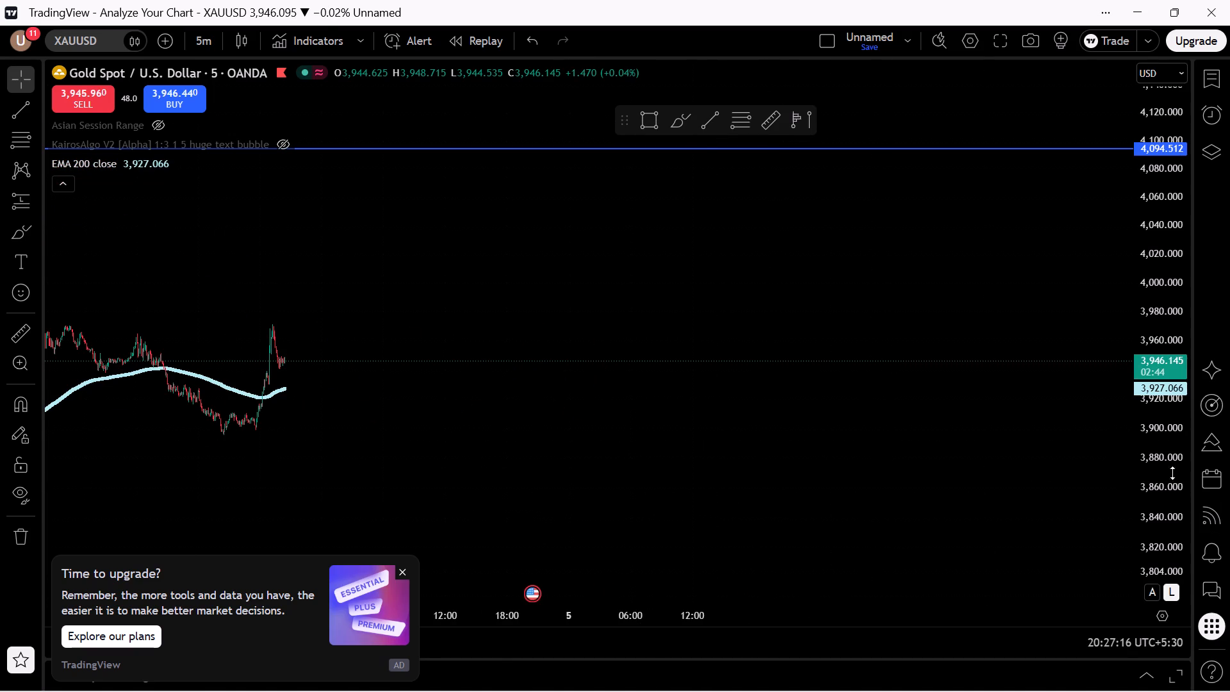
drag(1172, 473, 1206, 23)
drag(603, 513, 1229, 511)
scroll(846, 506, up, 6)
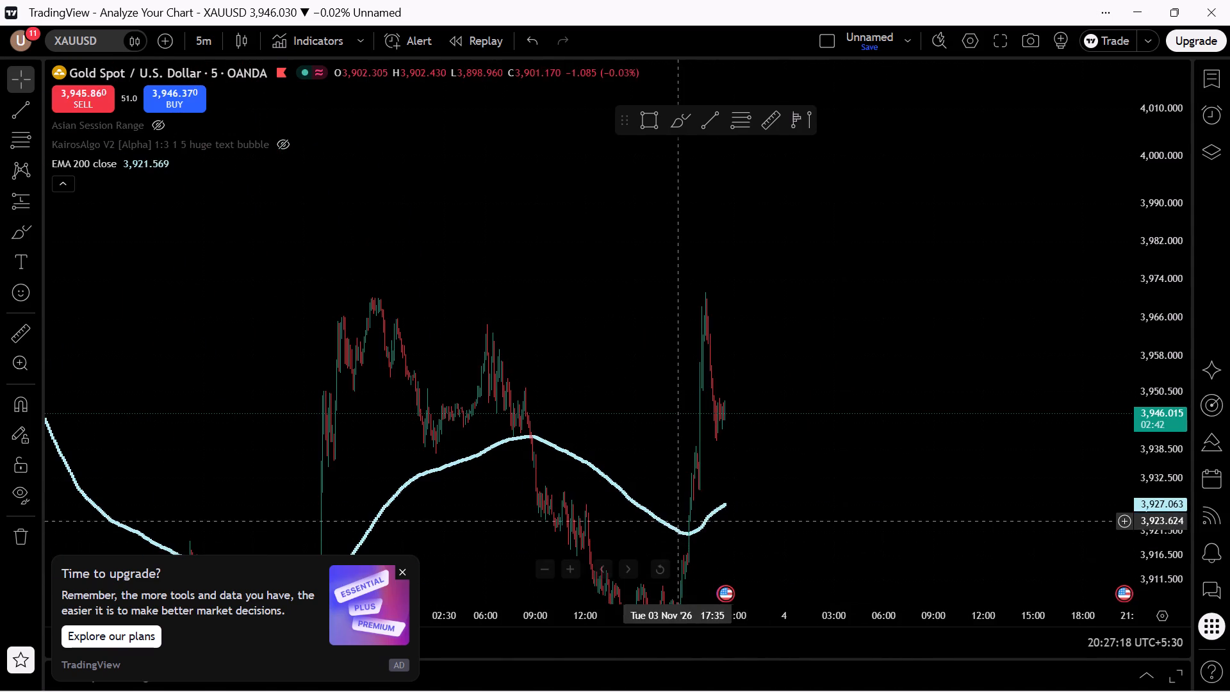
double_click(711, 514)
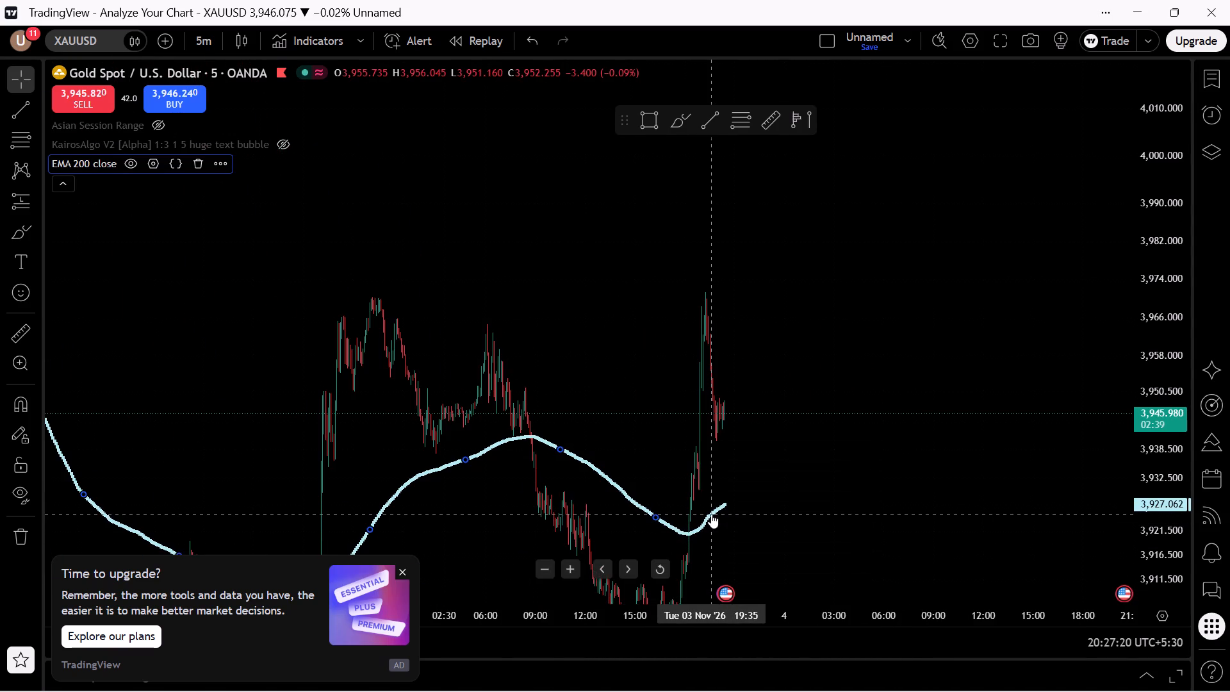
double_click(711, 514)
right_click(711, 514)
click(1136, 417)
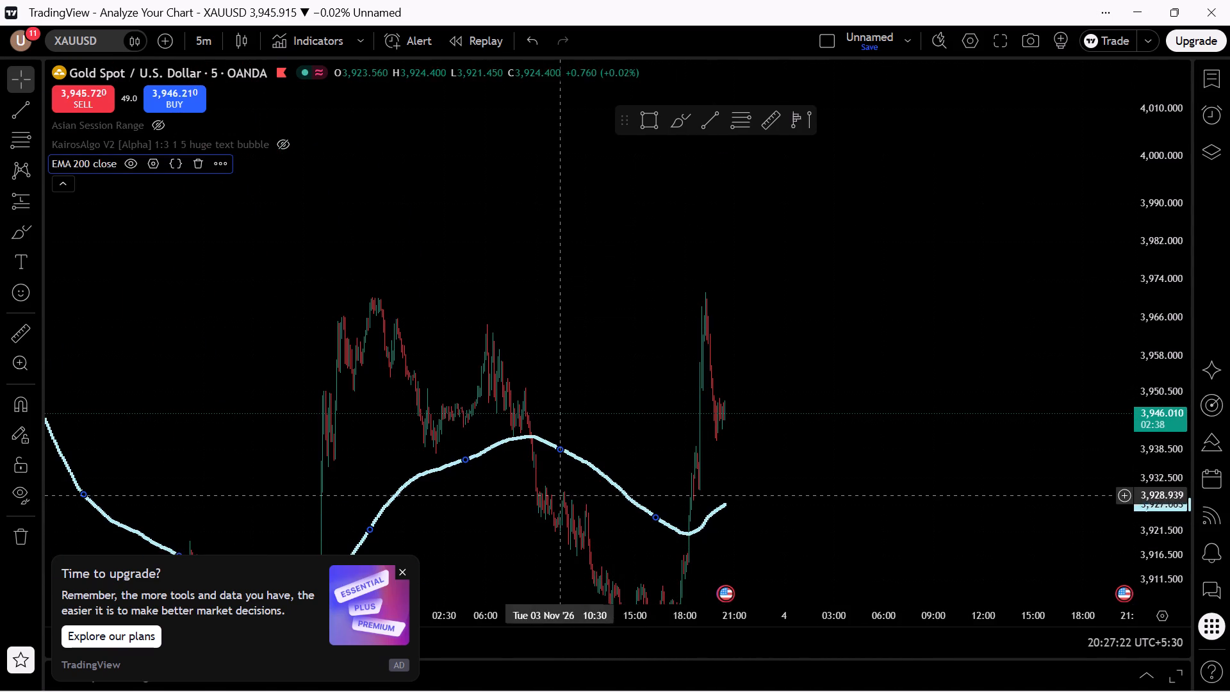
click(661, 520)
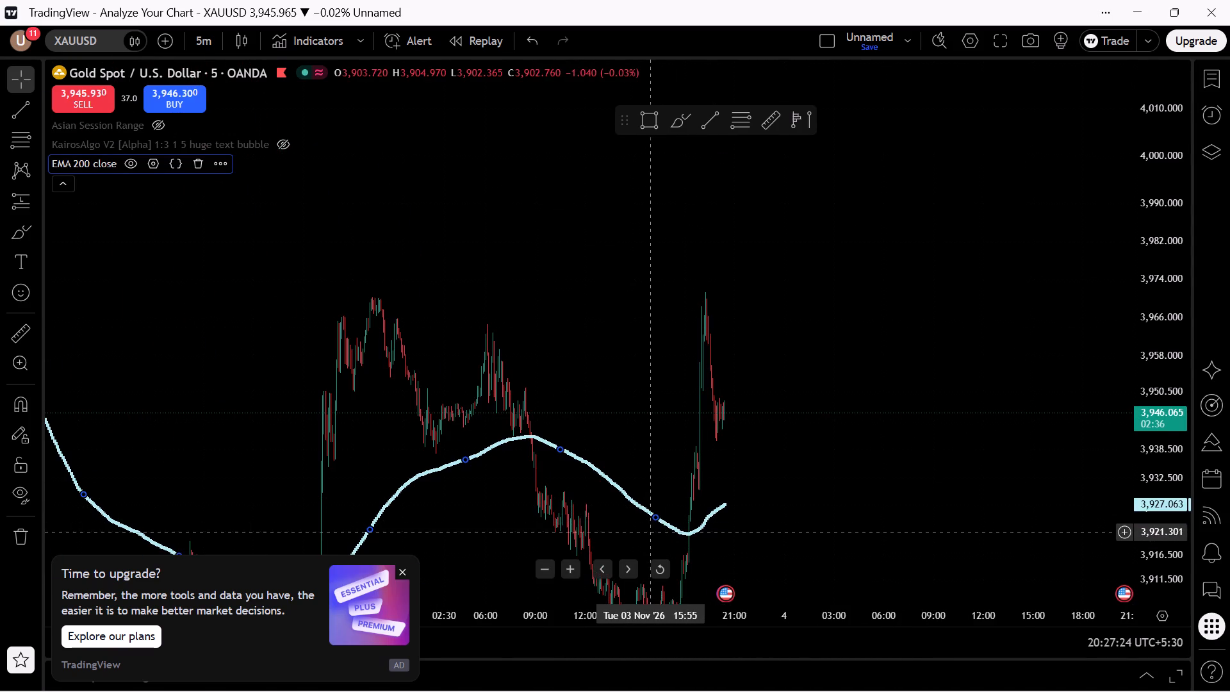
double_click(657, 518)
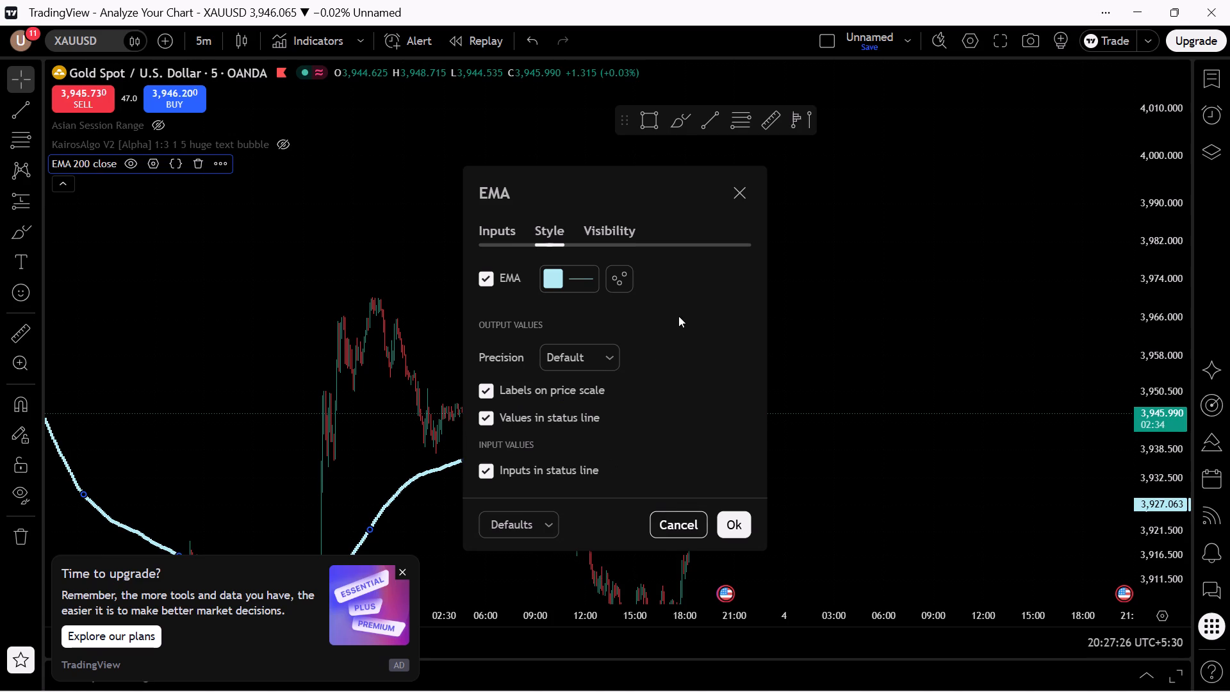
click(587, 274)
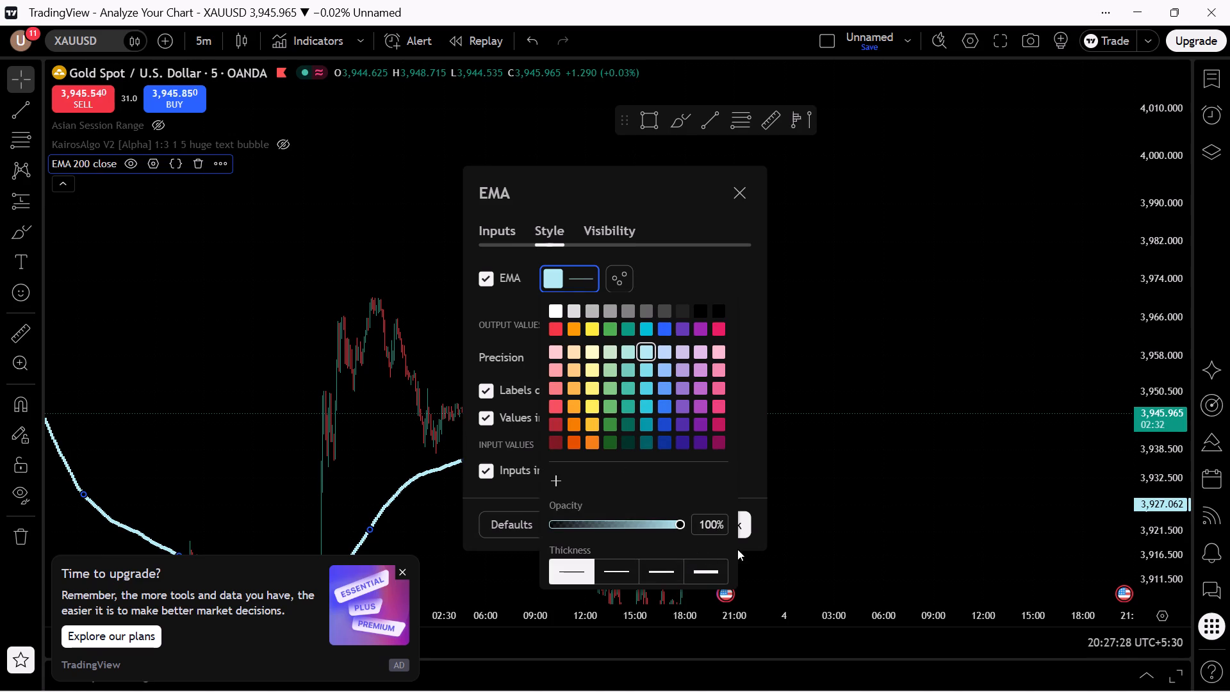
click(635, 578)
click(634, 577)
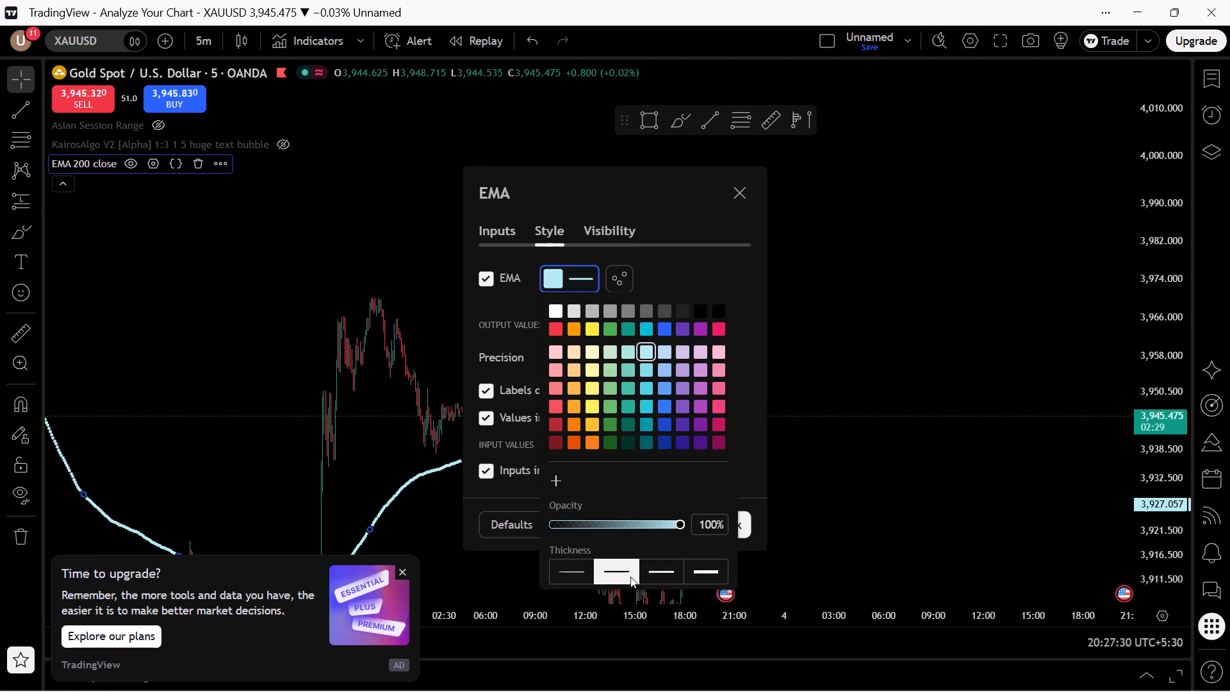
click(659, 574)
click(589, 573)
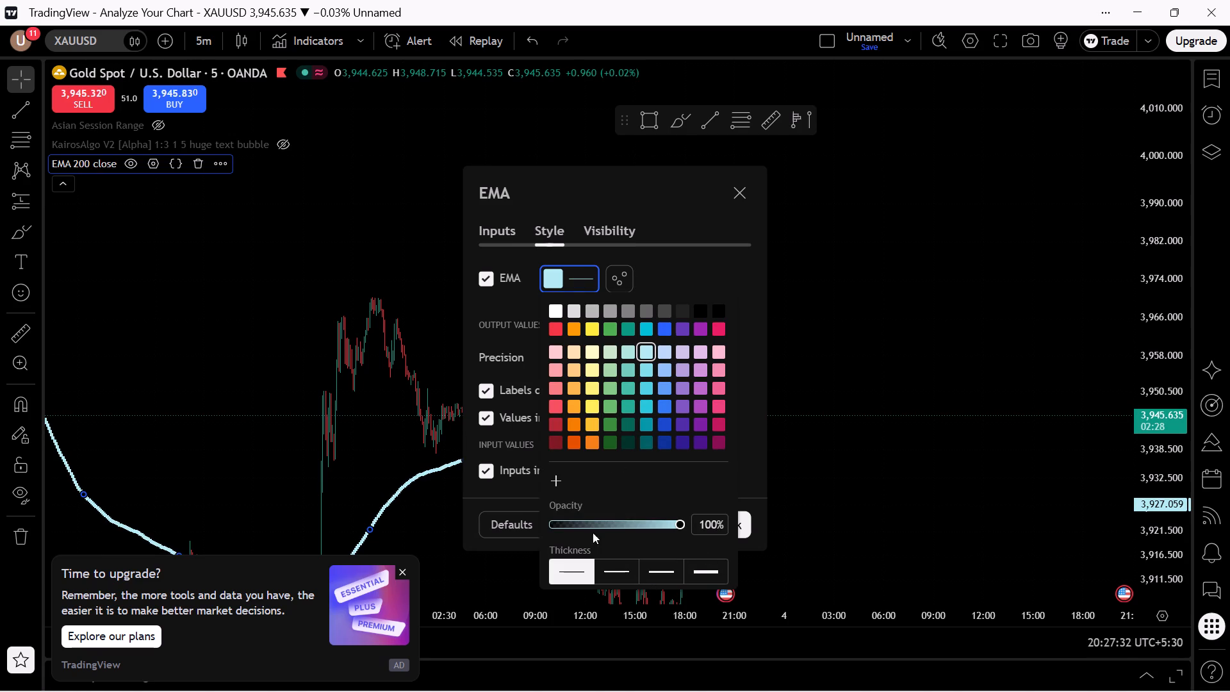
click(620, 281)
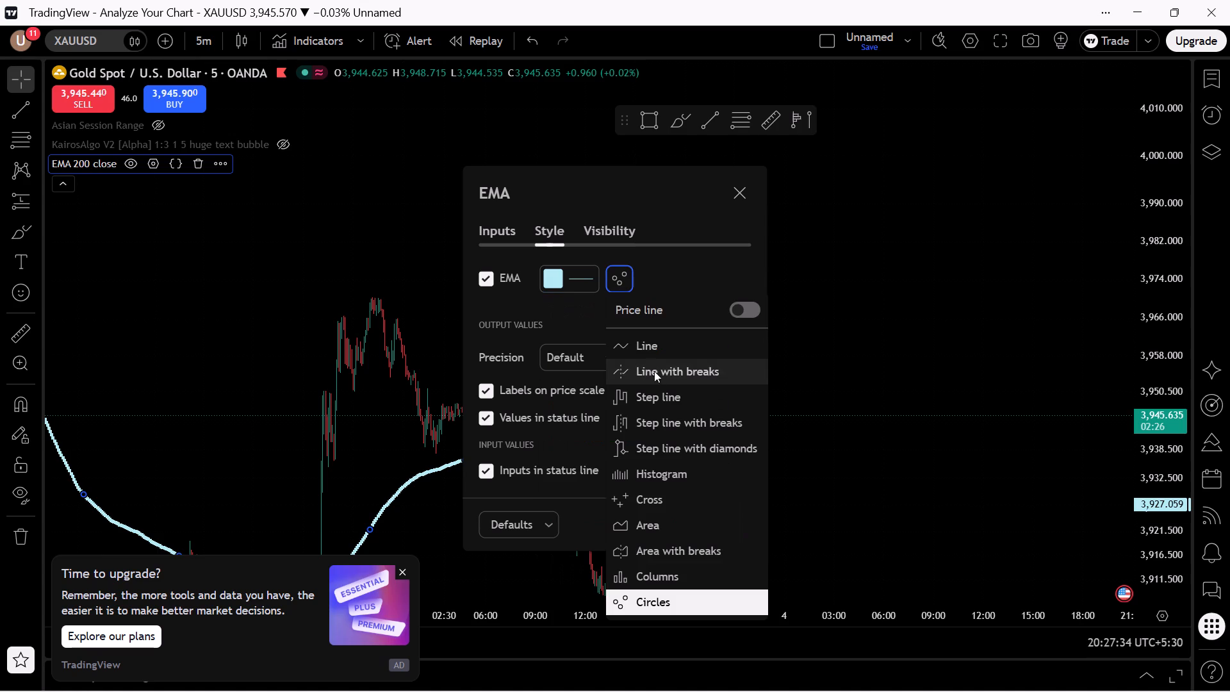
click(660, 350)
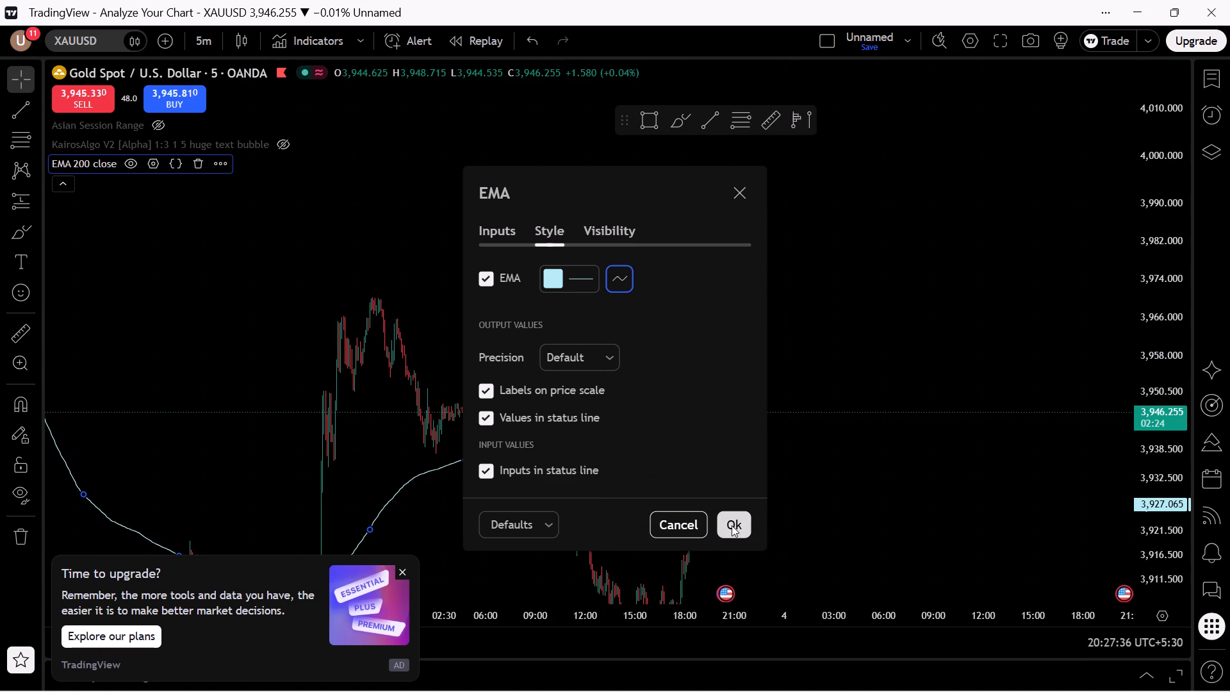
click(732, 525)
click(777, 461)
Examine gold's 5-minute price action from 31 October to 3 November against the 200 EMA.
drag(911, 490, 787, 422)
scroll(787, 466, up, 4)
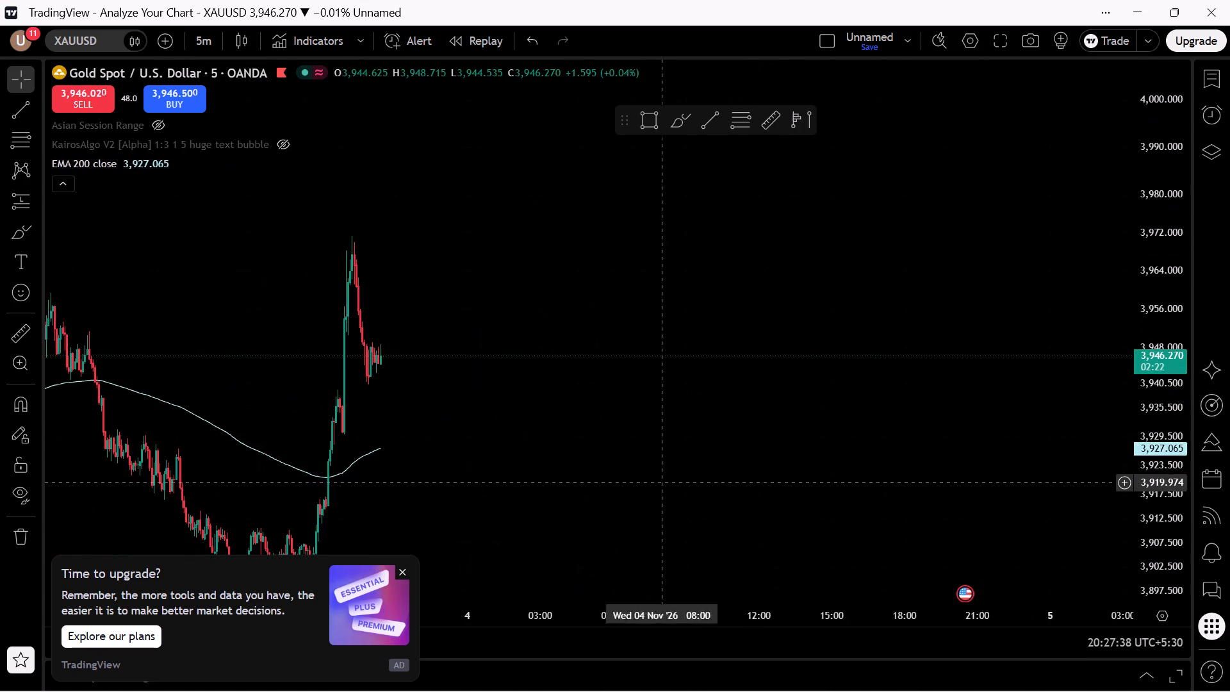
drag(553, 481, 937, 472)
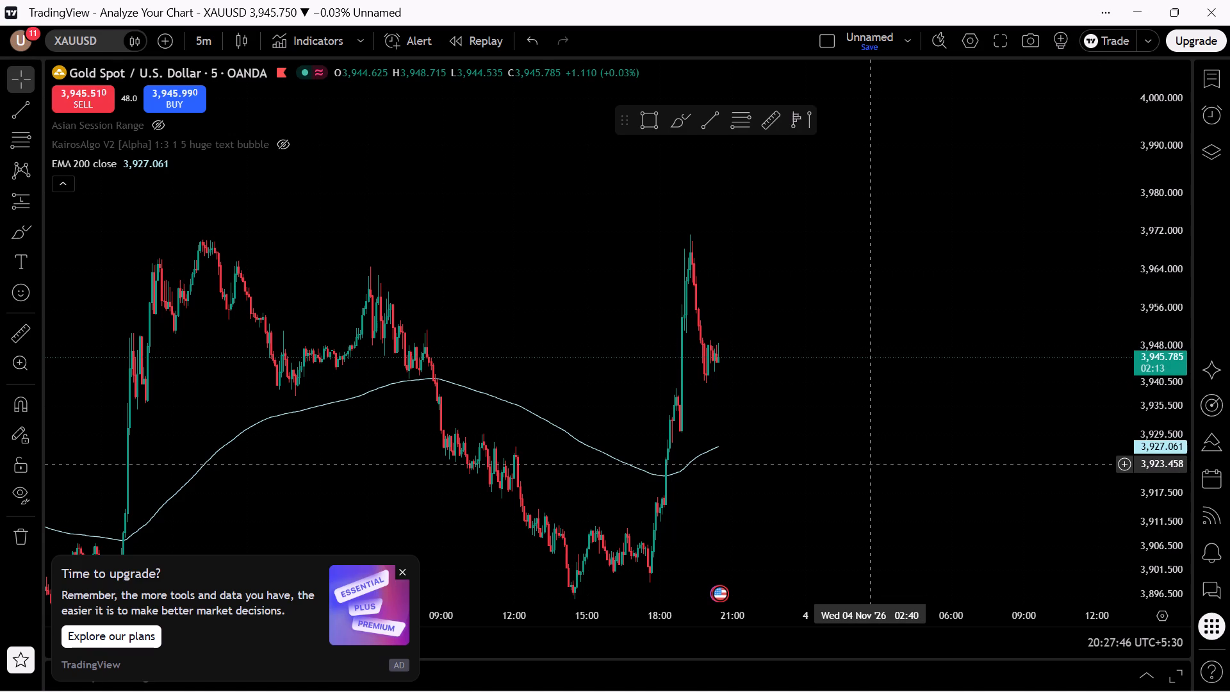
scroll(867, 486, up, 1)
scroll(788, 456, up, 5)
drag(619, 455, 1056, 423)
scroll(1045, 424, down, 9)
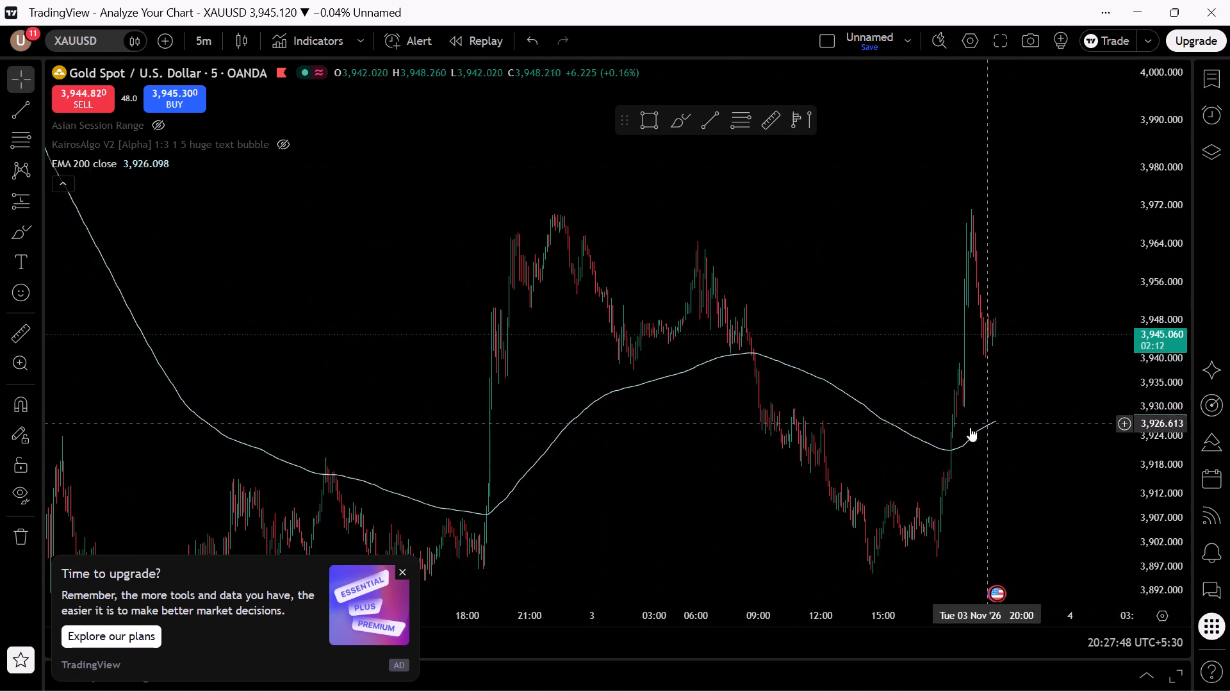
scroll(970, 427, down, 2)
drag(763, 456, 762, 373)
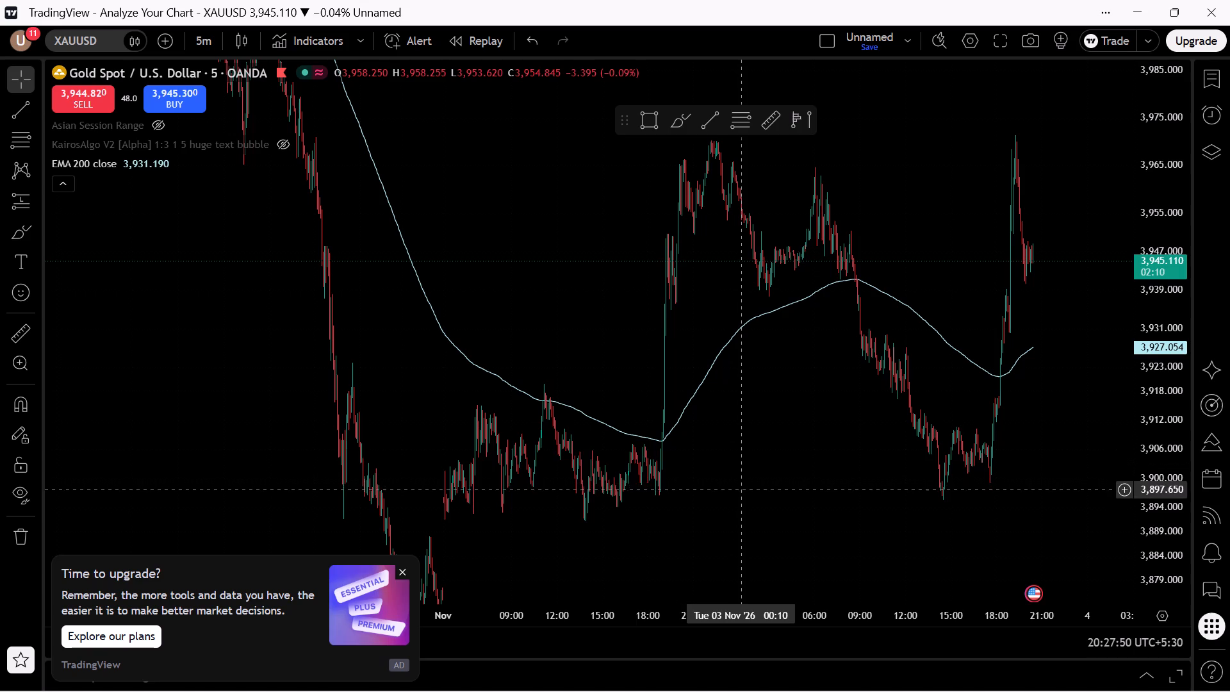
drag(429, 477, 471, 356)
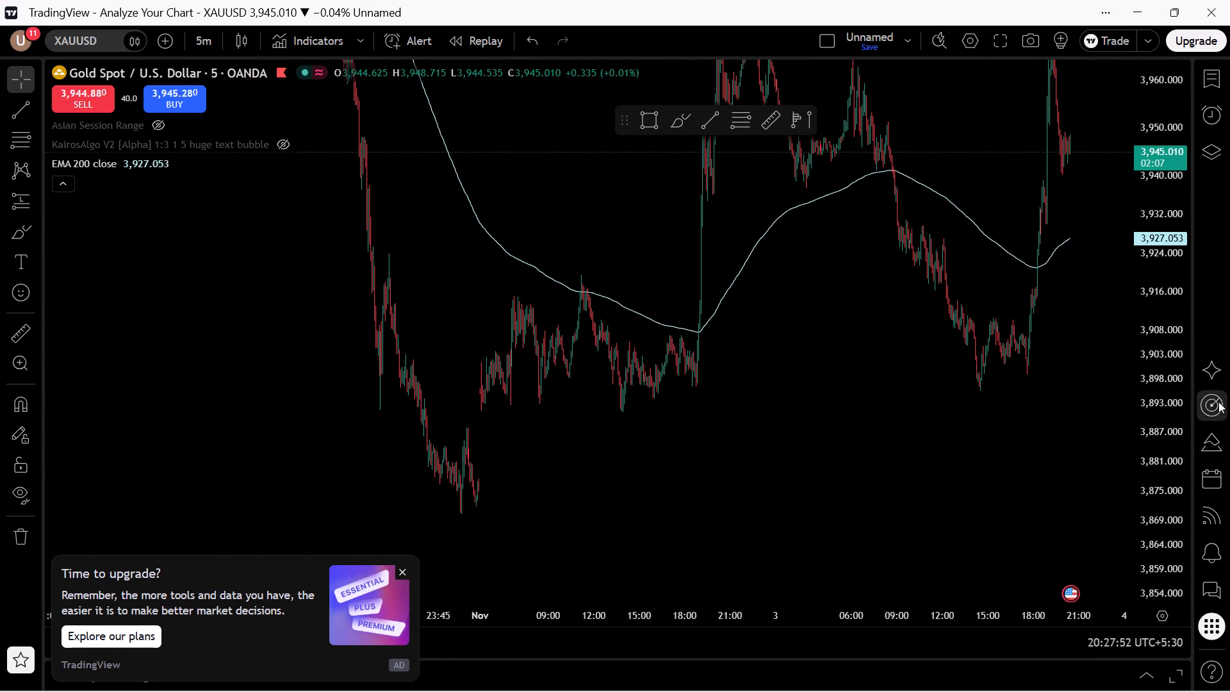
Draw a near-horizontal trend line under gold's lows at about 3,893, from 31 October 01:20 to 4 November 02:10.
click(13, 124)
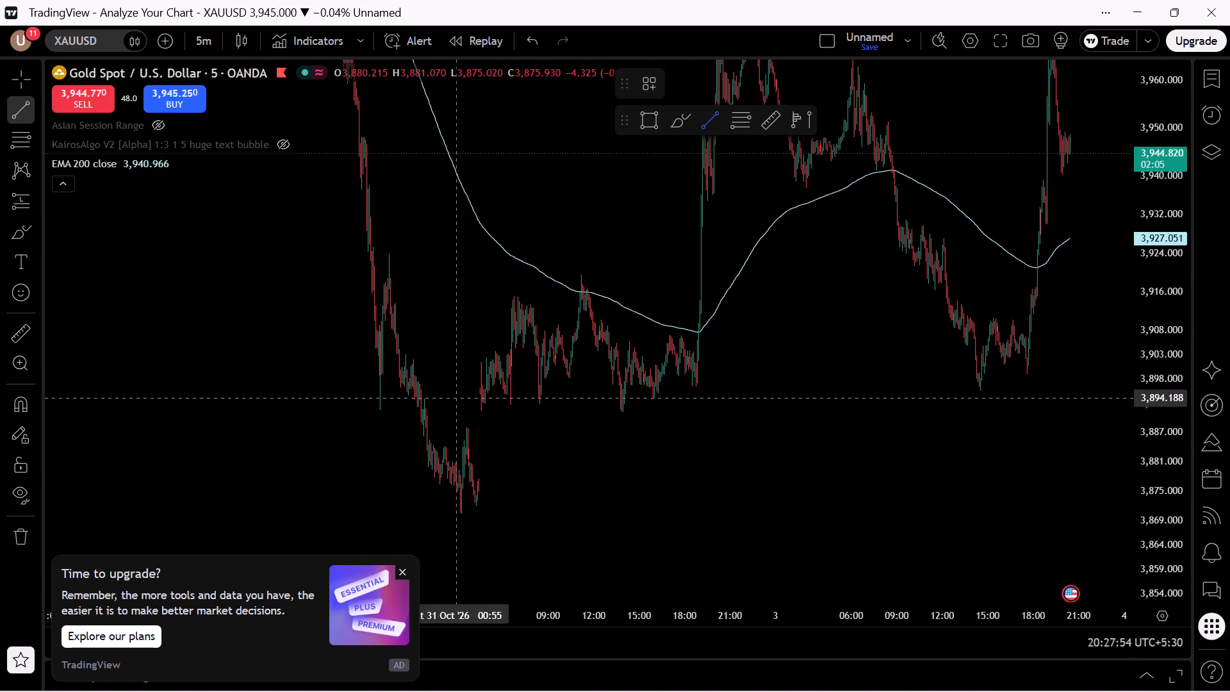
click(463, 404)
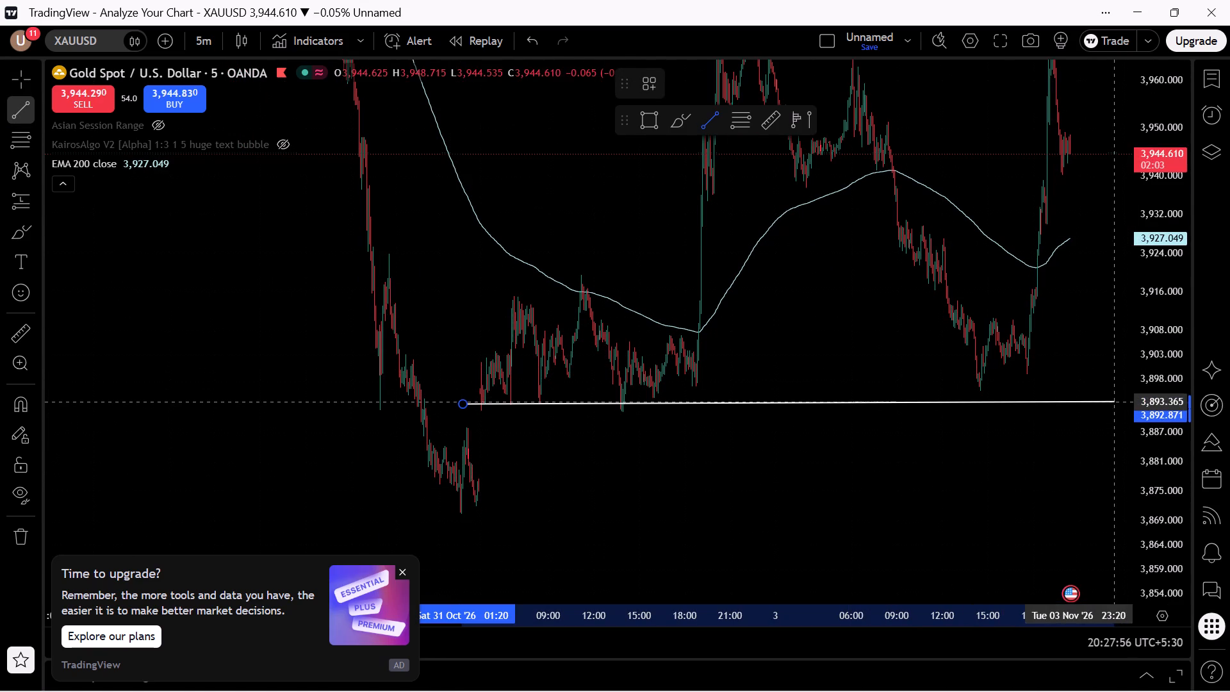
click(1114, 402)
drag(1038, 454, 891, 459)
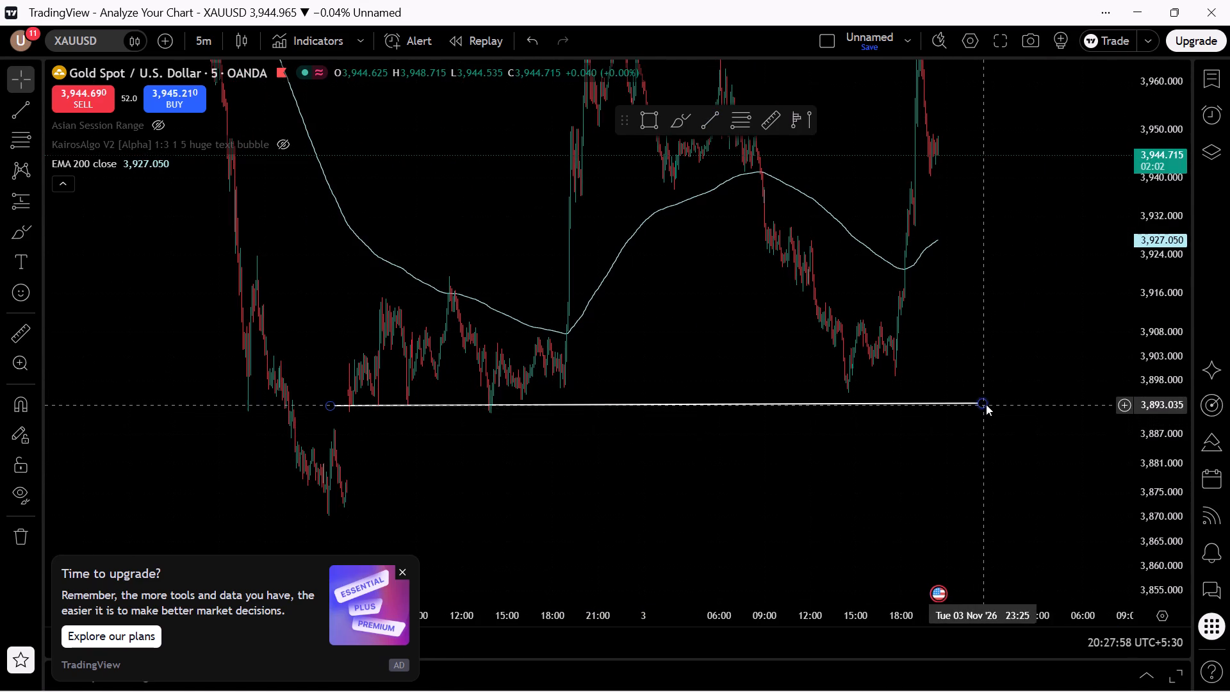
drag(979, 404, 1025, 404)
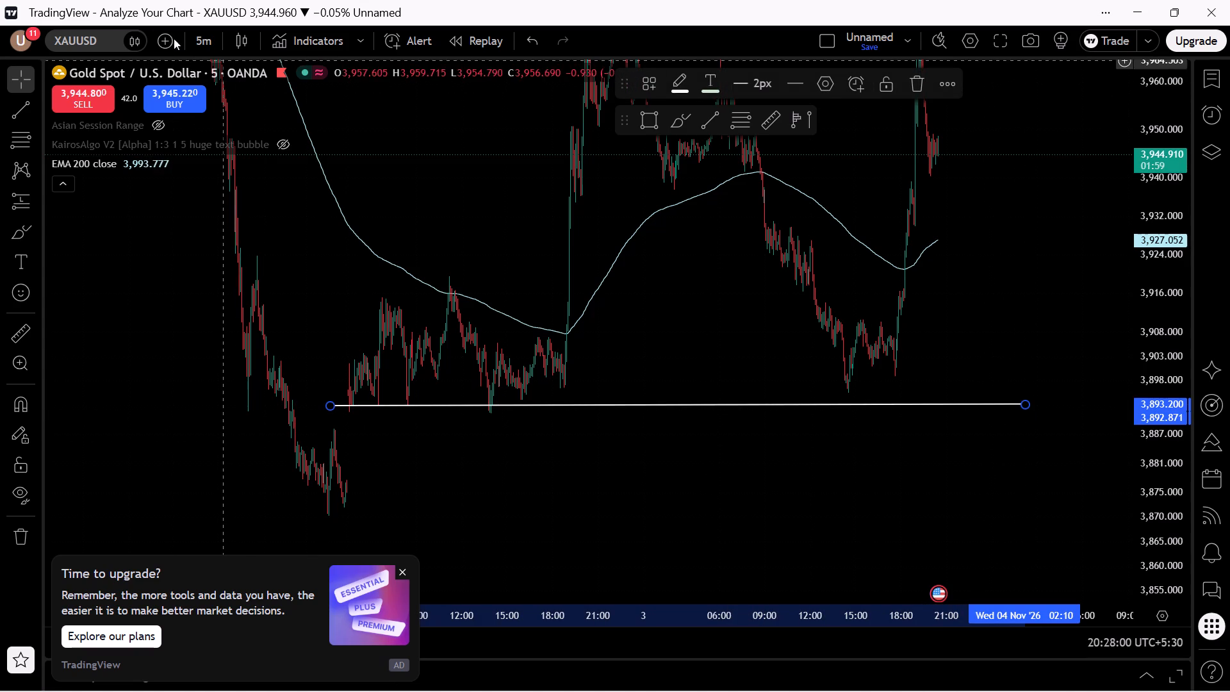
Switch the gold chart to the 15-minute timeframe and bring the trend line and recent price action into view.
click(211, 42)
click(243, 537)
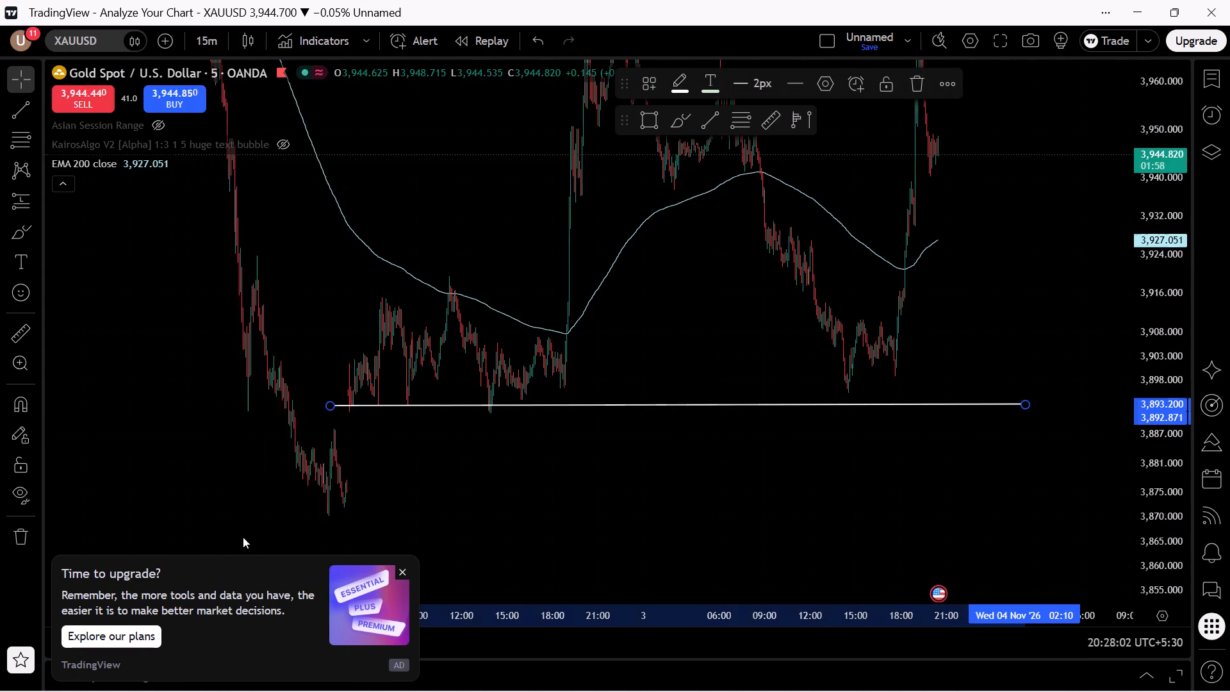
drag(923, 453, 611, 439)
scroll(611, 439, up, 5)
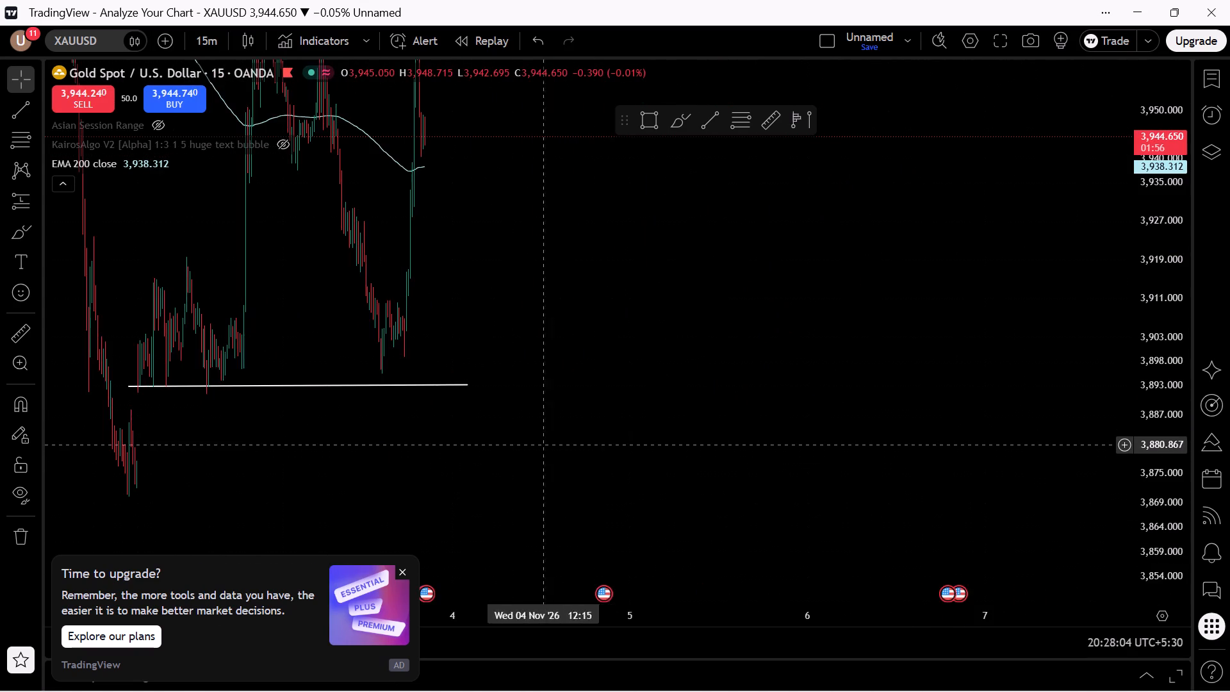
drag(507, 445, 987, 524)
drag(1155, 338, 1131, 532)
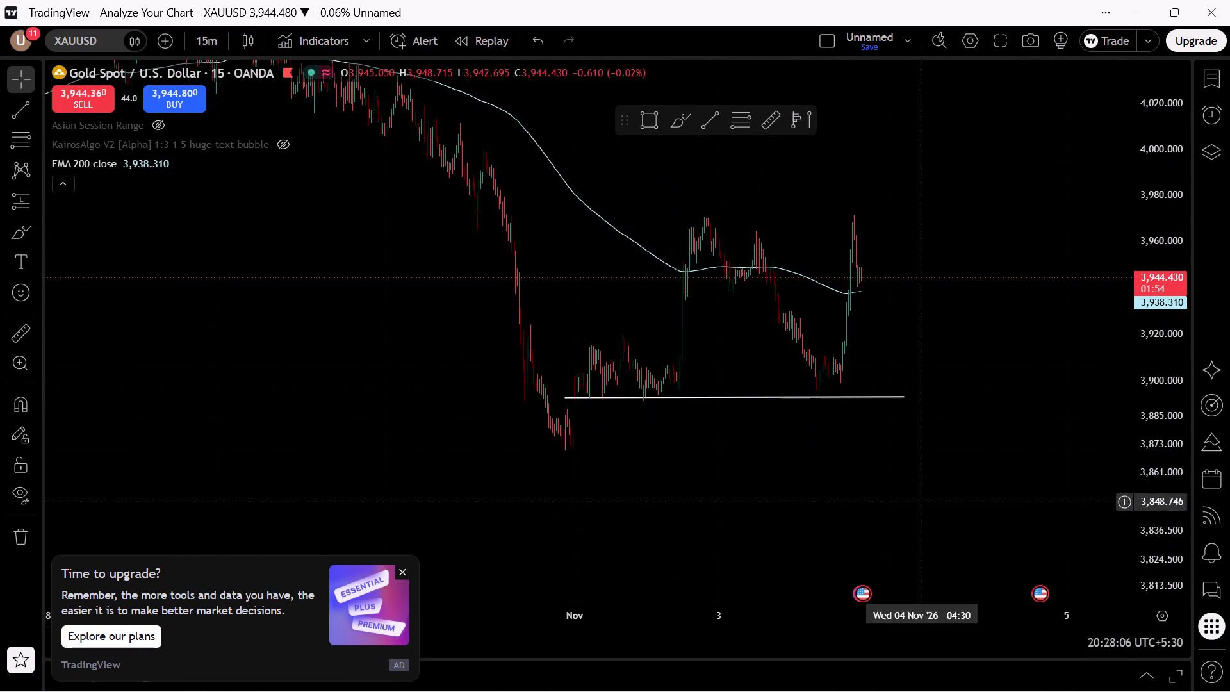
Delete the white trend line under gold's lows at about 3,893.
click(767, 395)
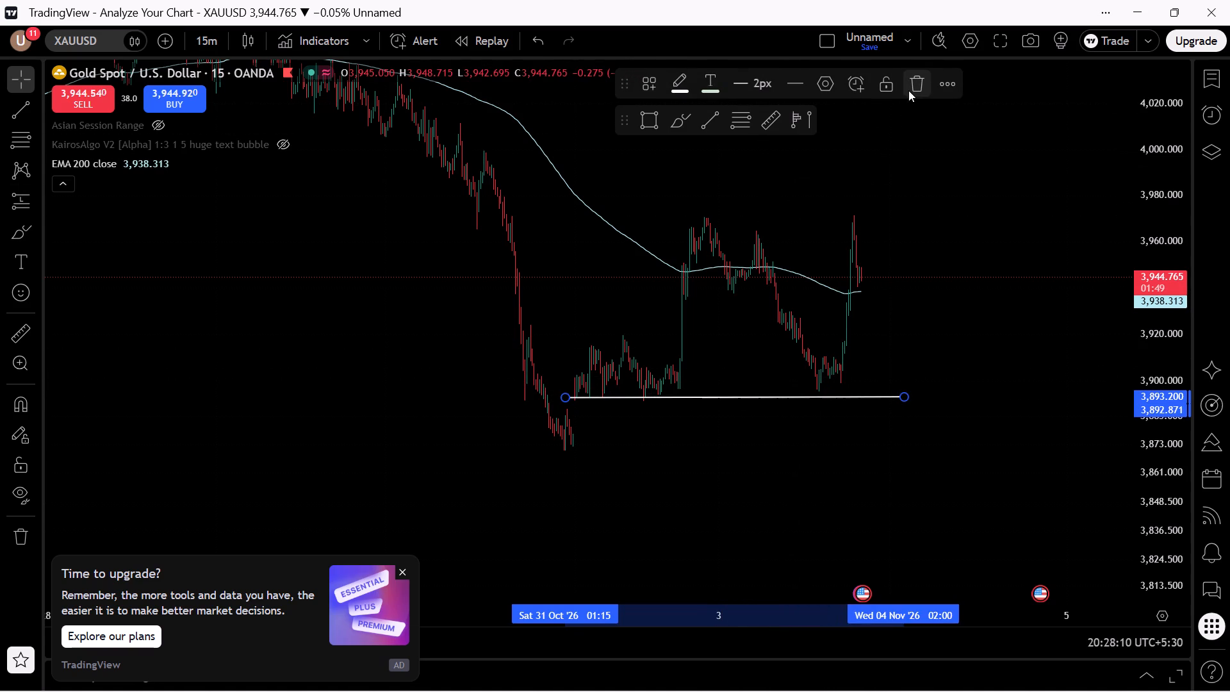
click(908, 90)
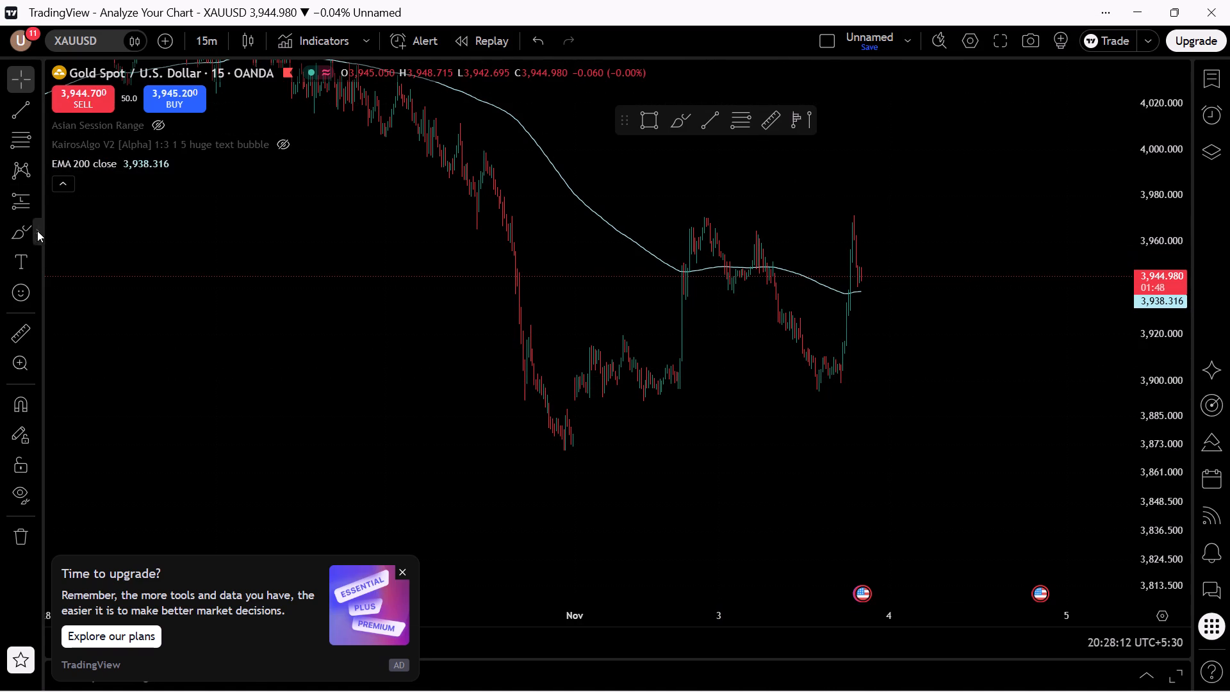
Draw a thin rectangle zone under gold's lows at about 3,892–3,896, from 31 October 00:00 to about 4 November 17:30.
click(37, 231)
click(139, 386)
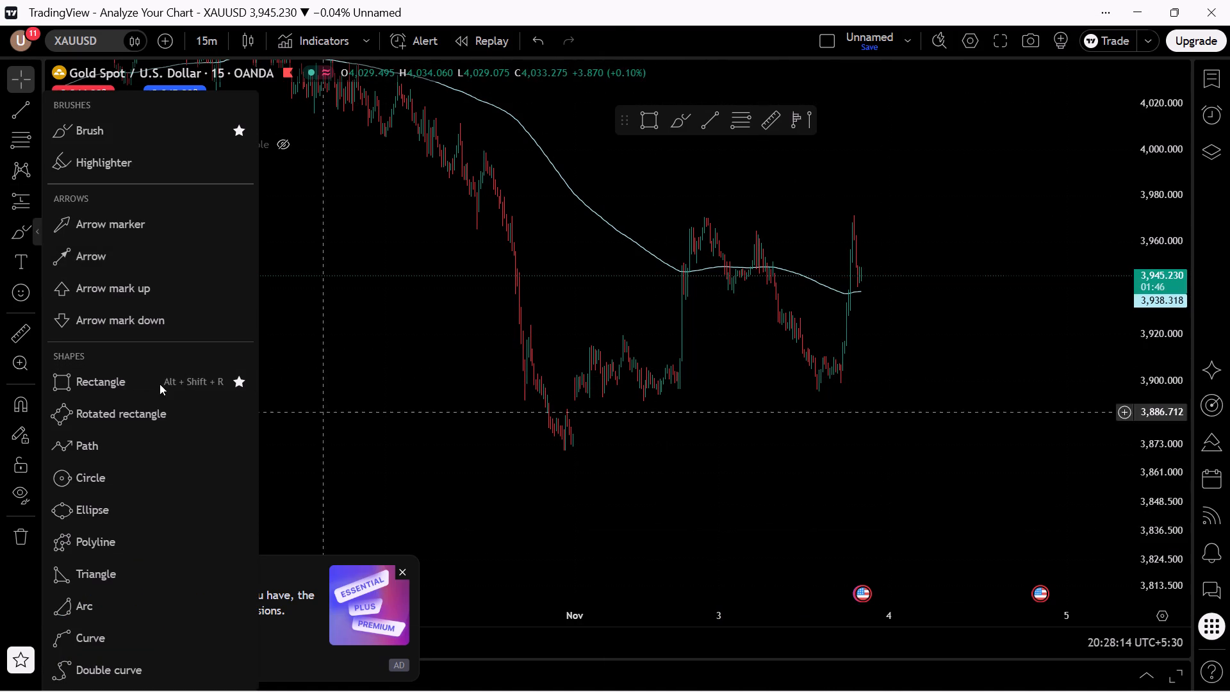
click(141, 379)
click(1207, 57)
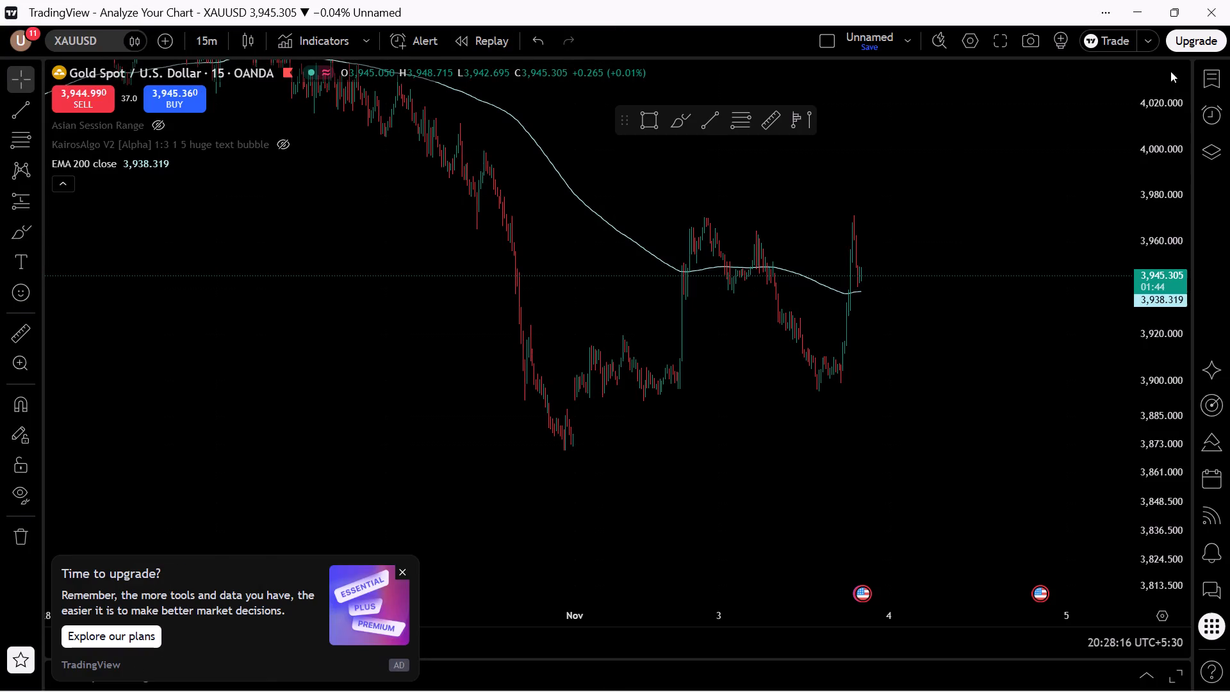
click(33, 233)
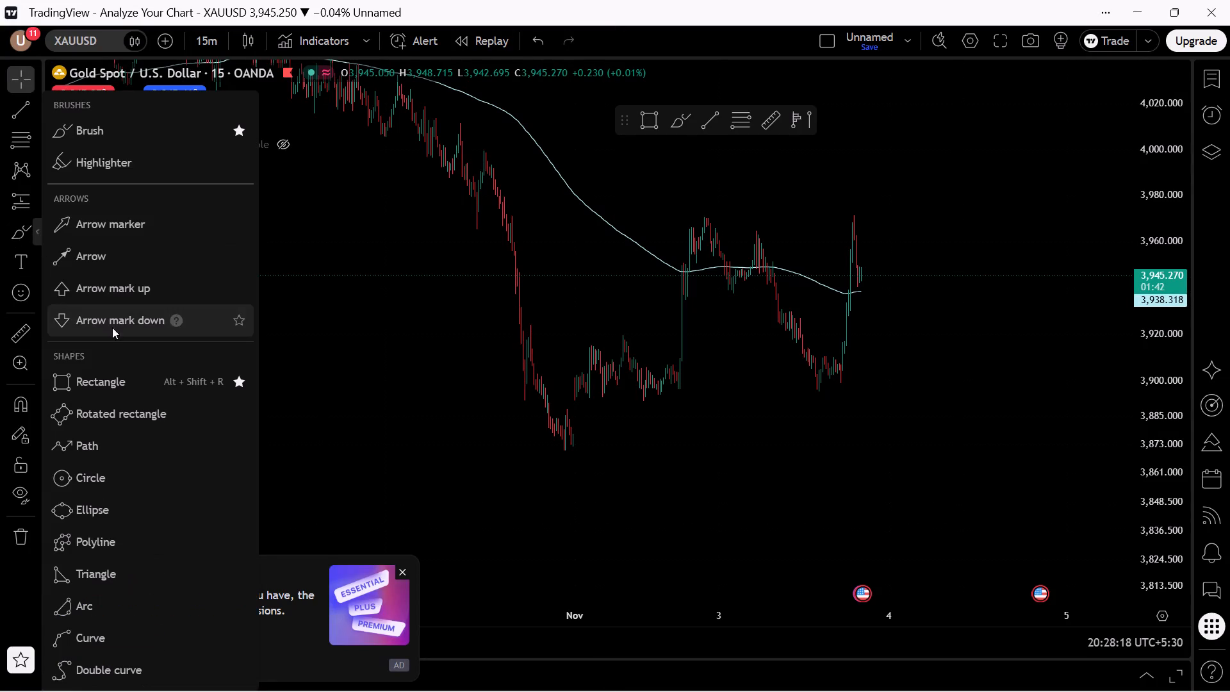
click(97, 376)
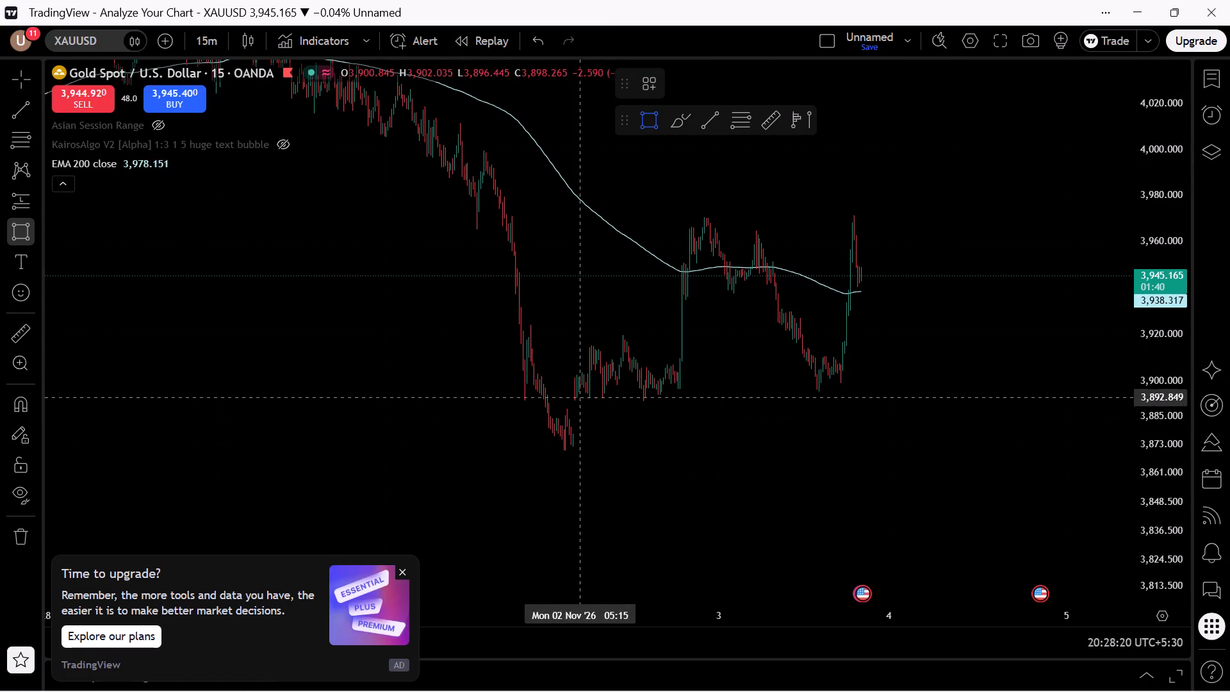
click(557, 399)
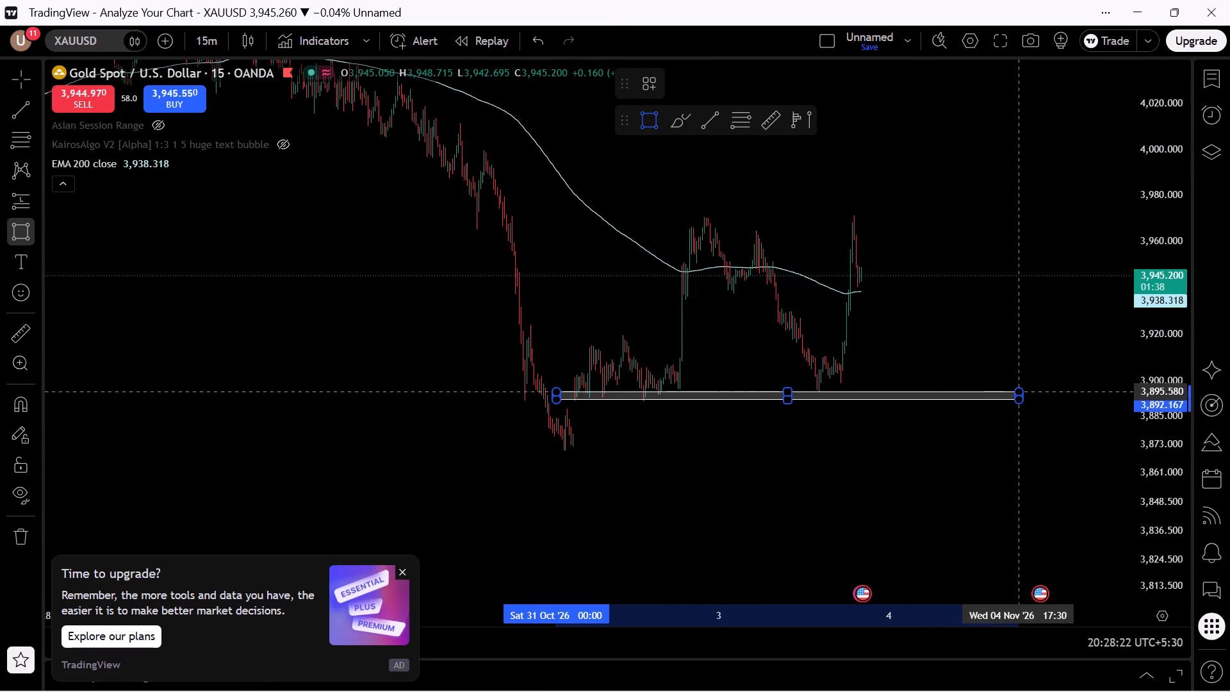
click(1022, 388)
click(715, 444)
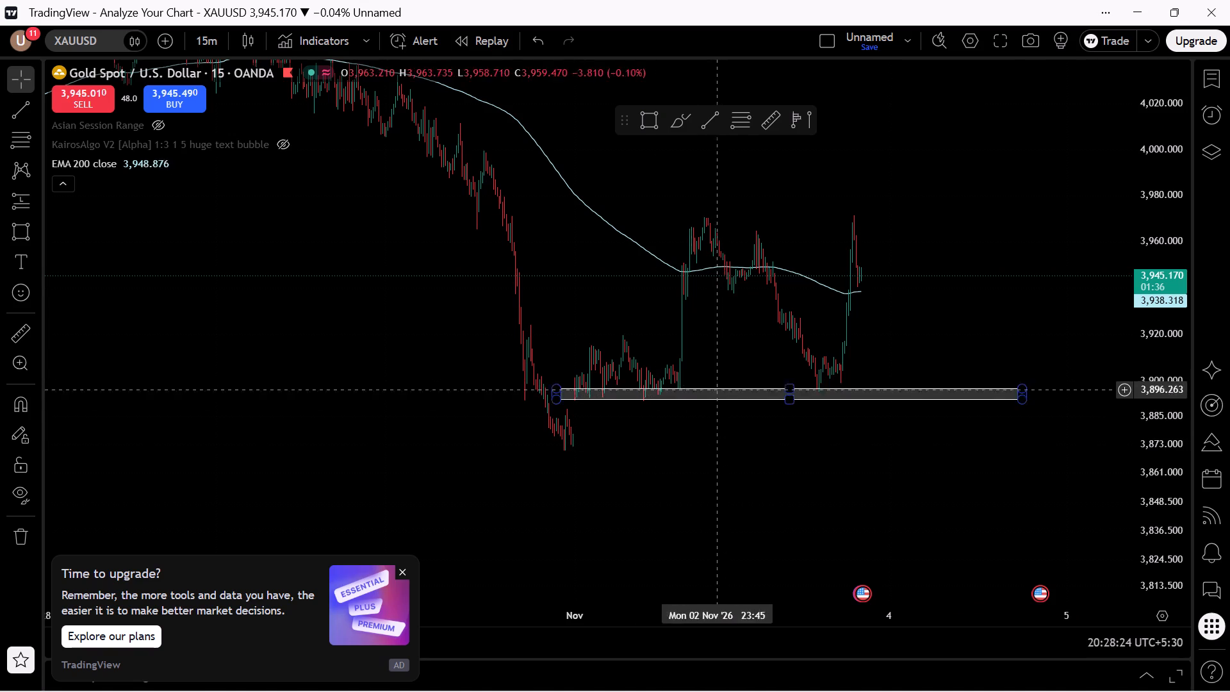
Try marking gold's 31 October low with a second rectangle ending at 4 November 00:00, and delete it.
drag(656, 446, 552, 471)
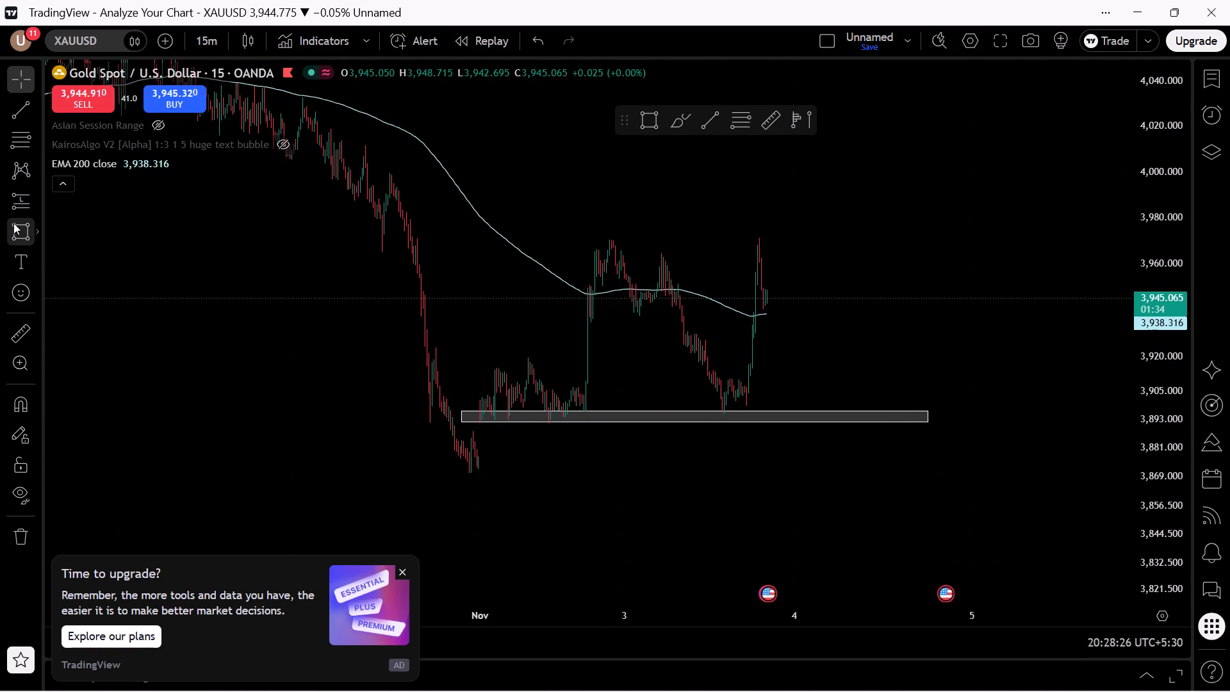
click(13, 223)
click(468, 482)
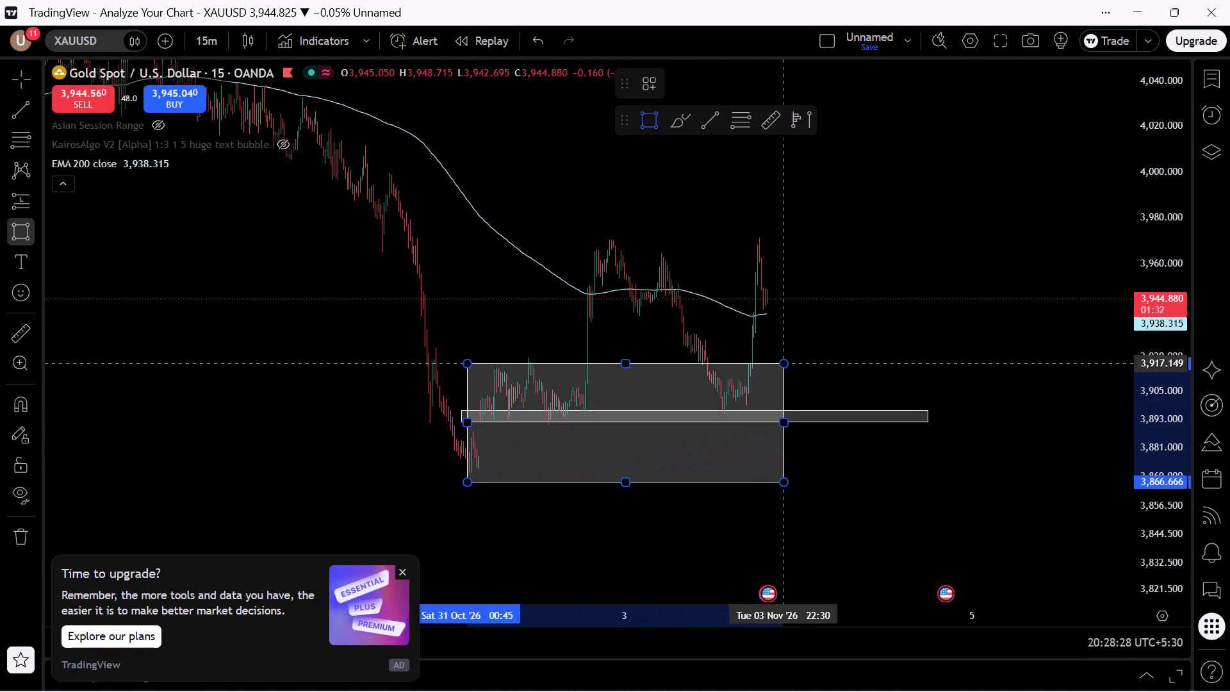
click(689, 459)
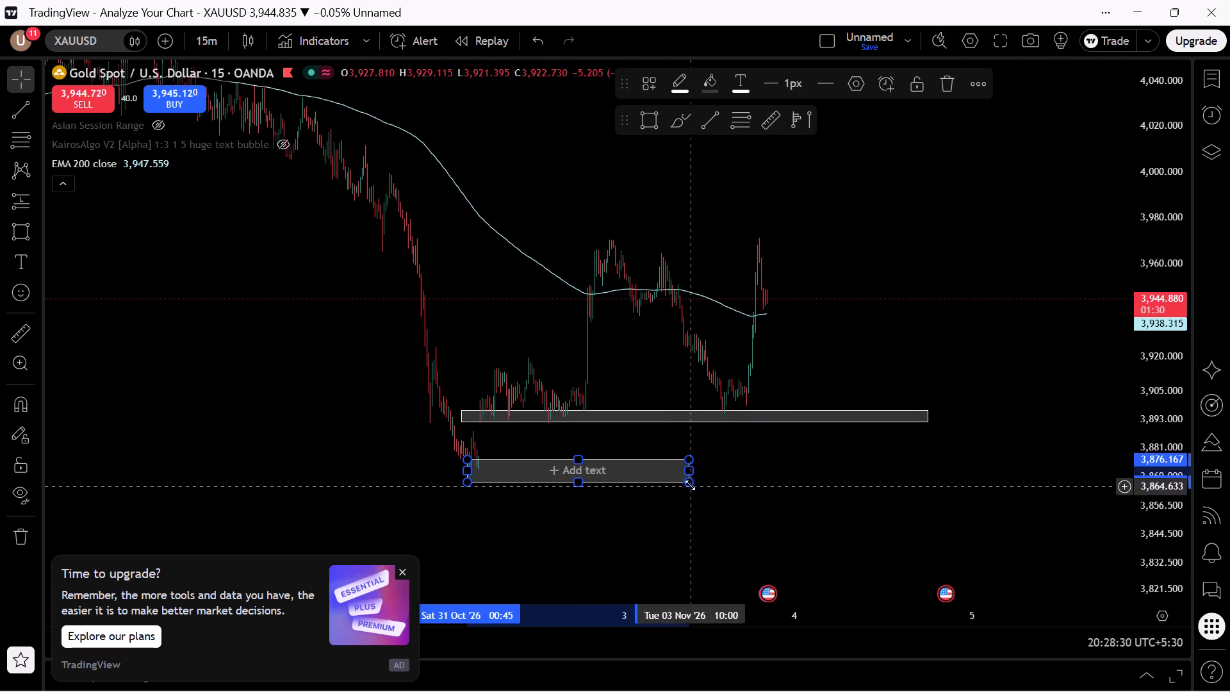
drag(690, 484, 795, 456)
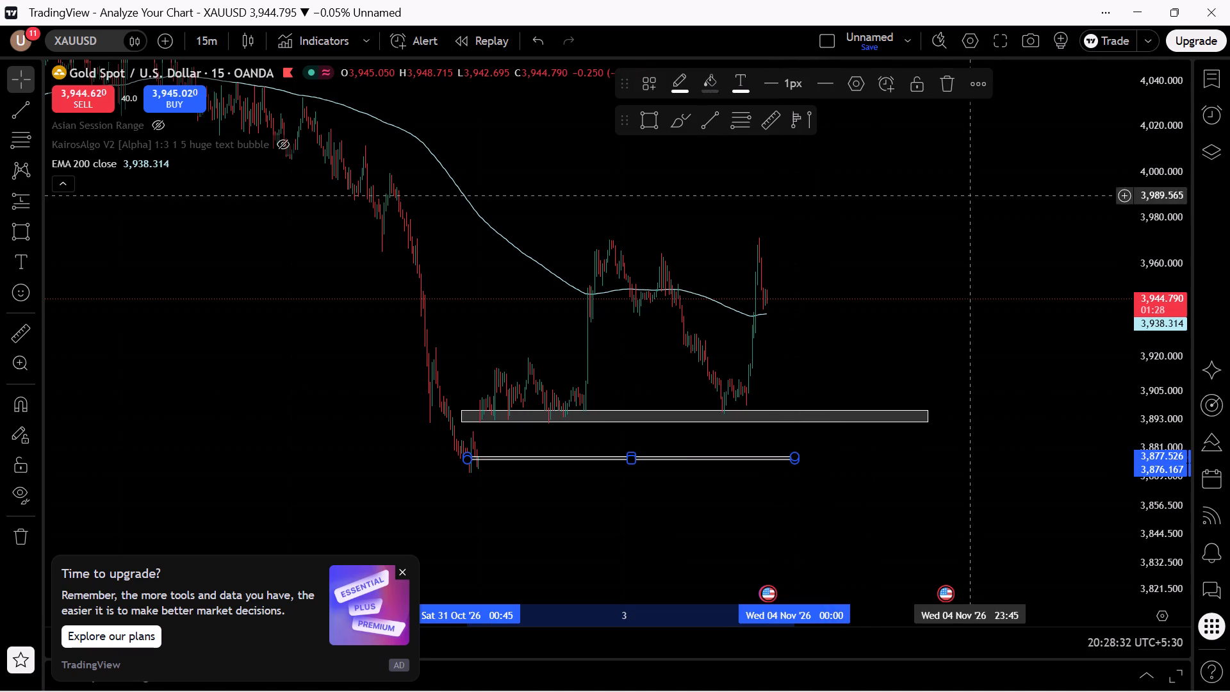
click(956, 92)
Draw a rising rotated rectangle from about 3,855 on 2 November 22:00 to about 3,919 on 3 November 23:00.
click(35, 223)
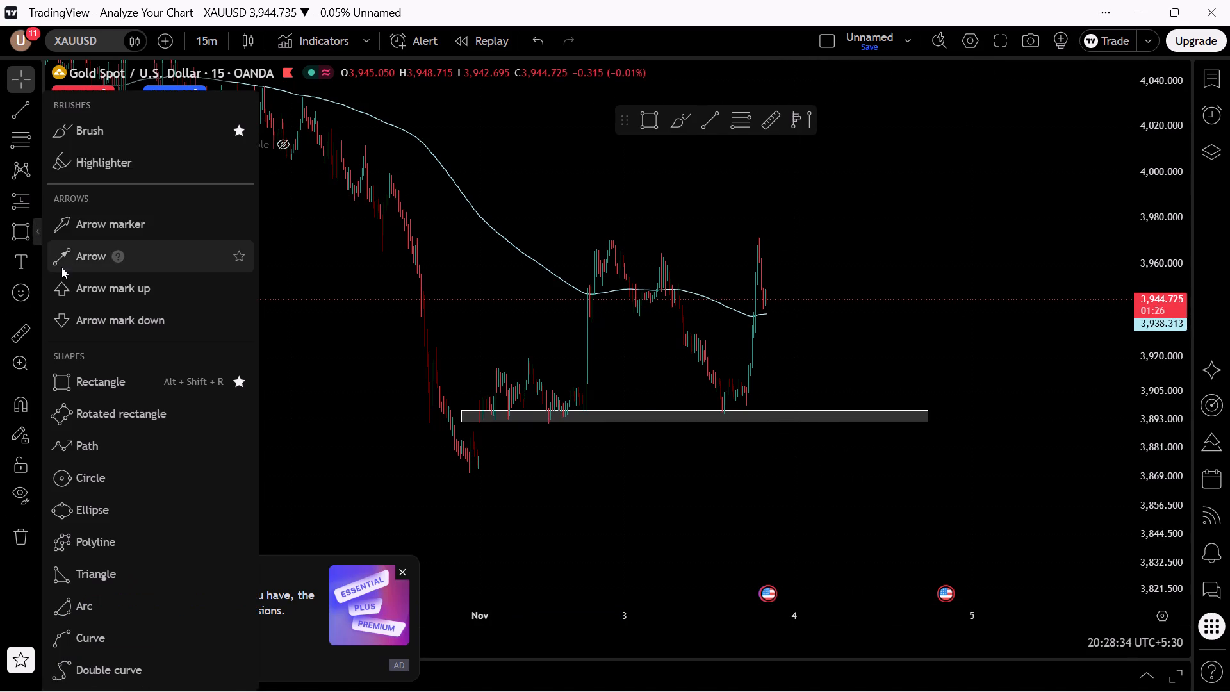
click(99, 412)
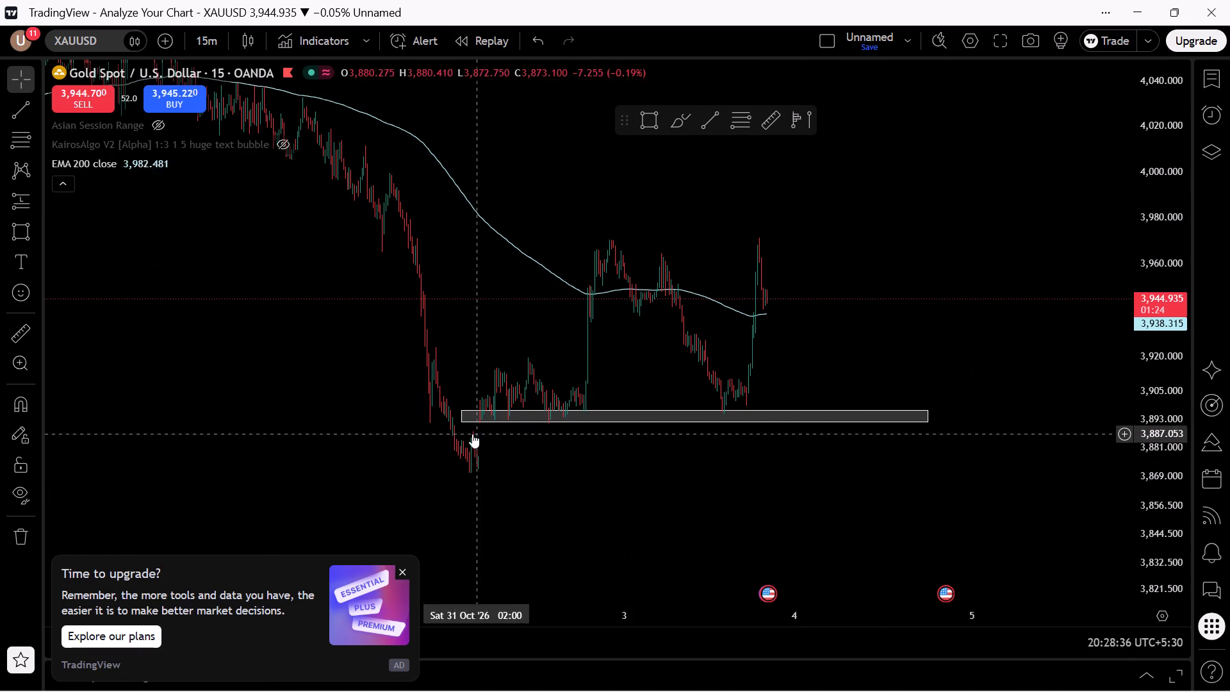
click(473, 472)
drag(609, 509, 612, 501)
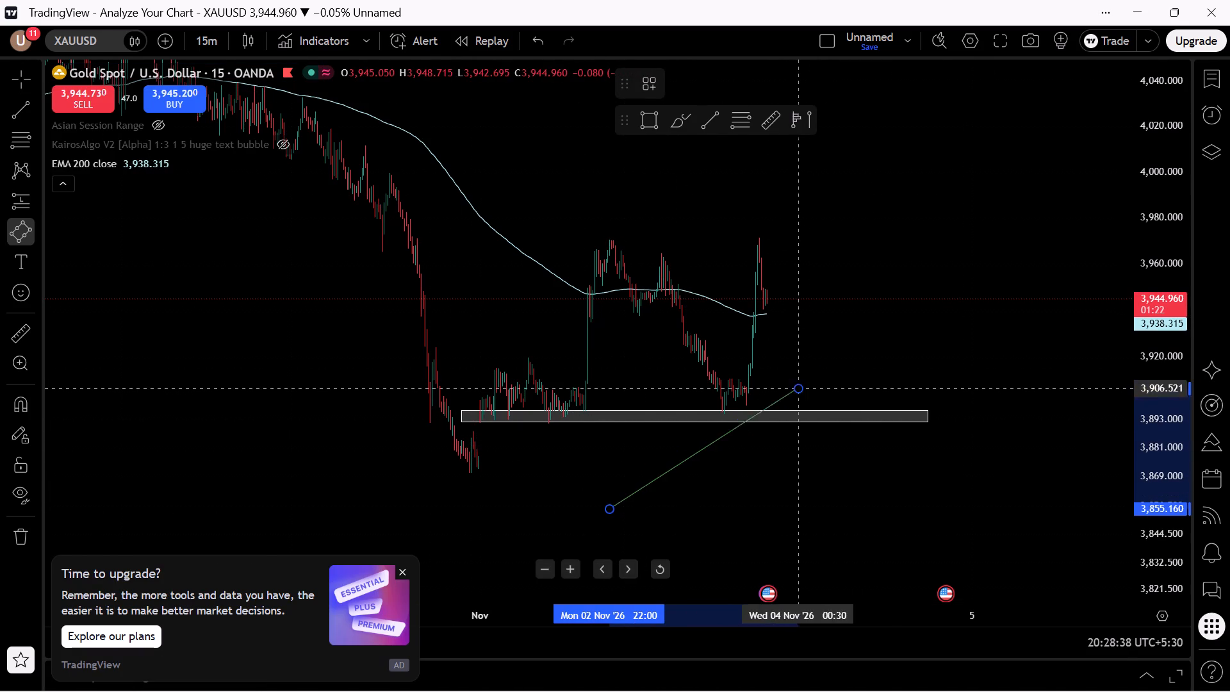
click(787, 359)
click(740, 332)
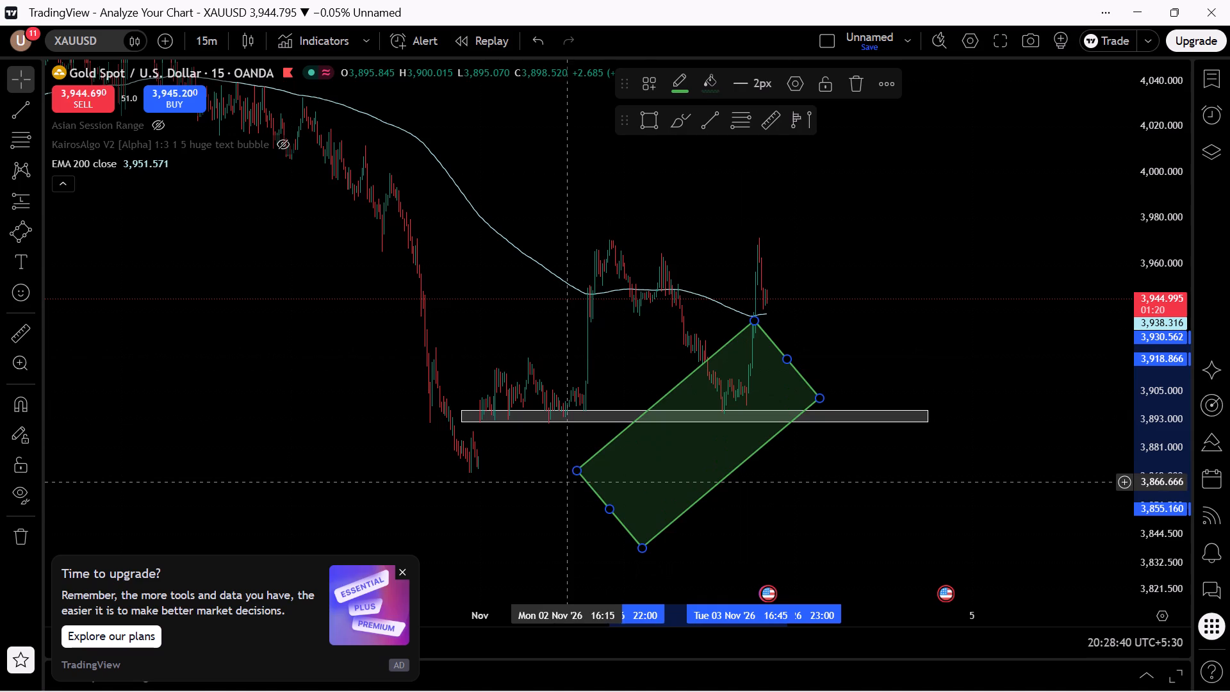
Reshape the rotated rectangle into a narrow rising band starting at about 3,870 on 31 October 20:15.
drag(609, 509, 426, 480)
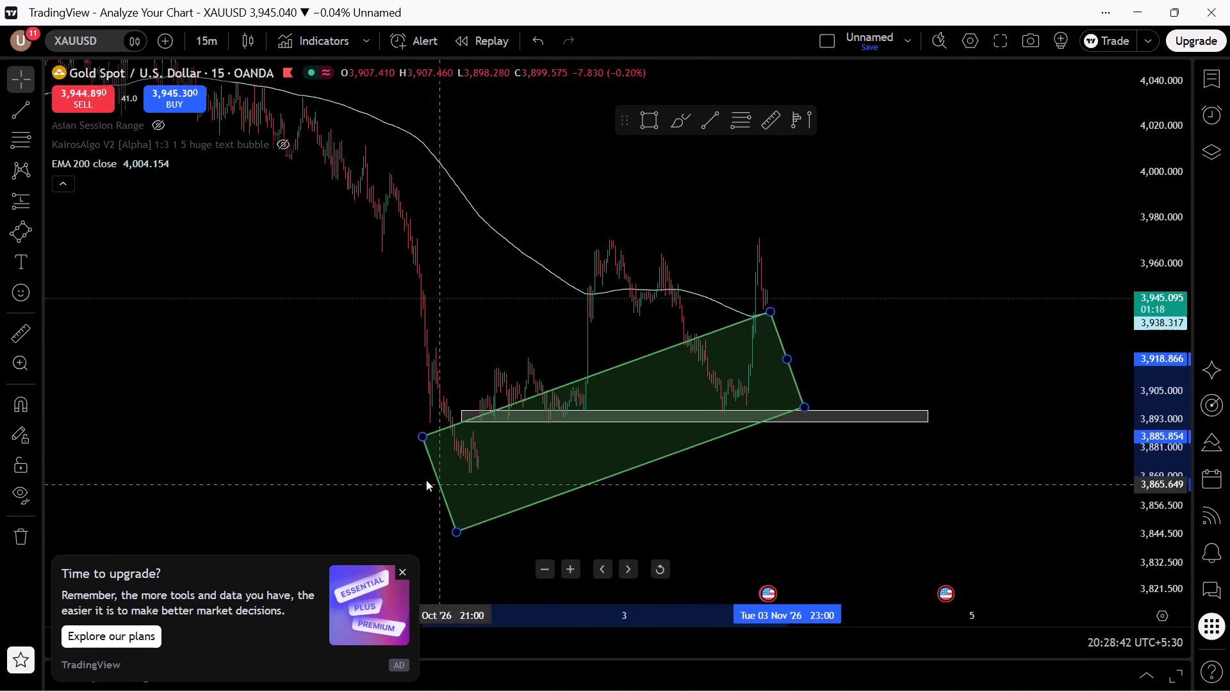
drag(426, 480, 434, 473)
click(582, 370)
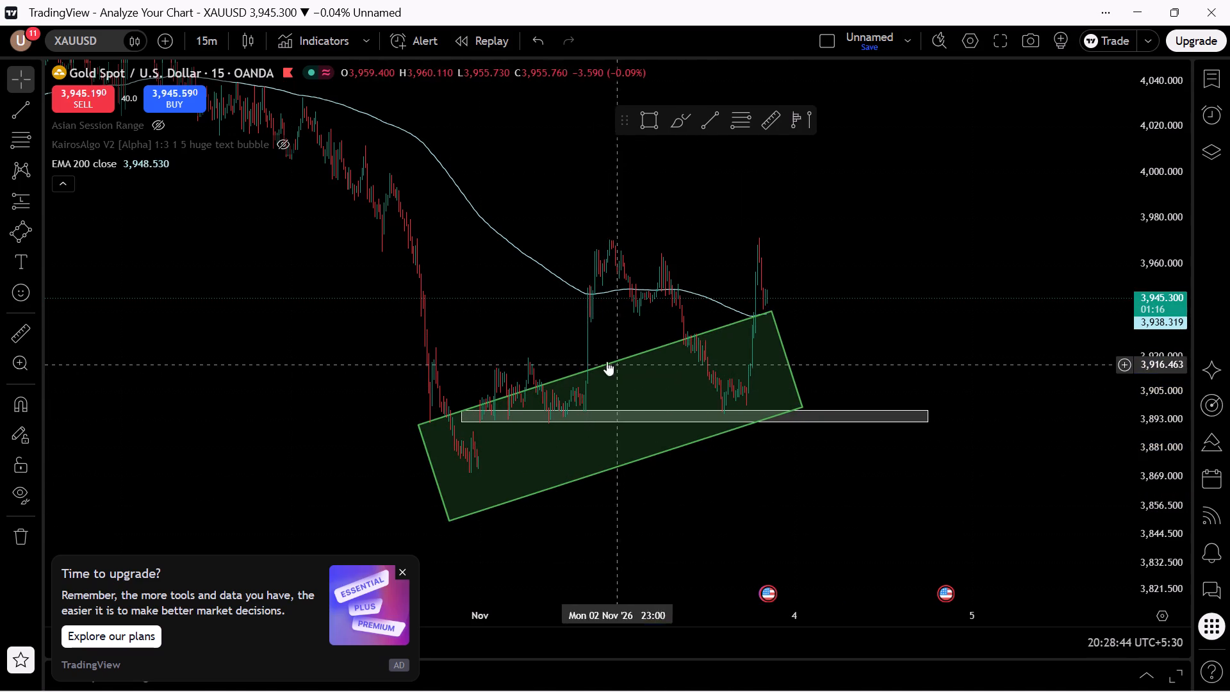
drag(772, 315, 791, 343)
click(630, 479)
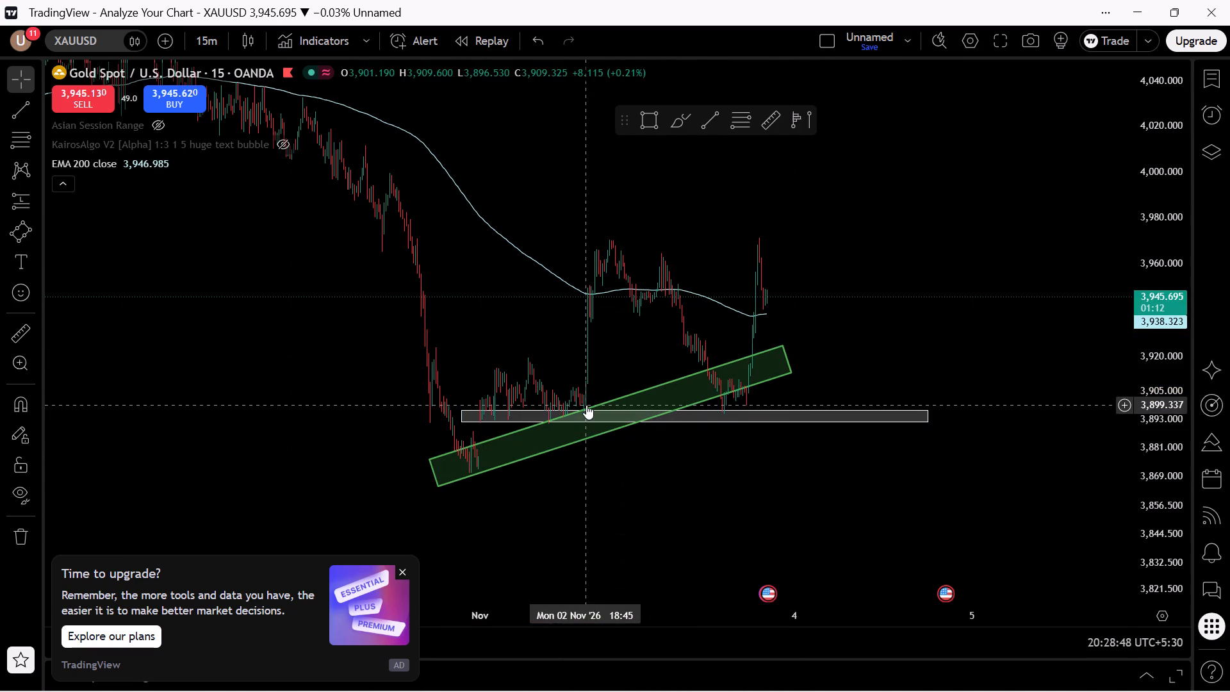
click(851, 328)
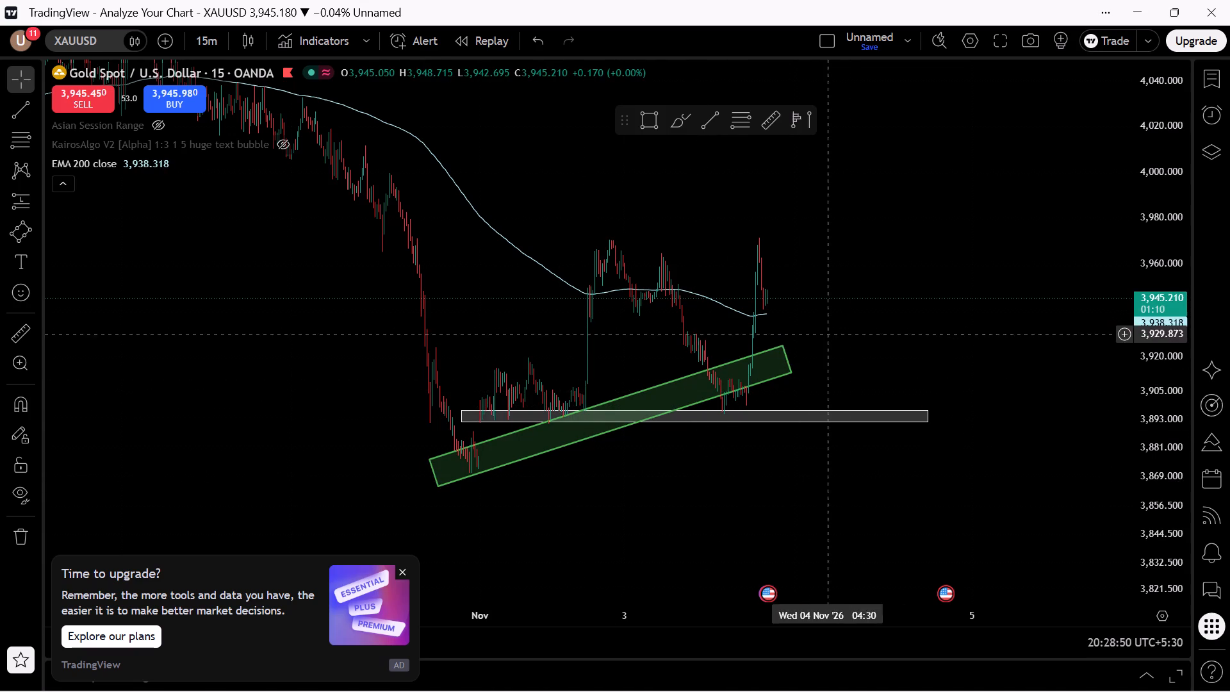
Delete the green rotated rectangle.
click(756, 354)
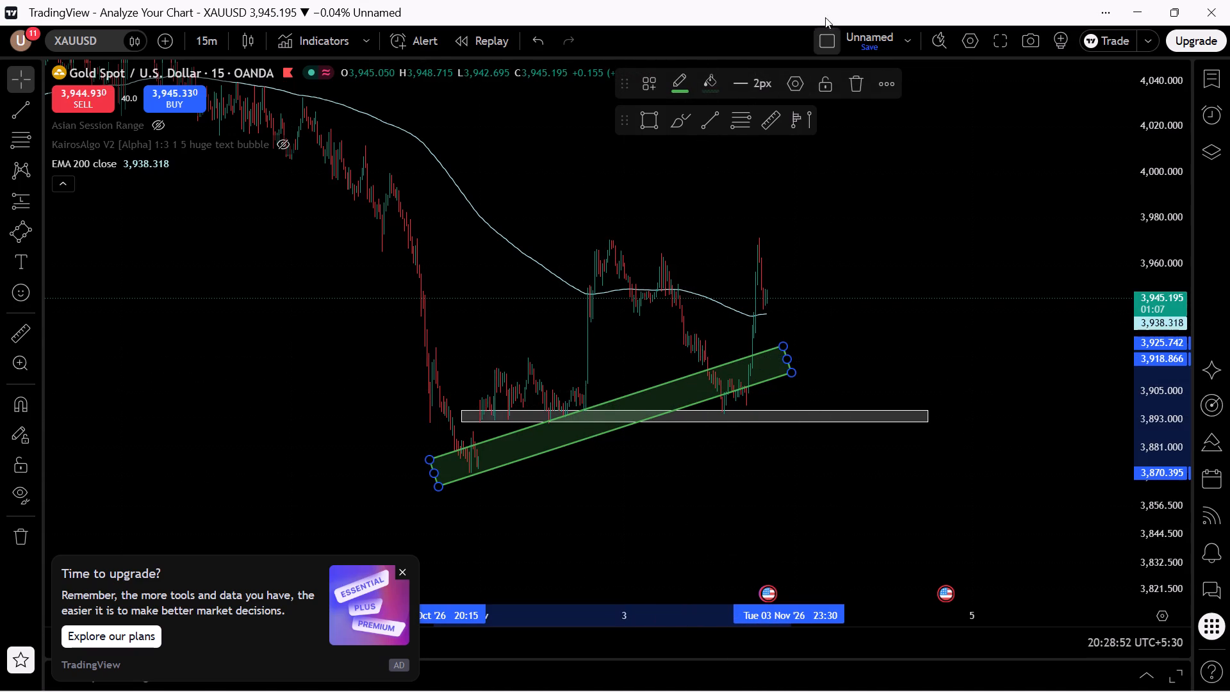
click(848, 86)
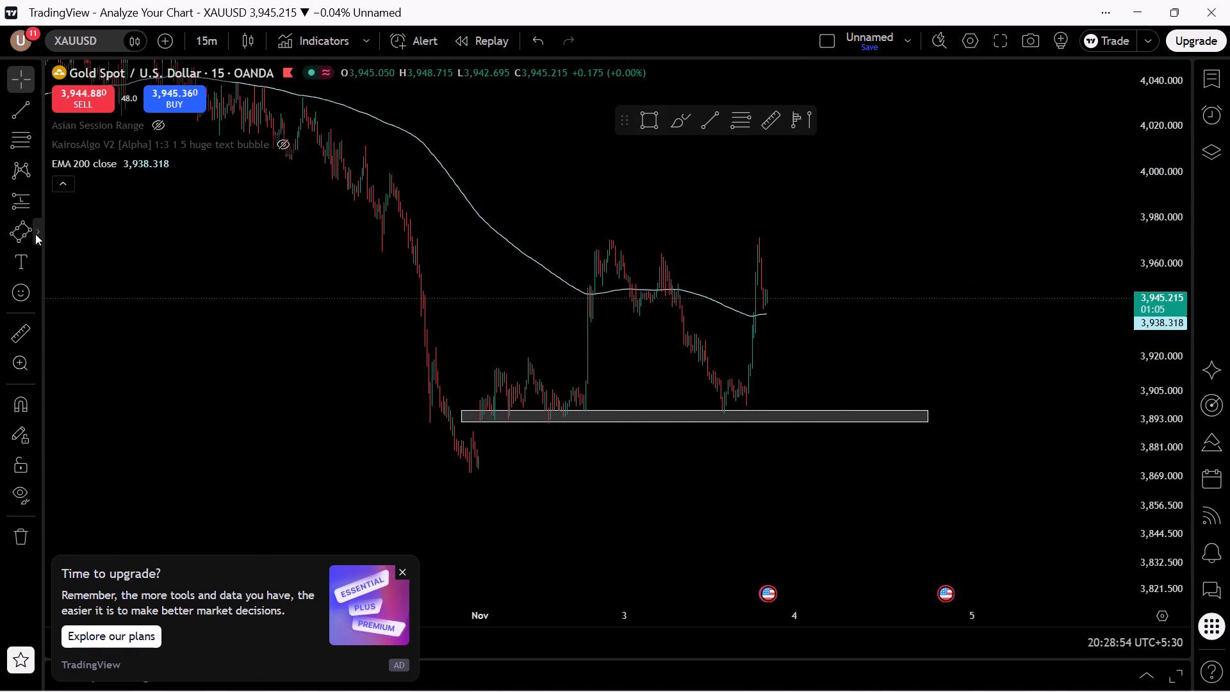
Draw a rising trend line from about 3,868 on 31 October 00:30 to about 3,953 on 4 November 06:00.
click(35, 234)
click(14, 115)
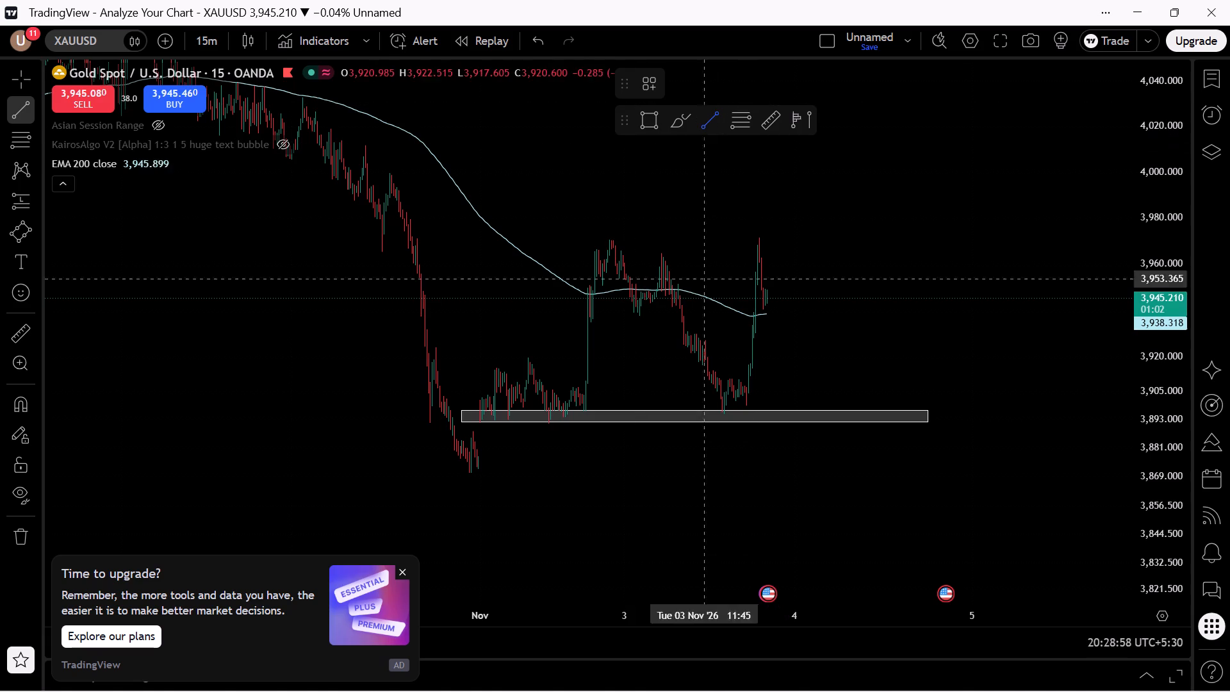
click(466, 477)
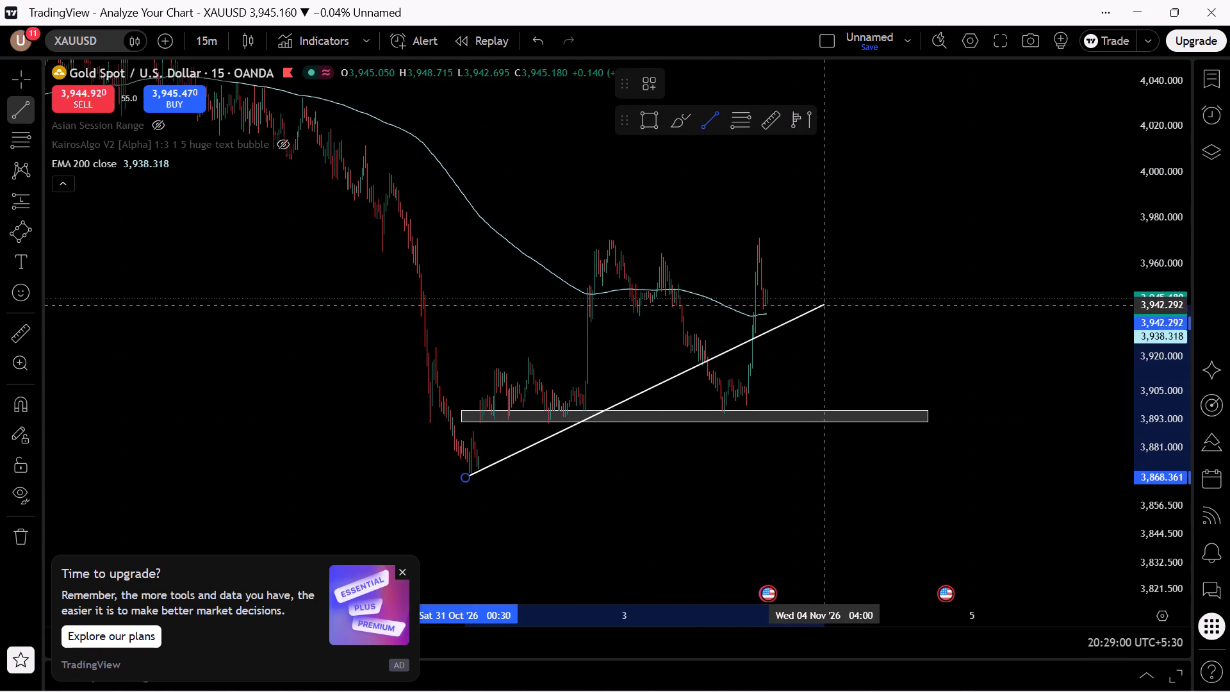
click(839, 280)
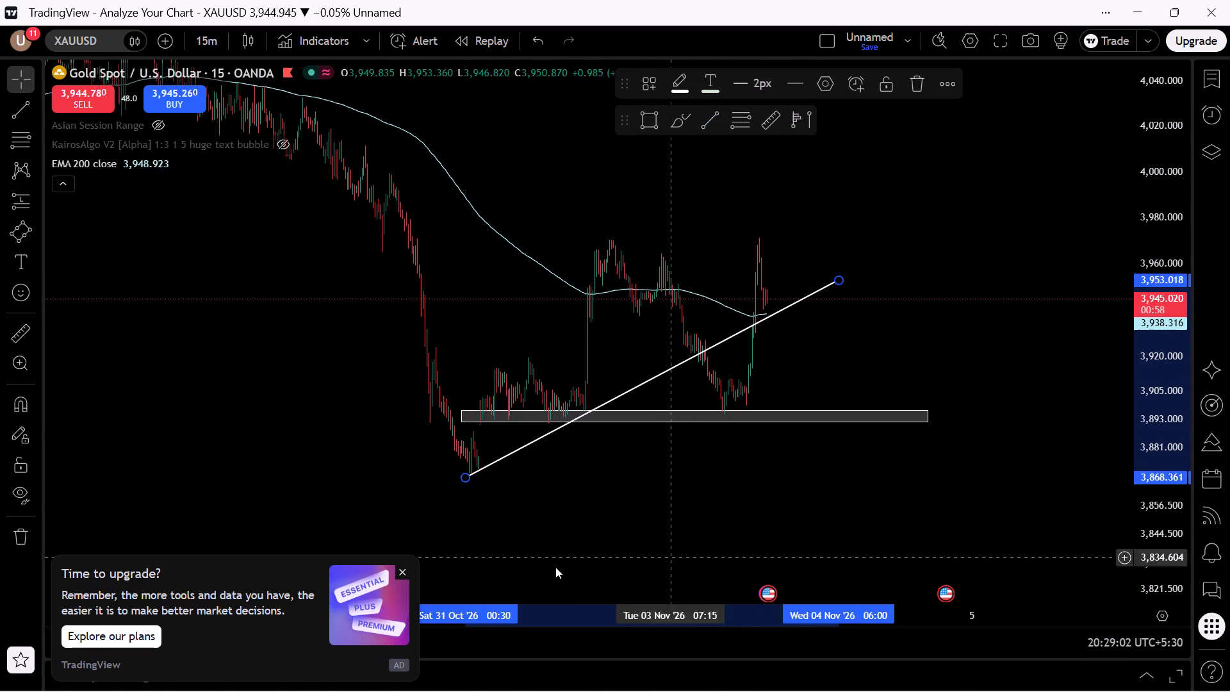
Restyle the rising trend line as a dotted line, trying 1px thickness before settling on 2px.
click(761, 87)
click(760, 117)
click(785, 76)
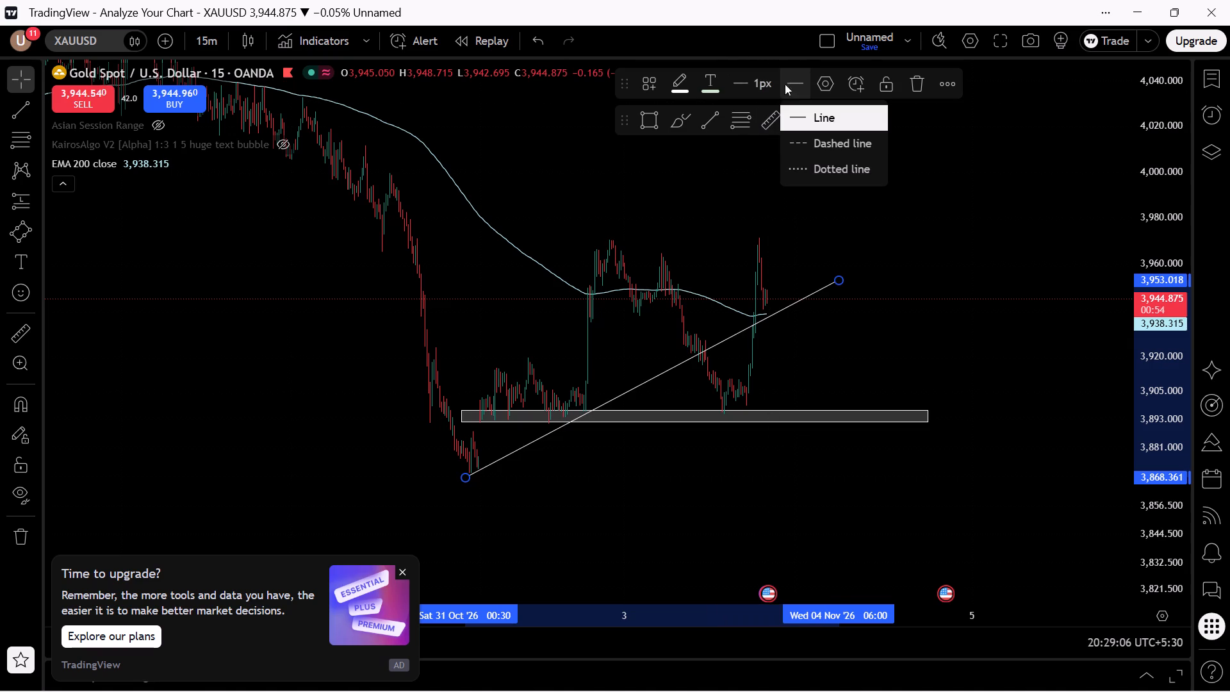
click(815, 163)
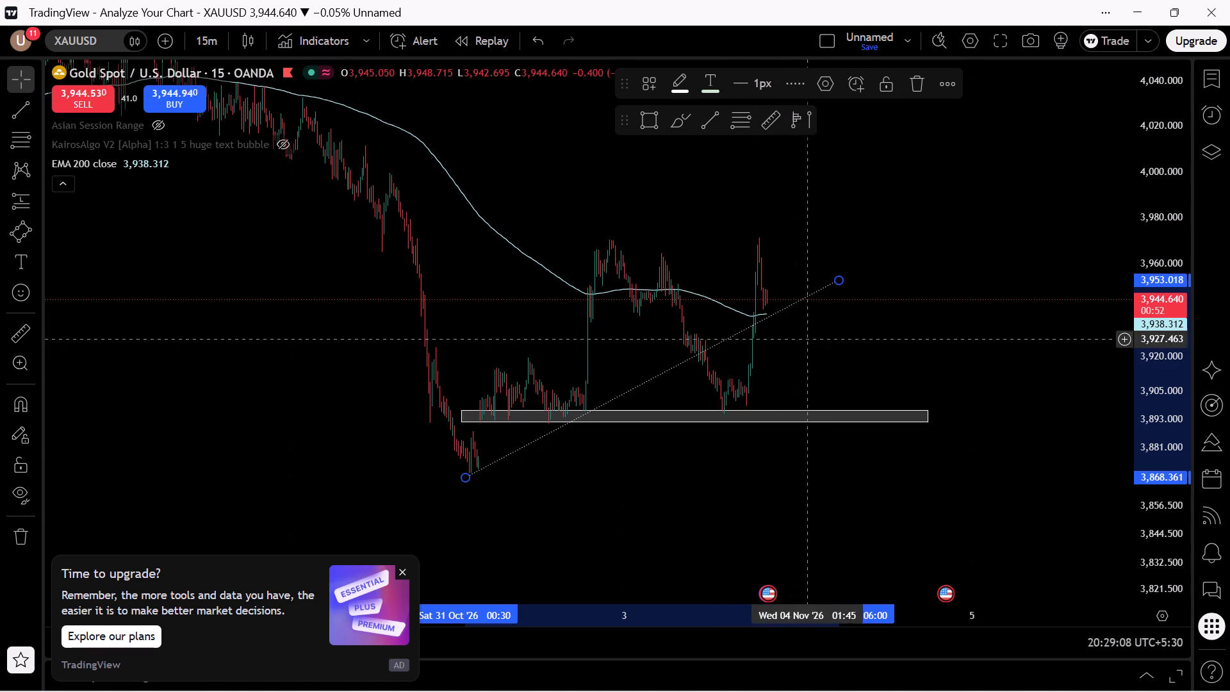
click(802, 85)
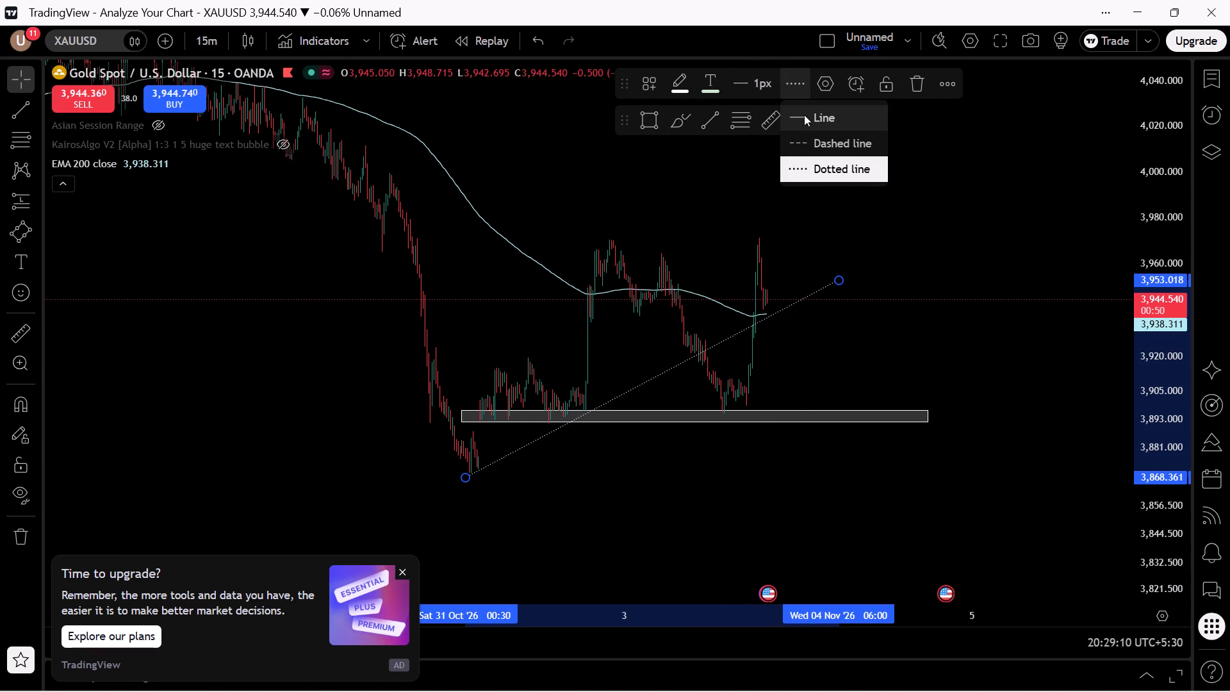
click(742, 74)
click(758, 140)
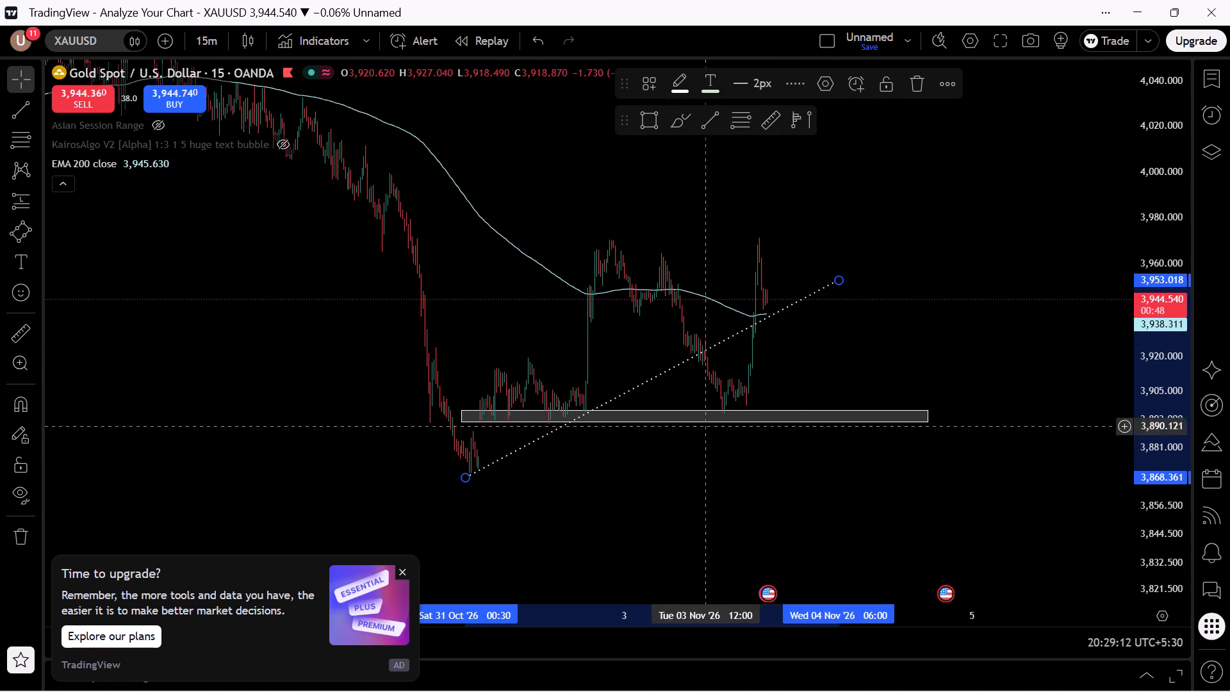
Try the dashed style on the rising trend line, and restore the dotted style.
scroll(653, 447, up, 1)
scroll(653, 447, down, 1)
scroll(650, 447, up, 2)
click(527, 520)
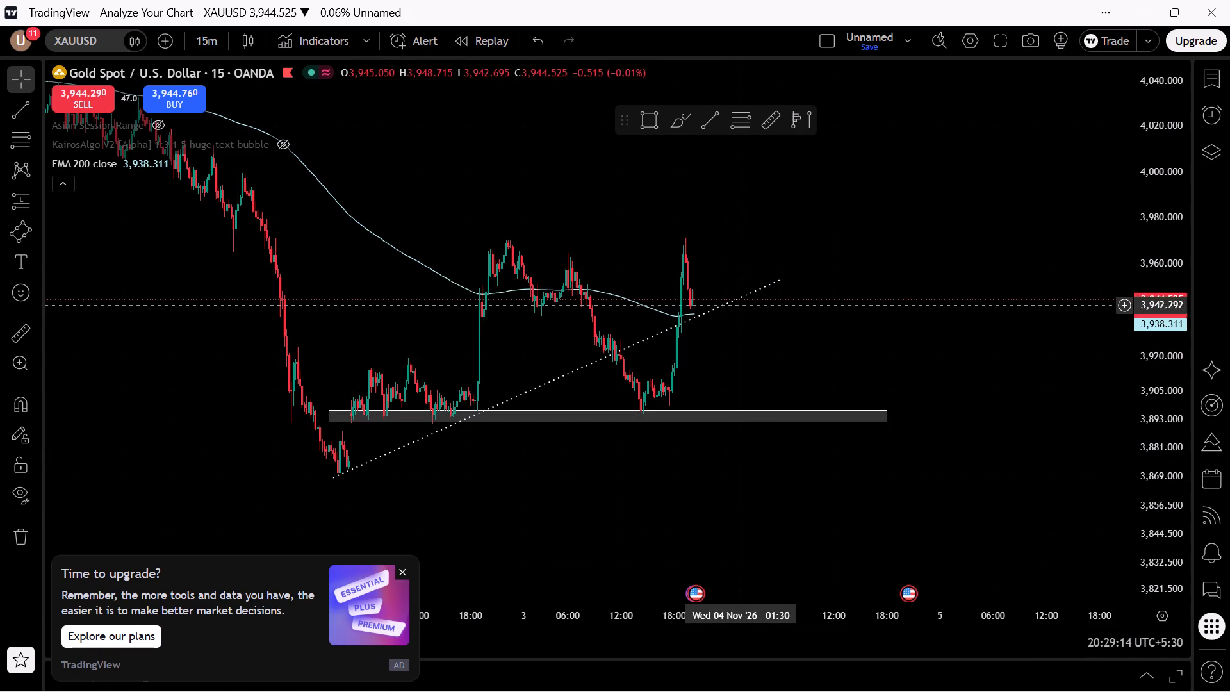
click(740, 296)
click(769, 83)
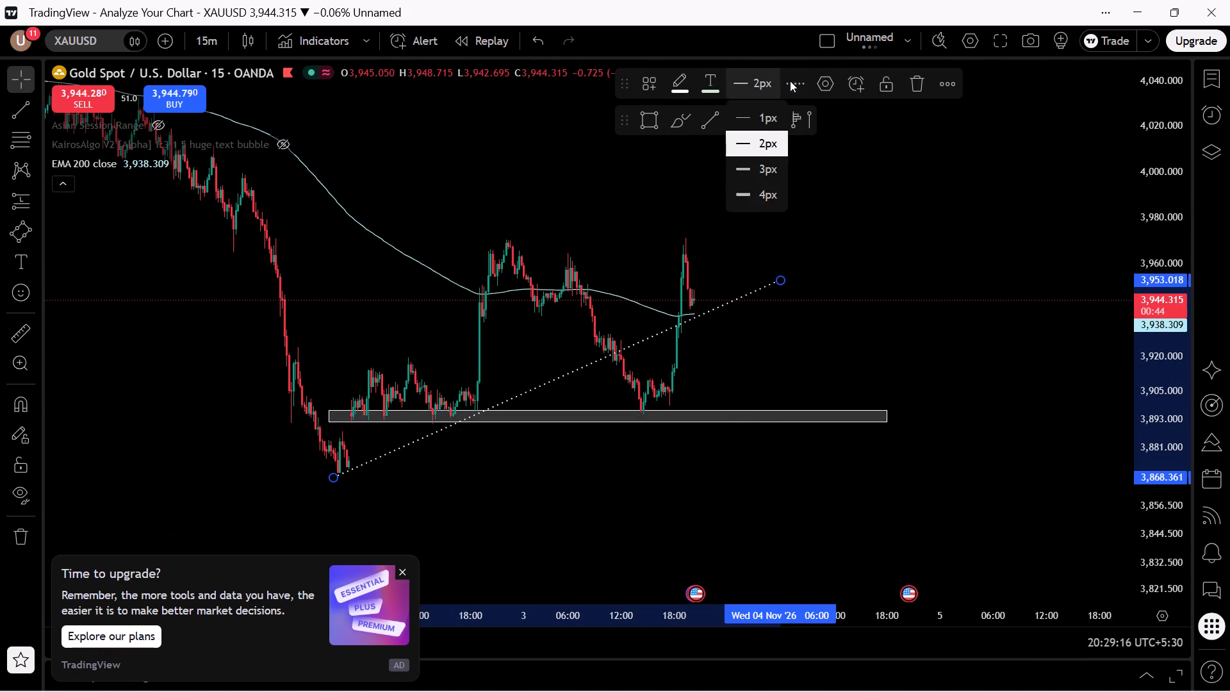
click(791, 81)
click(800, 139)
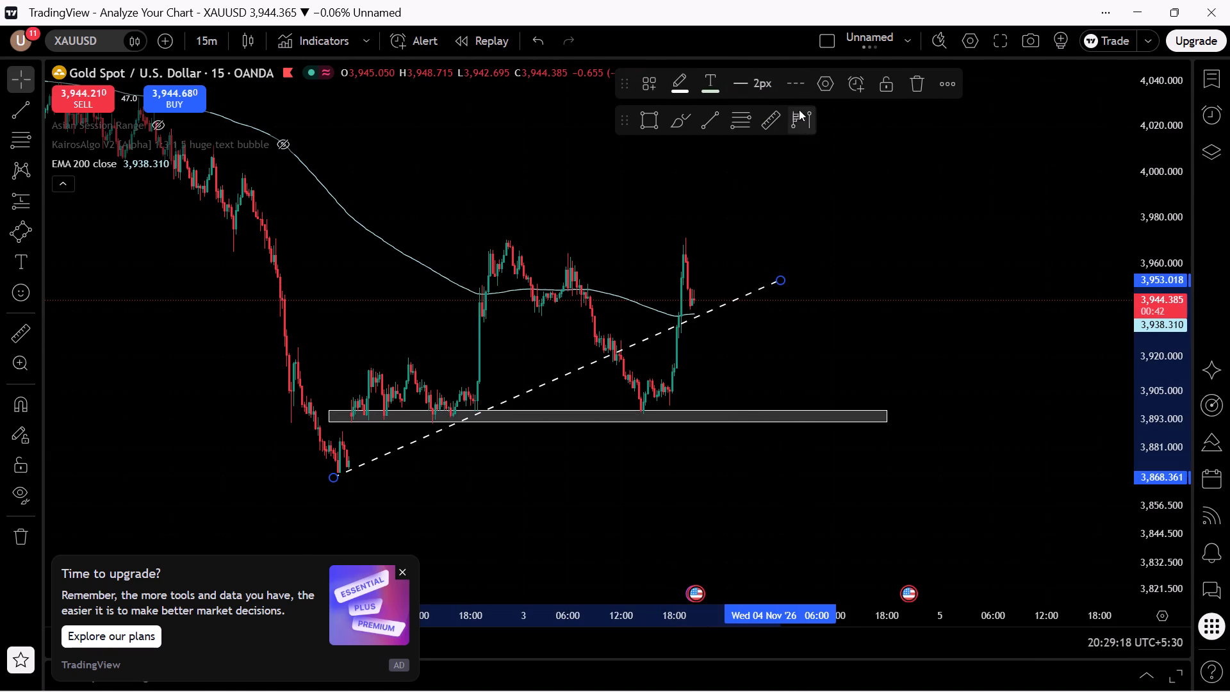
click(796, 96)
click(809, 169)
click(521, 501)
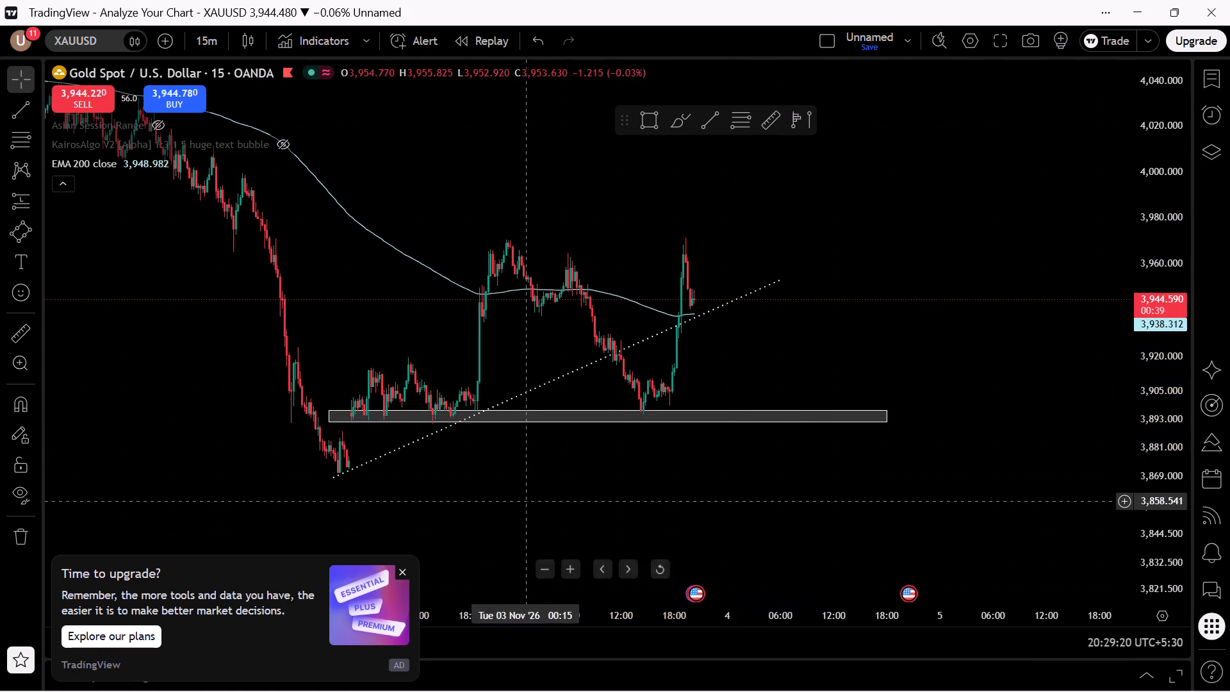
Examine gold's 15-minute price action from late October to 4 November against the rectangle zone, dotted trend line and 200 EMA.
drag(669, 507, 1006, 449)
scroll(803, 481, up, 1)
scroll(803, 481, down, 1)
scroll(803, 481, up, 6)
drag(713, 498, 826, 602)
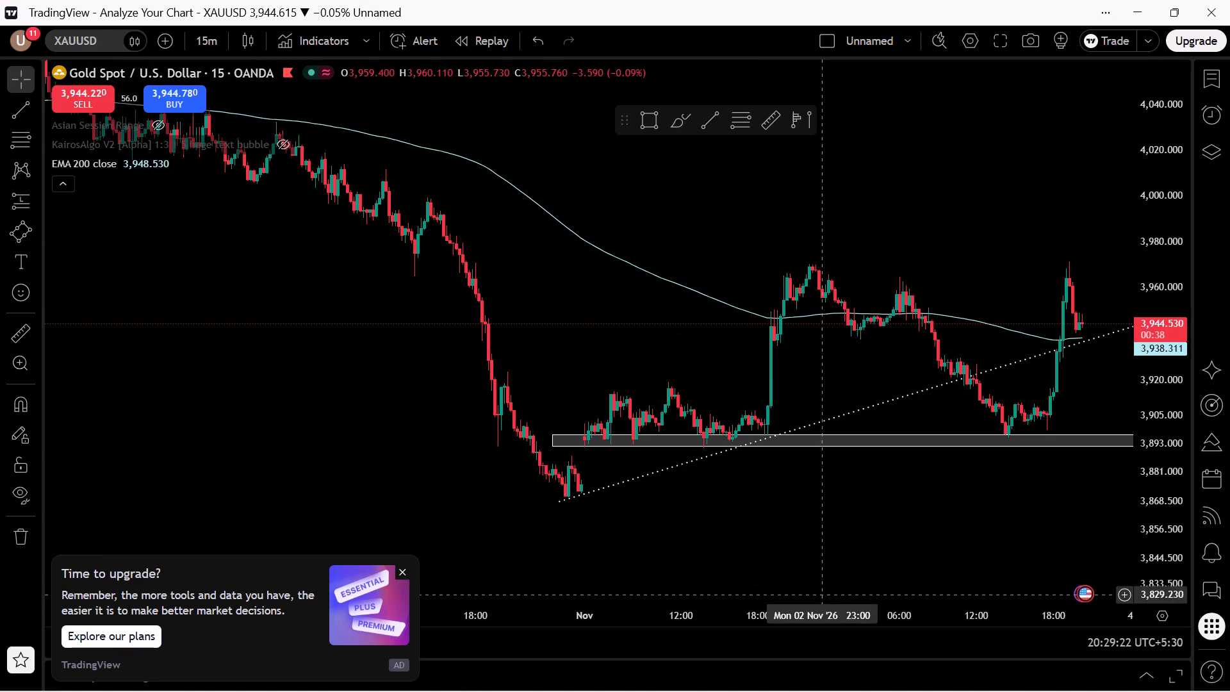
scroll(824, 564, down, 7)
scroll(844, 552, up, 1)
scroll(844, 552, down, 1)
drag(956, 548, 673, 562)
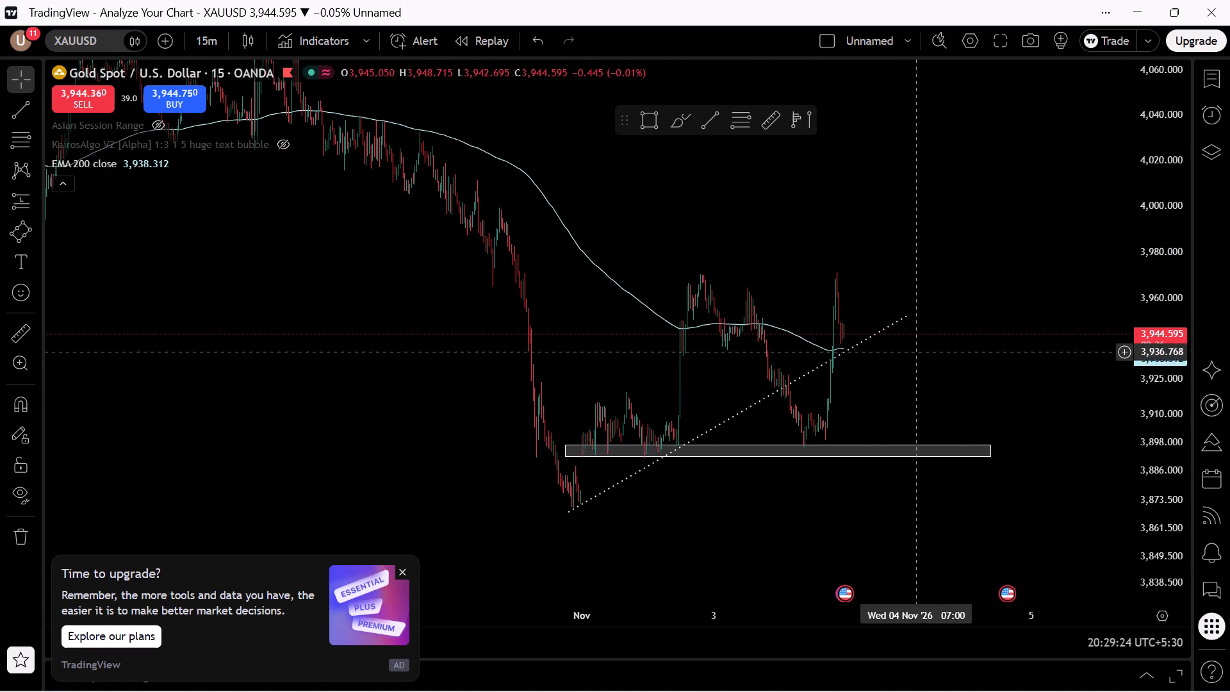
drag(458, 297, 838, 513)
scroll(825, 498, down, 1)
drag(778, 454, 660, 297)
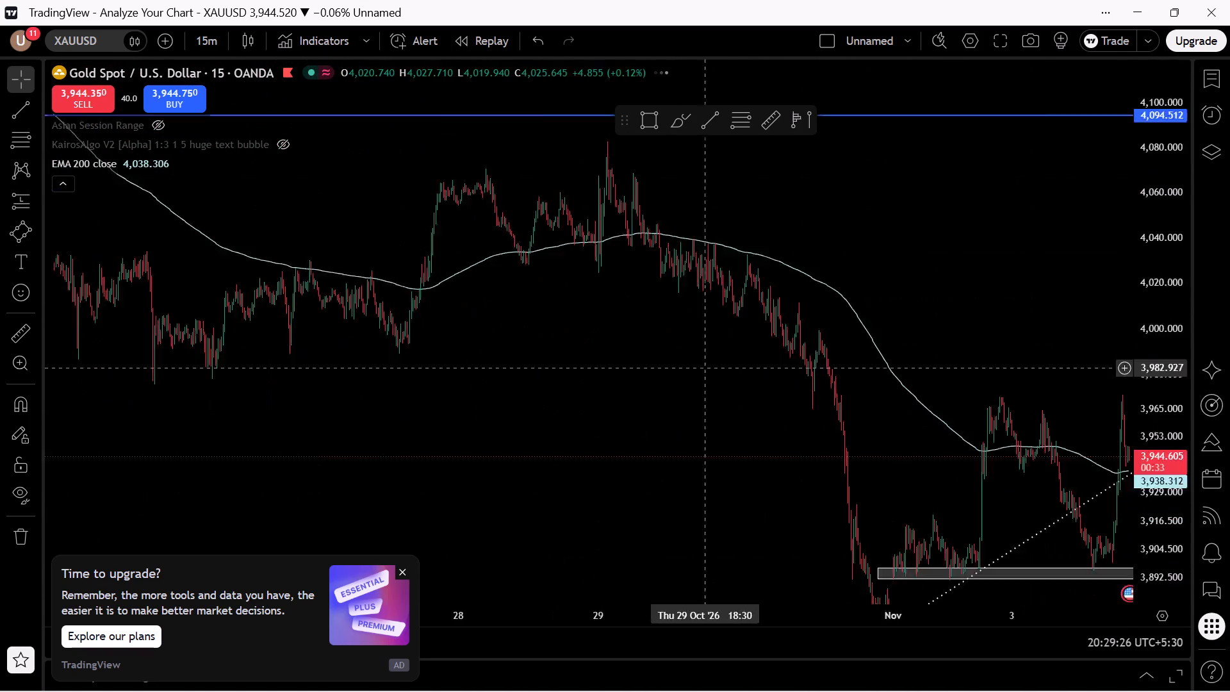
drag(660, 297, 726, 335)
scroll(726, 341, down, 1)
scroll(726, 341, up, 1)
scroll(726, 341, down, 4)
scroll(725, 350, up, 1)
scroll(725, 350, down, 2)
drag(796, 518, 513, 395)
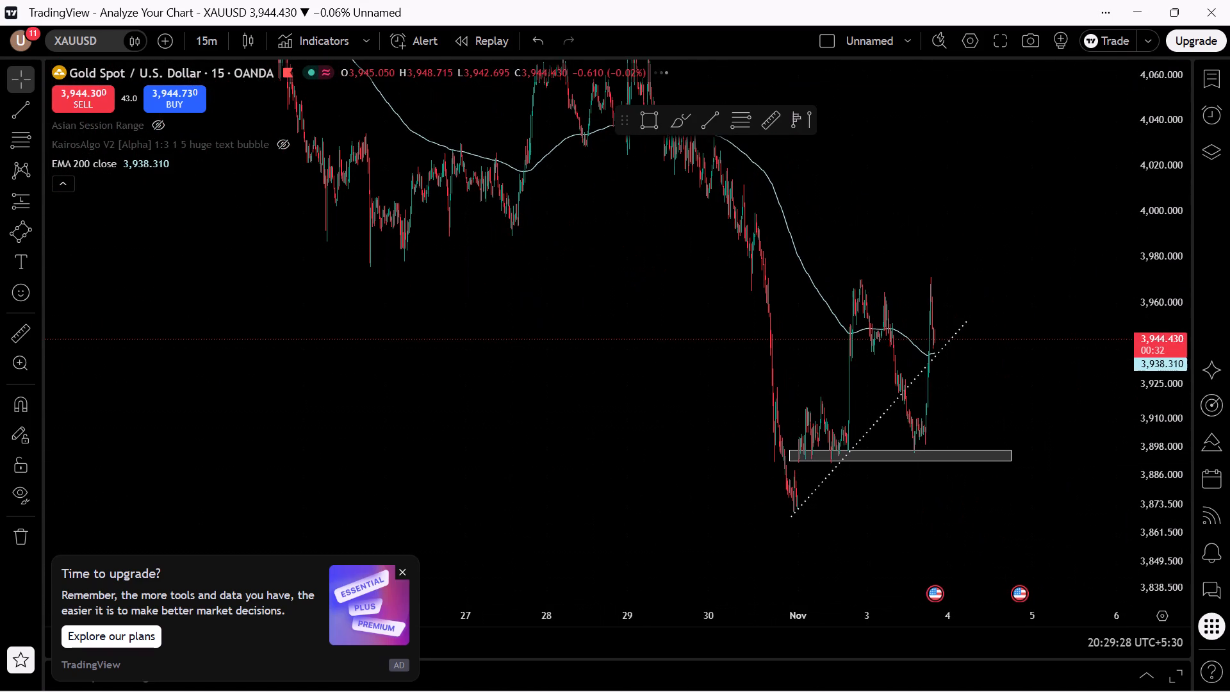
Examine gold's 15-minute price action from late September to early November against the 200 EMA, horizontal levels, rectangle zone and dotted trend line.
drag(1138, 263, 1108, 511)
scroll(426, 452, down, 9)
scroll(425, 448, up, 1)
scroll(425, 448, down, 2)
scroll(441, 445, up, 1)
drag(501, 447, 601, 598)
drag(512, 386, 705, 406)
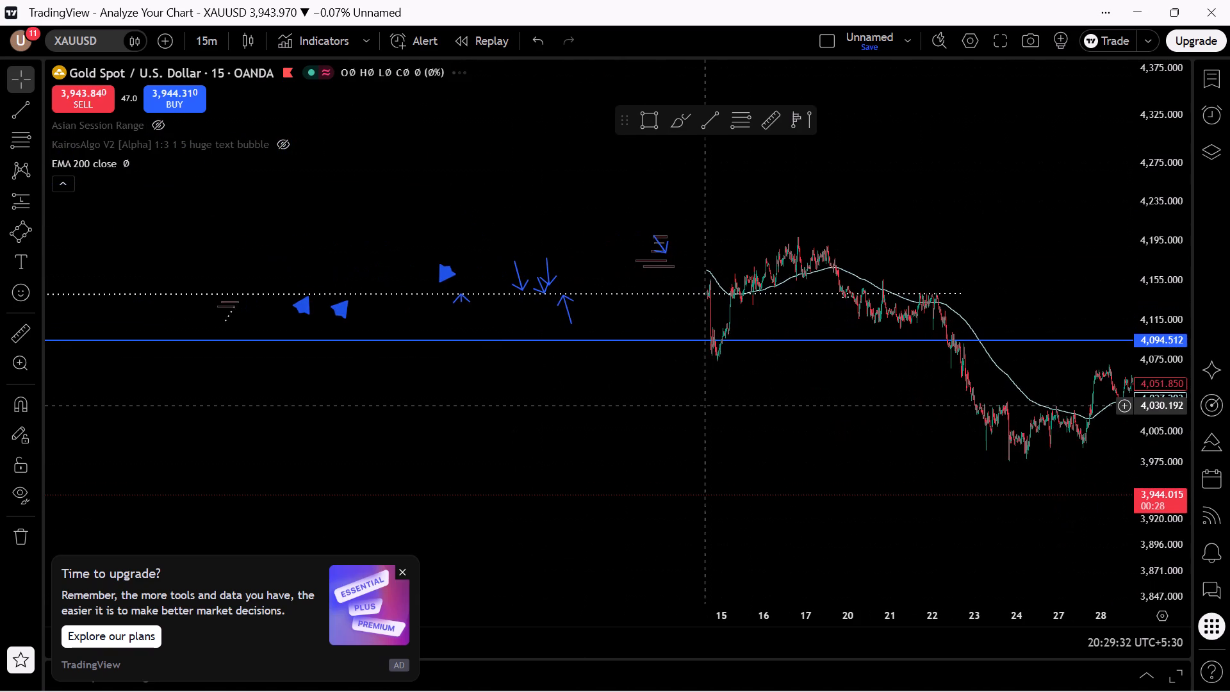
drag(705, 406, 598, 393)
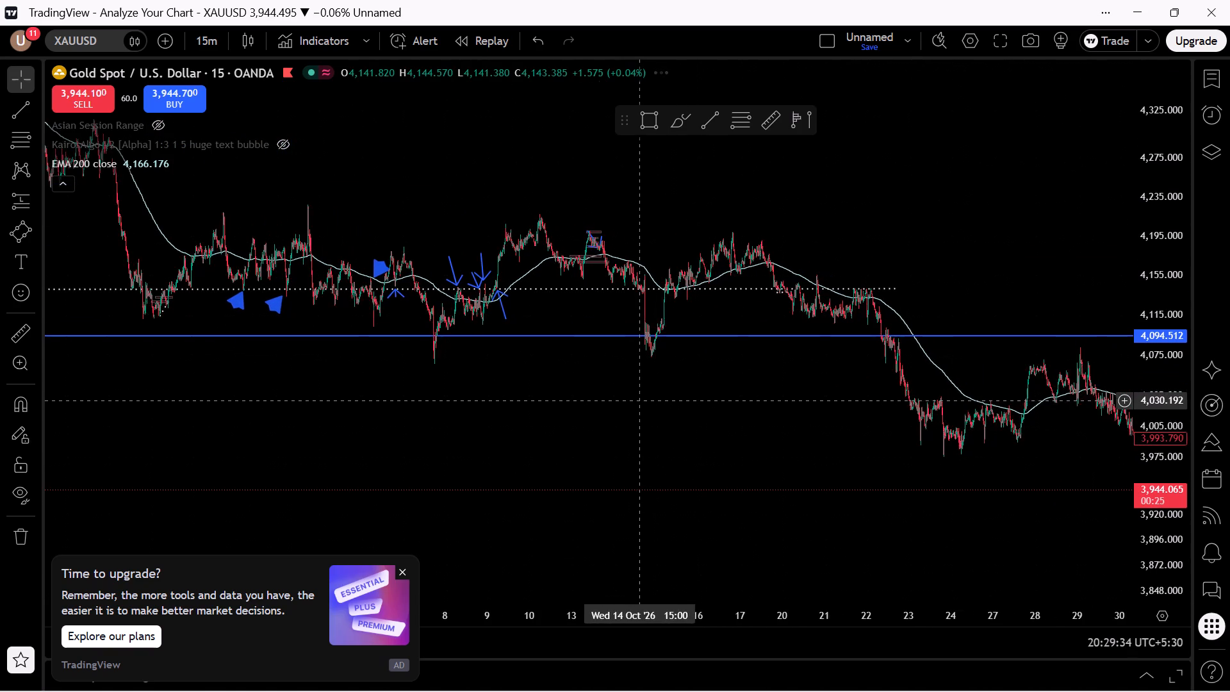
drag(598, 393, 1059, 366)
scroll(939, 392, up, 1)
scroll(879, 412, down, 1)
scroll(870, 413, up, 2)
scroll(864, 413, down, 4)
scroll(835, 411, up, 1)
scroll(835, 411, down, 1)
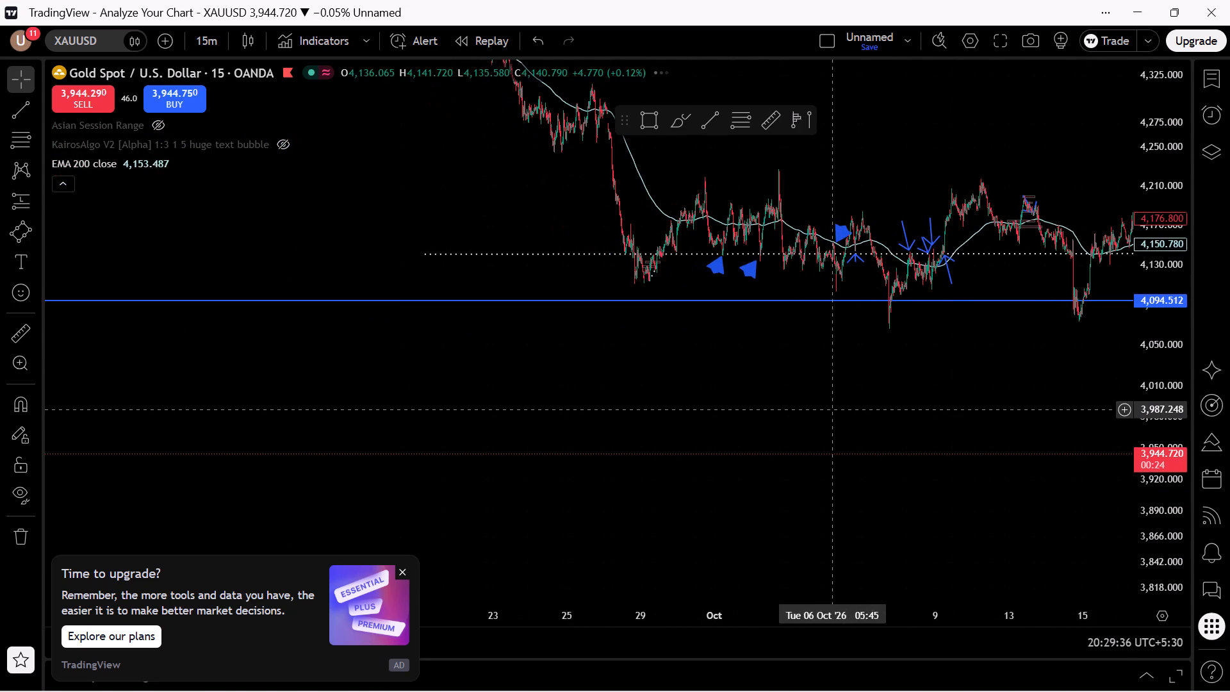
drag(832, 409, 490, 410)
scroll(488, 410, up, 1)
scroll(488, 410, down, 2)
scroll(773, 406, up, 4)
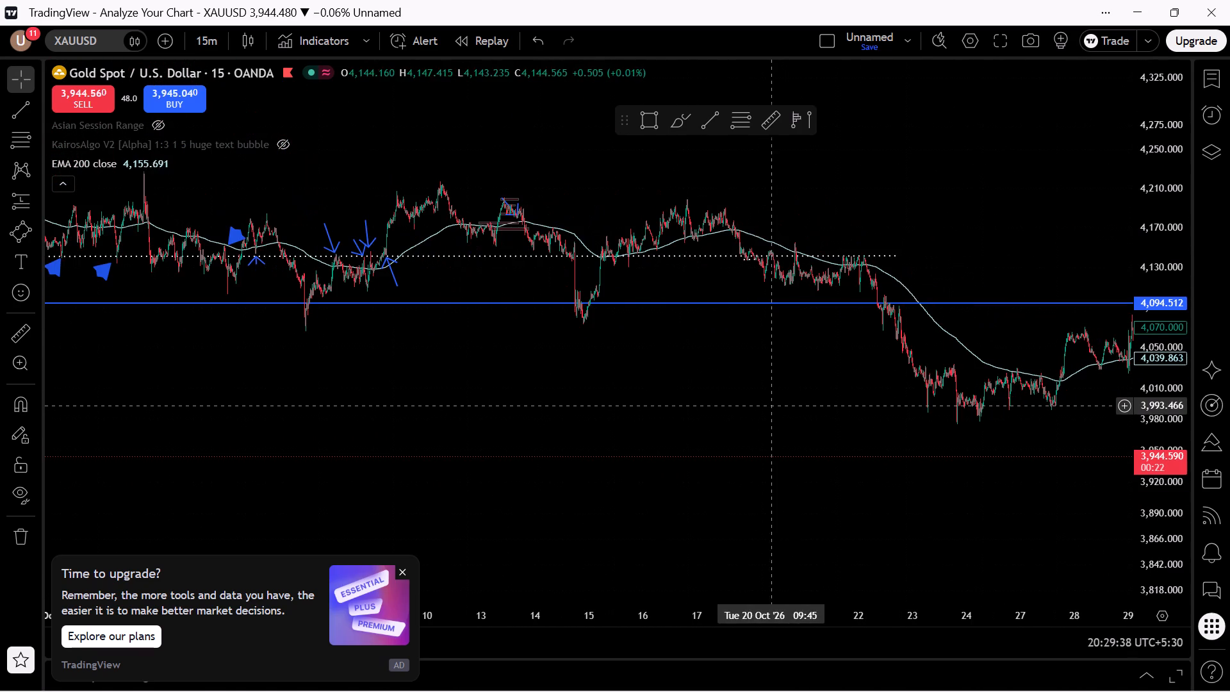
drag(750, 395, 348, 352)
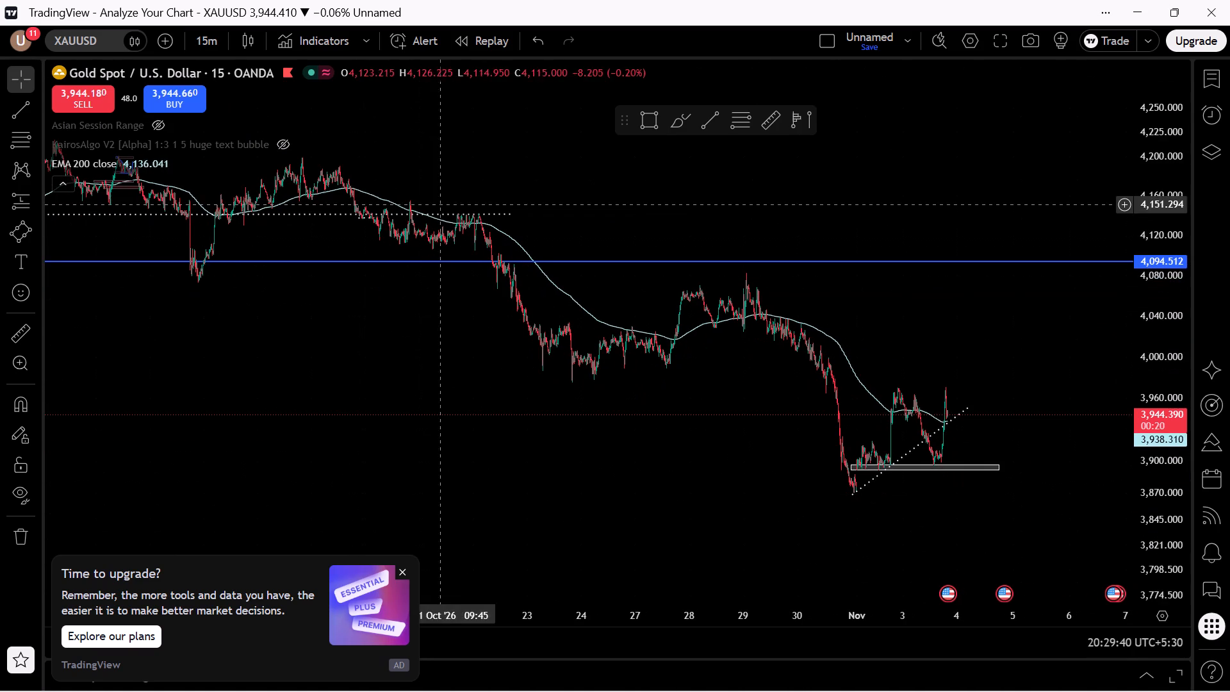
scroll(682, 400, down, 1)
scroll(682, 400, up, 3)
scroll(682, 400, down, 1)
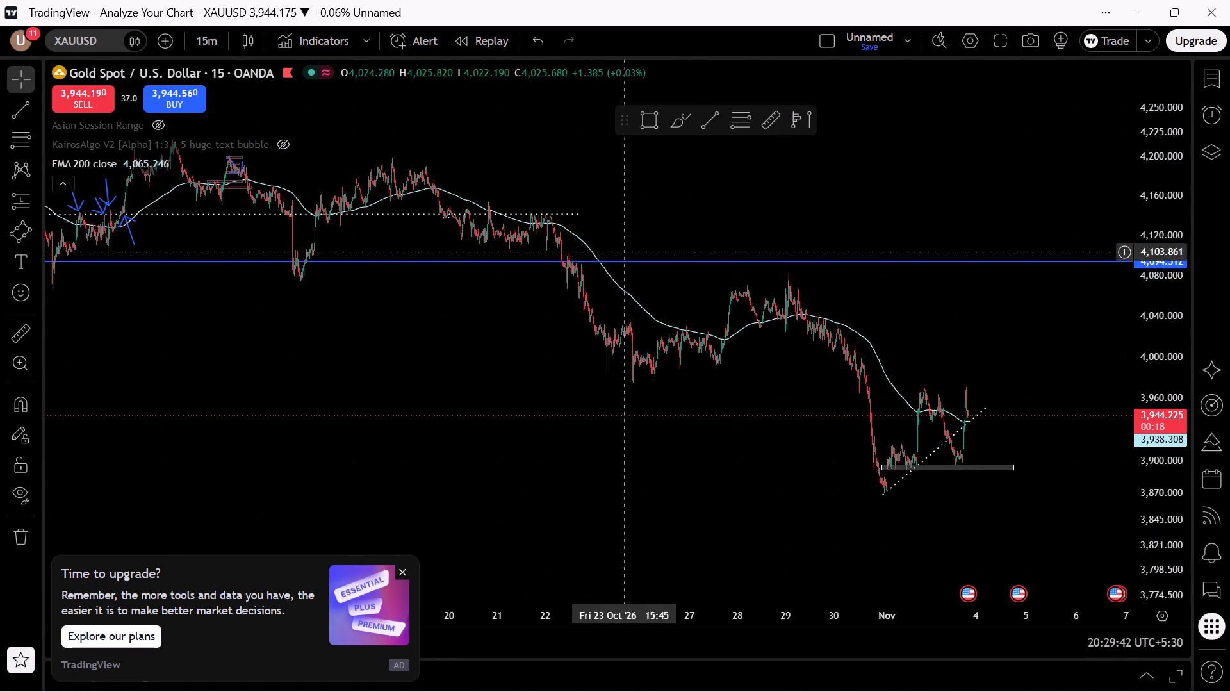
scroll(574, 231, up, 1)
scroll(574, 231, down, 1)
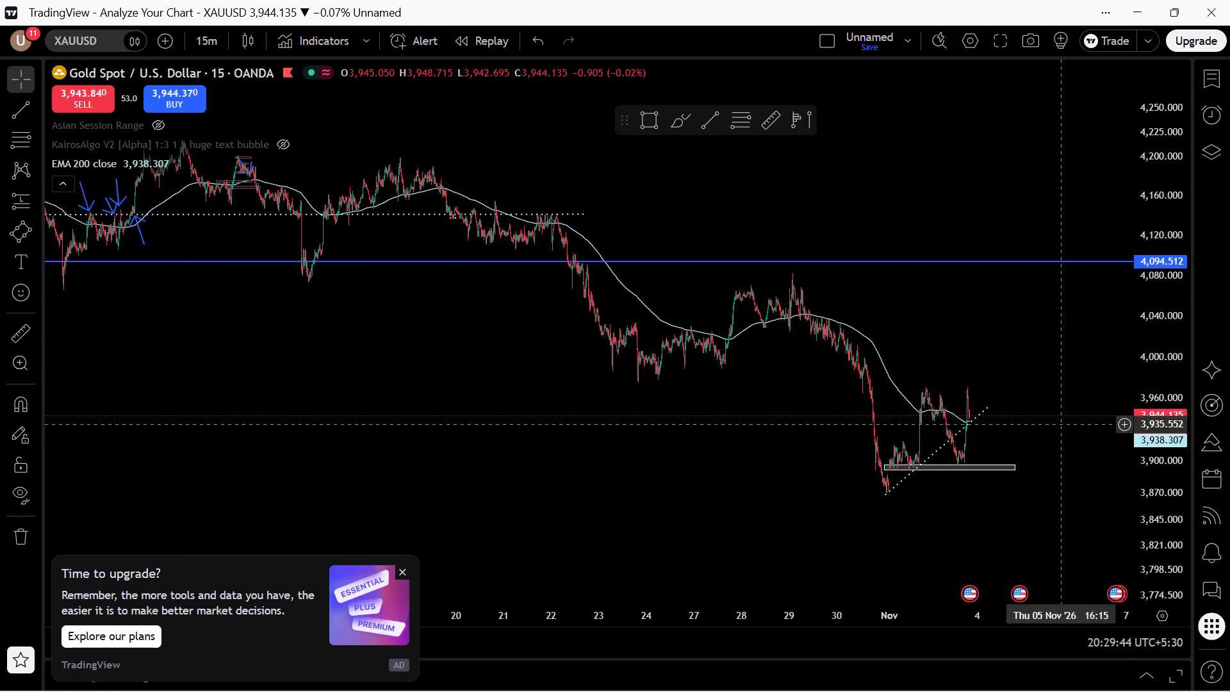
drag(1048, 414, 804, 277)
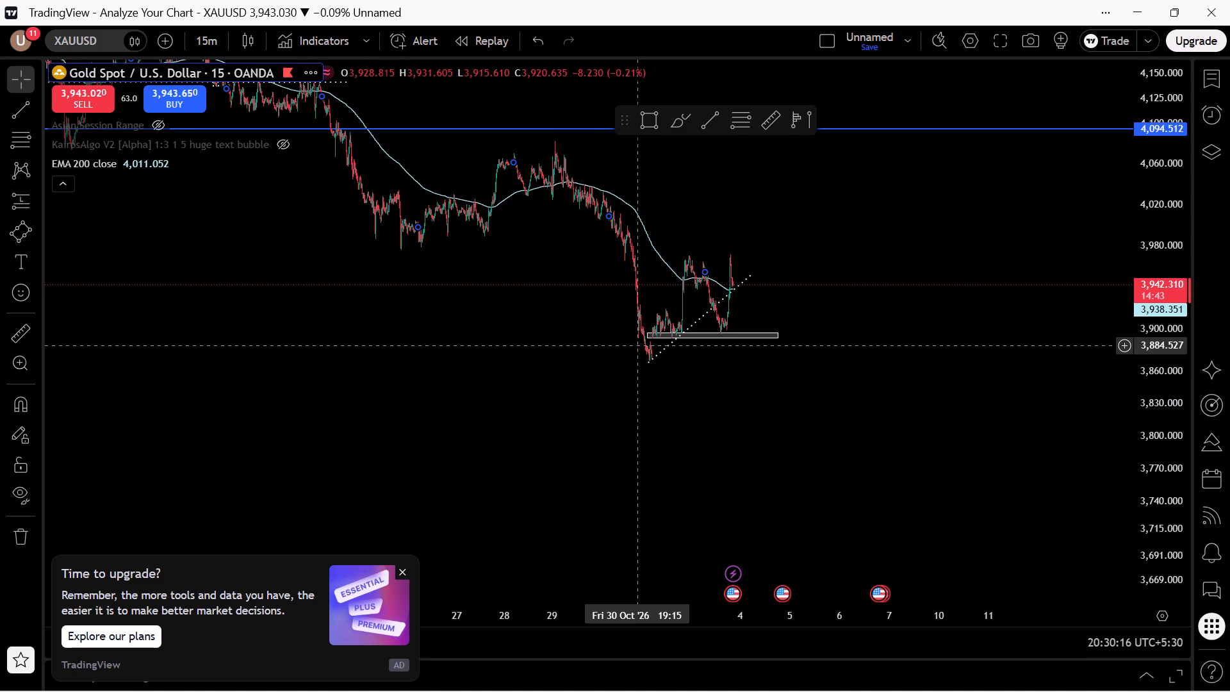
scroll(783, 542, up, 11)
click(0, 302)
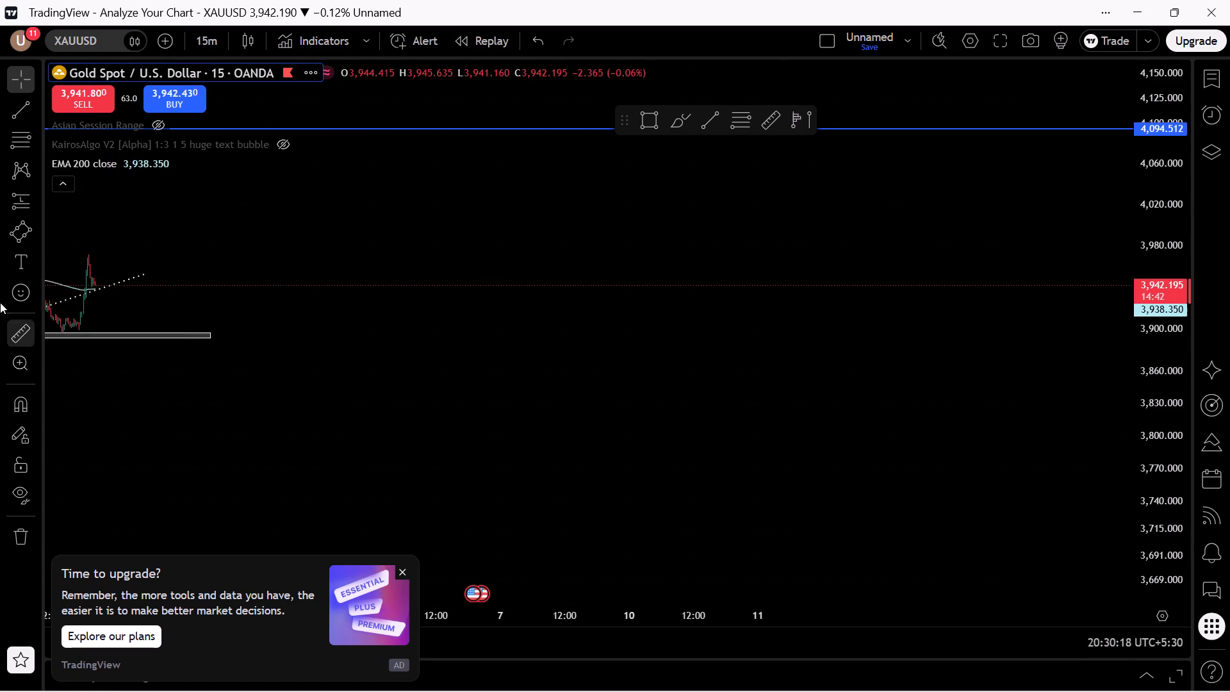
click(510, 391)
drag(407, 385, 1207, 430)
drag(1167, 457, 1163, 382)
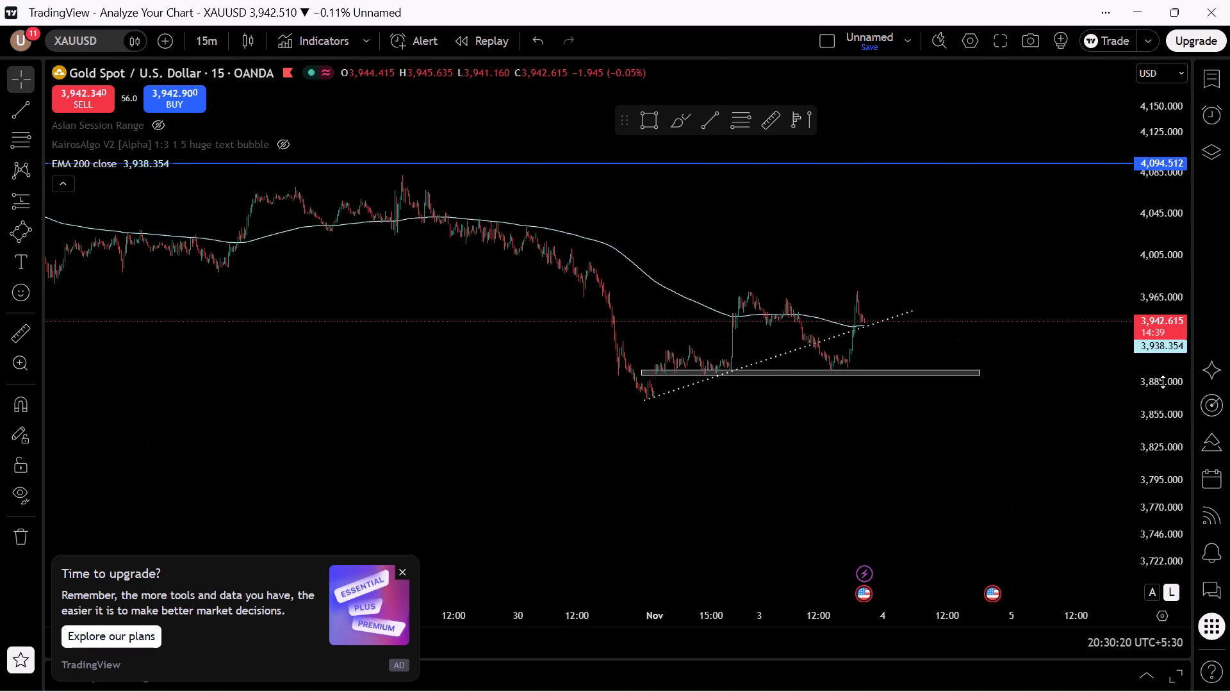
drag(1163, 382, 1138, 140)
scroll(911, 465, up, 3)
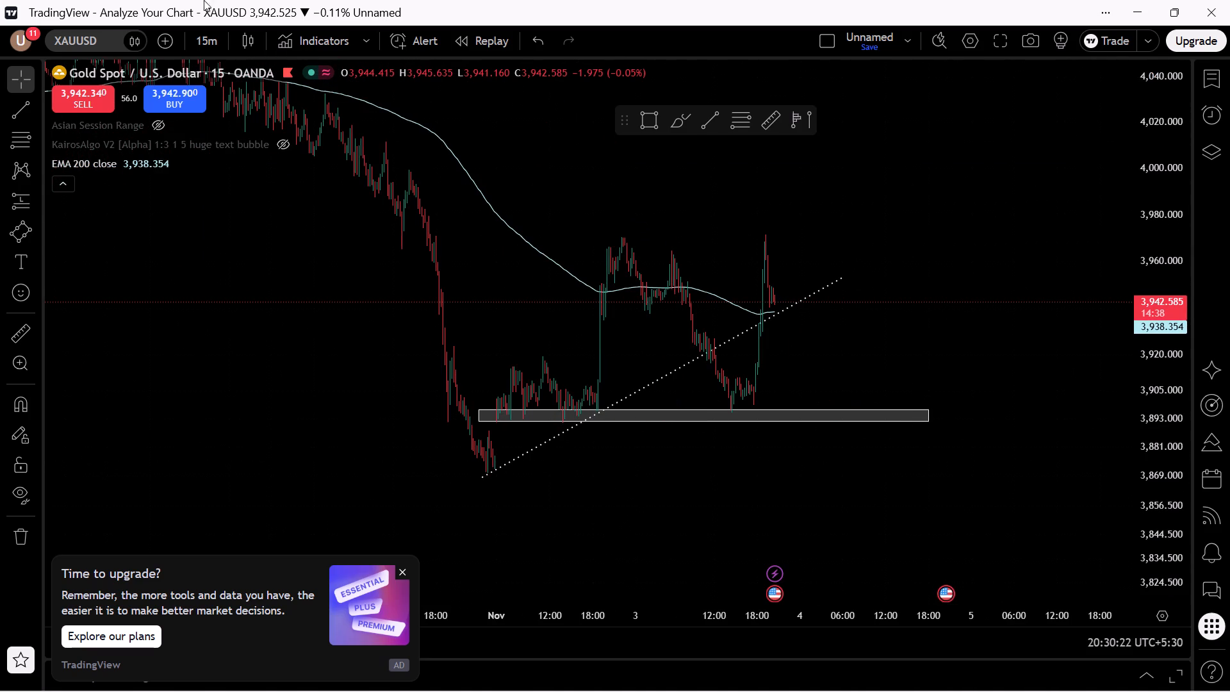
Switch the gold chart to the 1-day interval.
click(201, 33)
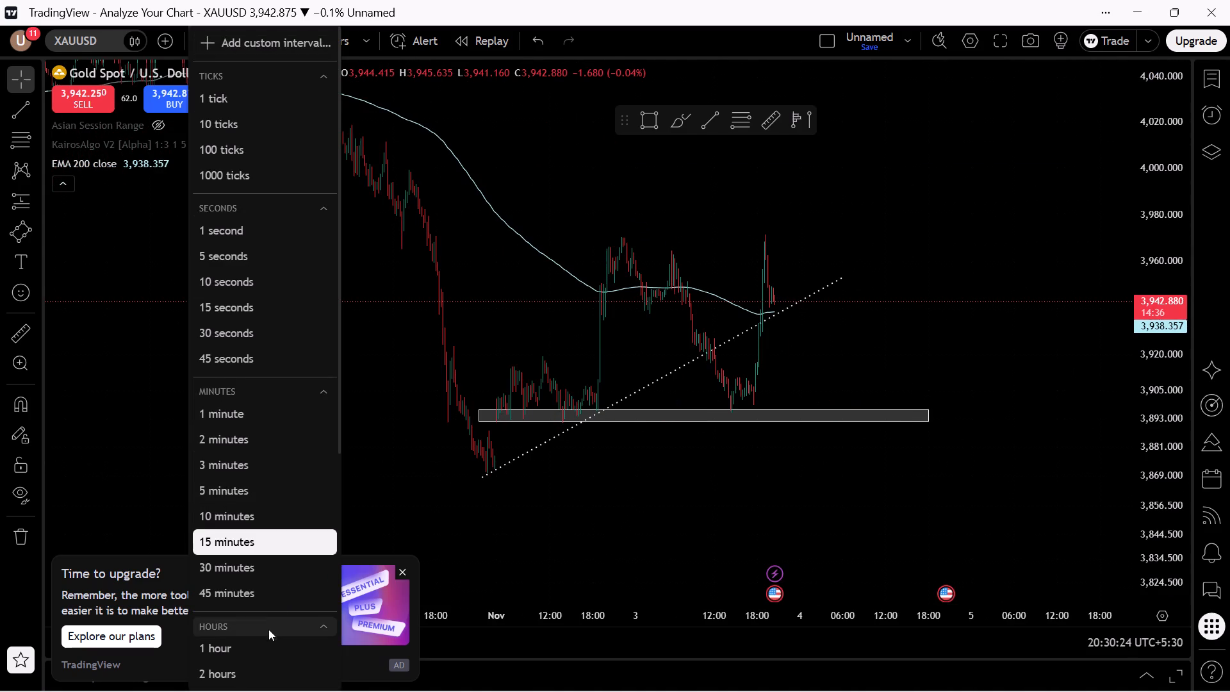
scroll(265, 642, down, 3)
click(247, 537)
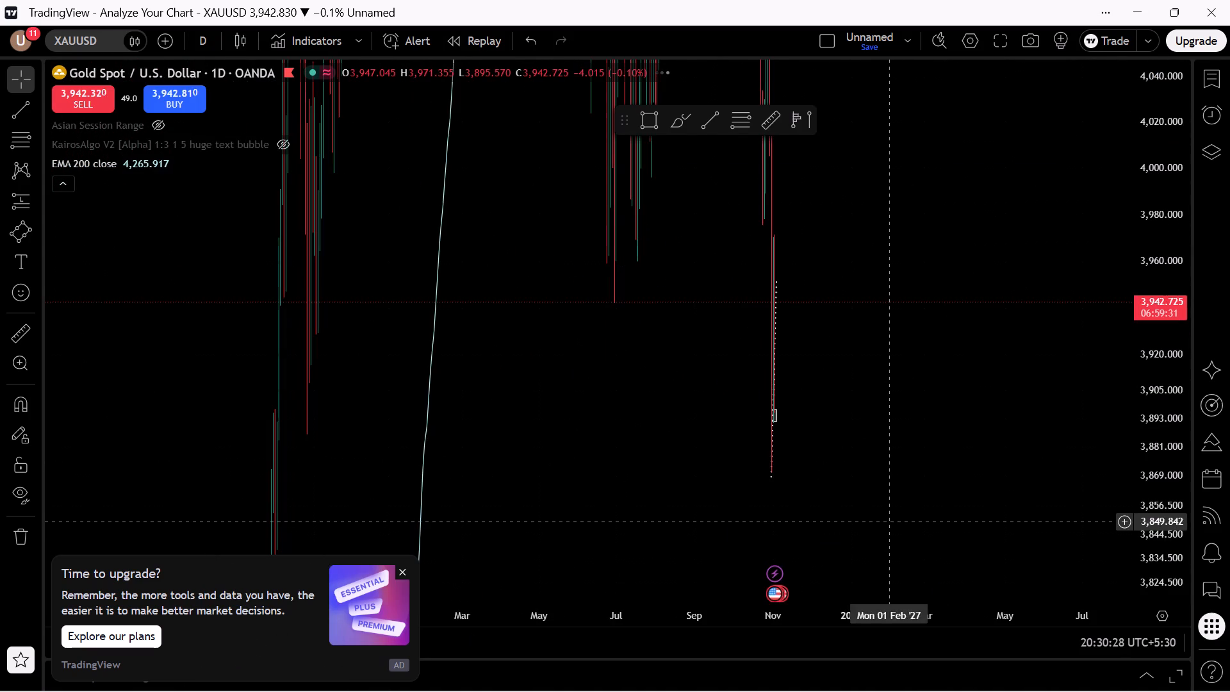
Examine gold's daily candles from mid-October to early November around the rectangle zone and dotted trend line.
scroll(888, 518, up, 4)
scroll(888, 517, down, 1)
scroll(888, 517, up, 2)
scroll(797, 459, up, 2)
scroll(796, 457, down, 1)
scroll(796, 457, up, 1)
scroll(796, 457, down, 3)
scroll(796, 457, up, 2)
drag(1158, 253, 1137, 307)
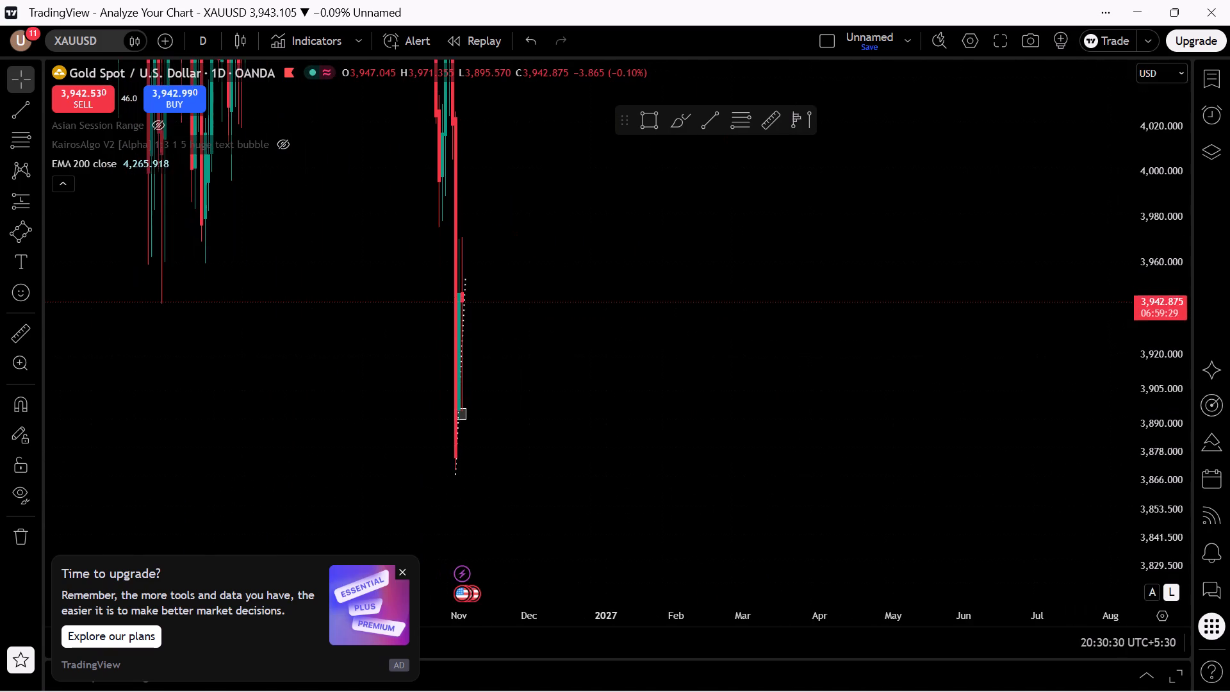
drag(1137, 307, 1098, 563)
scroll(223, 386, up, 1)
scroll(222, 384, down, 1)
scroll(222, 384, up, 3)
scroll(375, 468, down, 3)
scroll(375, 468, up, 1)
scroll(639, 454, up, 7)
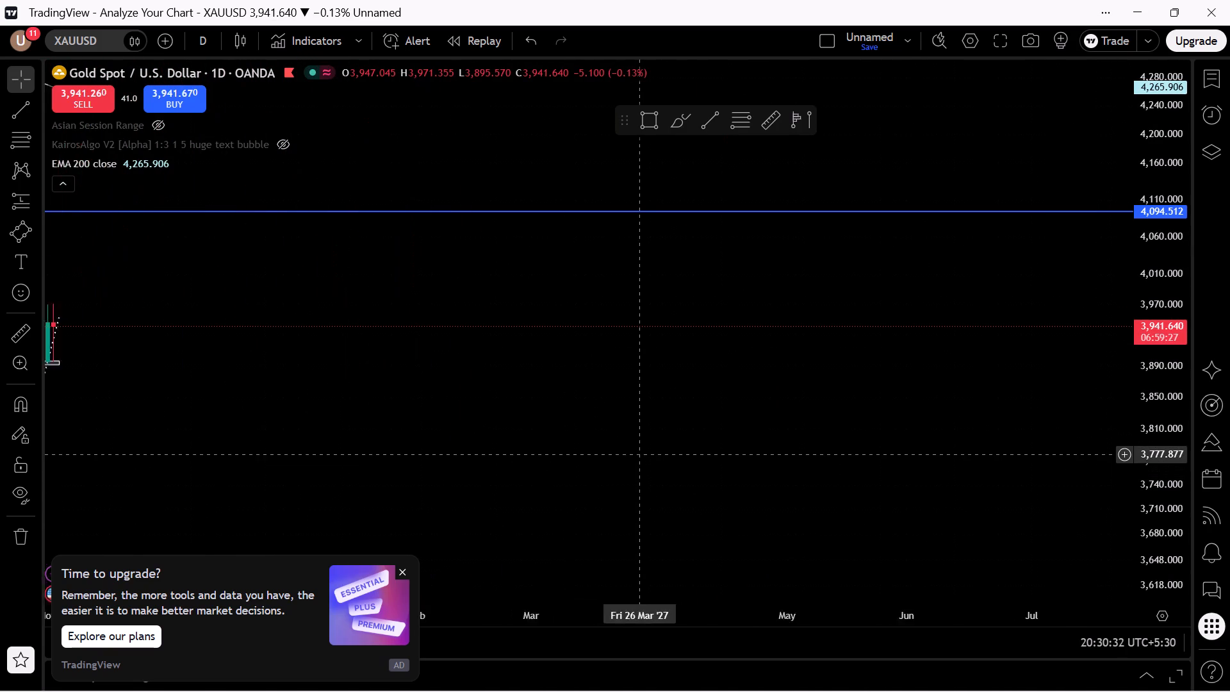
scroll(639, 454, down, 1)
scroll(639, 454, up, 1)
drag(516, 436, 933, 440)
scroll(727, 427, up, 1)
scroll(726, 427, down, 1)
scroll(726, 427, up, 2)
drag(382, 453, 746, 462)
scroll(741, 467, up, 10)
drag(486, 435, 1079, 436)
scroll(693, 436, up, 3)
scroll(693, 436, down, 2)
scroll(693, 436, up, 2)
drag(466, 473, 937, 482)
scroll(909, 482, down, 1)
scroll(908, 482, up, 1)
scroll(908, 482, down, 2)
scroll(908, 482, up, 2)
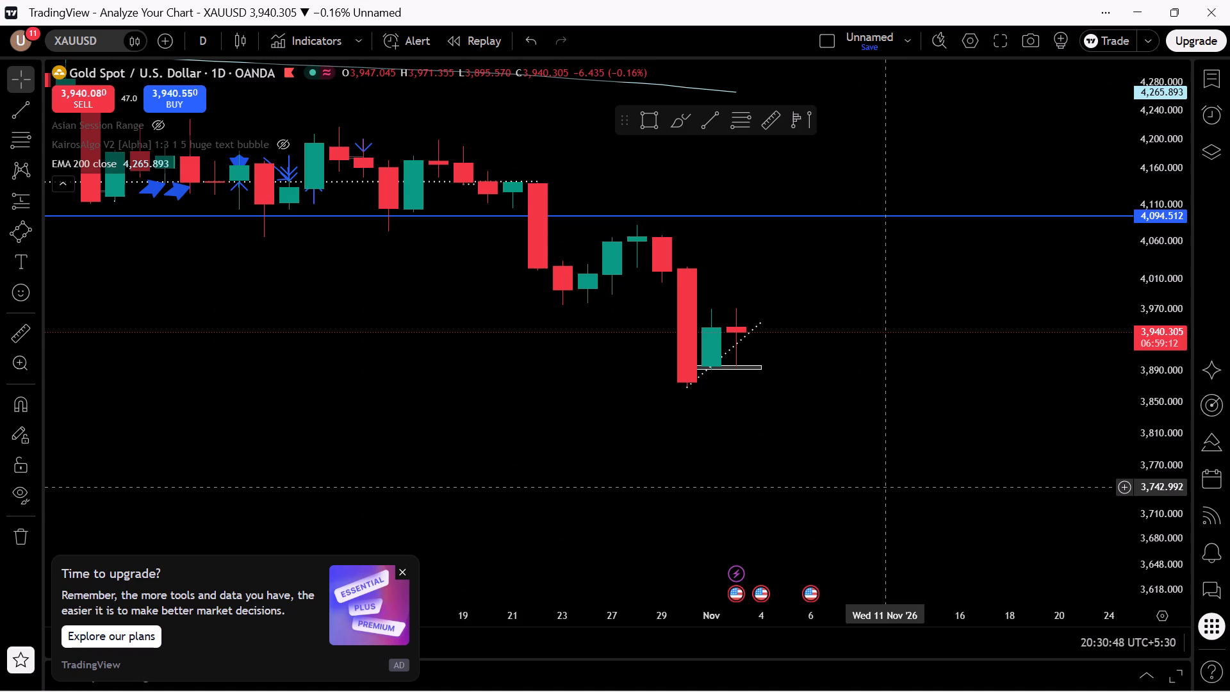
scroll(890, 495, up, 1)
scroll(889, 495, down, 1)
scroll(889, 495, up, 2)
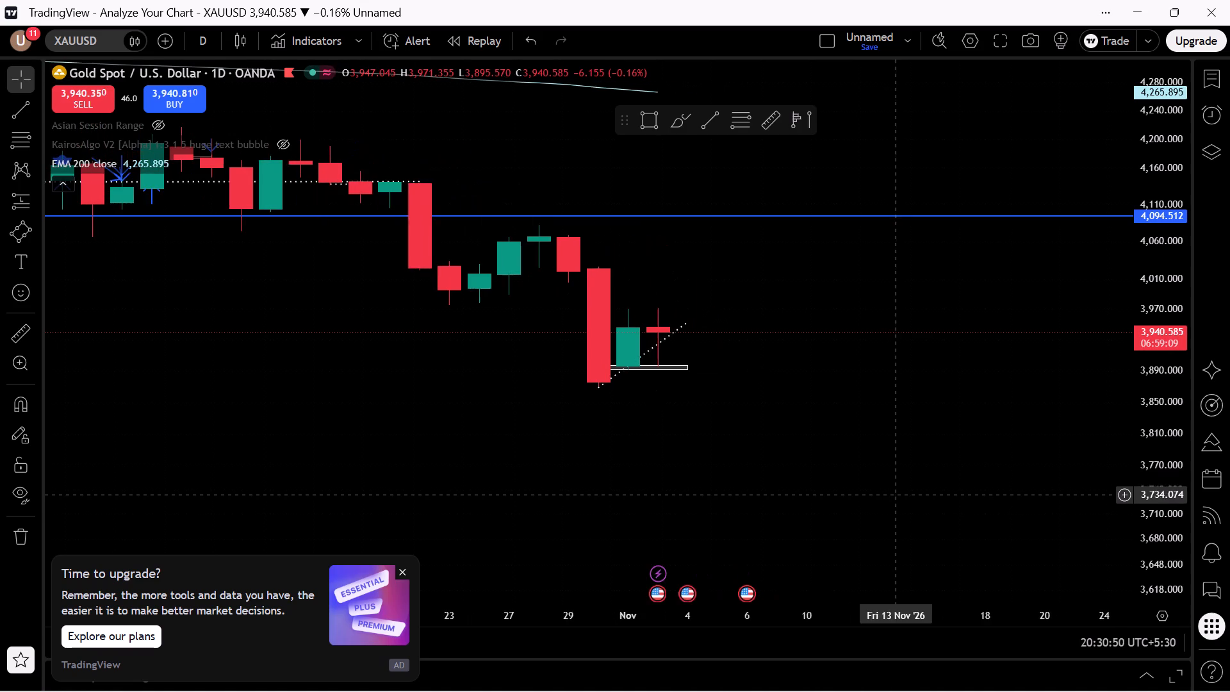
scroll(821, 493, up, 5)
drag(650, 495, 906, 522)
Draw a trend line along the latest daily highs from about 3,970 on 30 October to about 3,975 on 5 November.
click(8, 104)
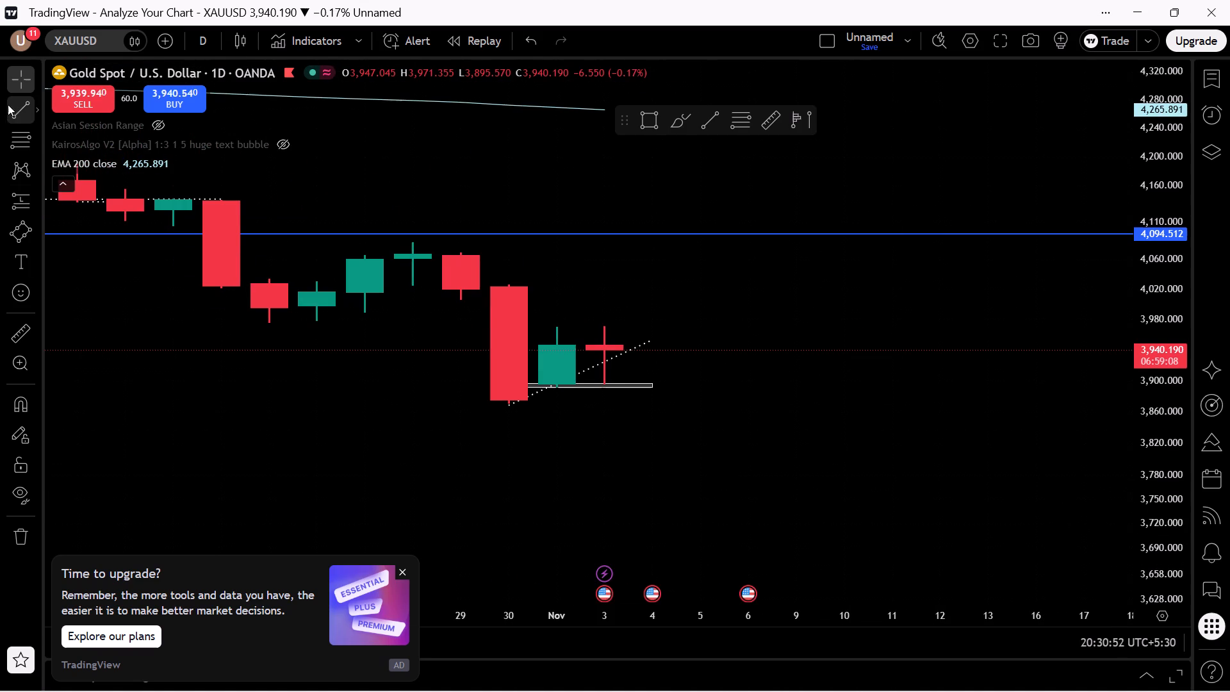
click(504, 327)
click(685, 323)
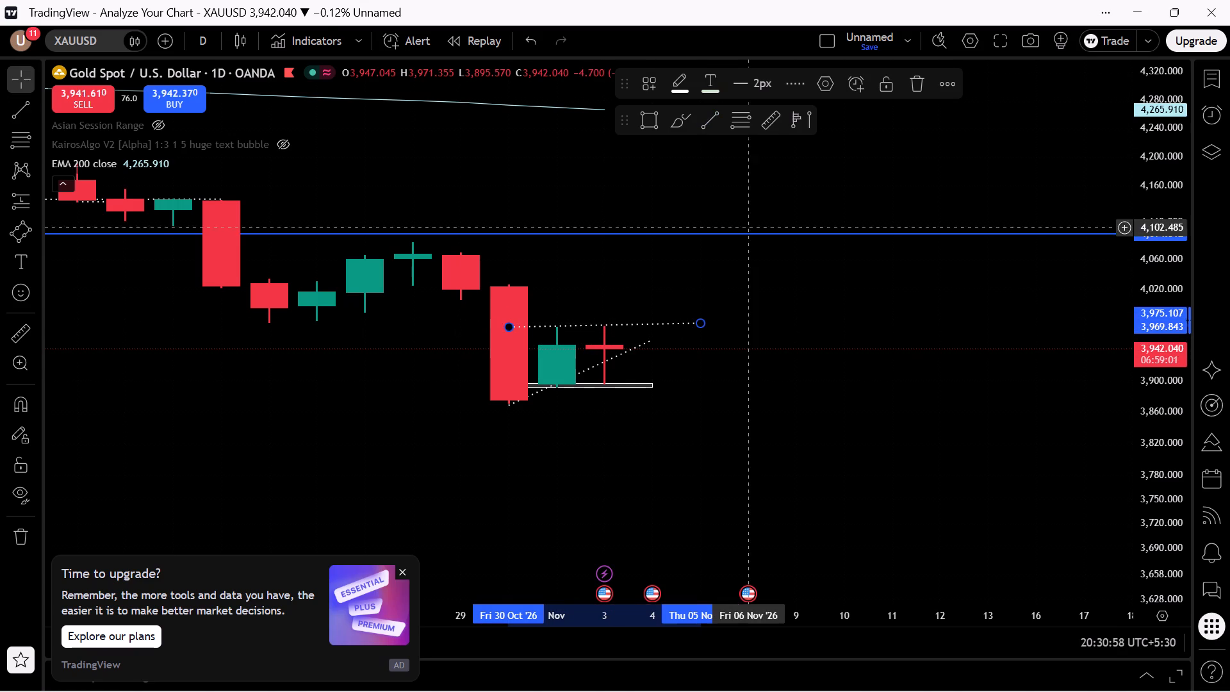
Change the new trend line along the daily highs to a solid line style.
click(785, 80)
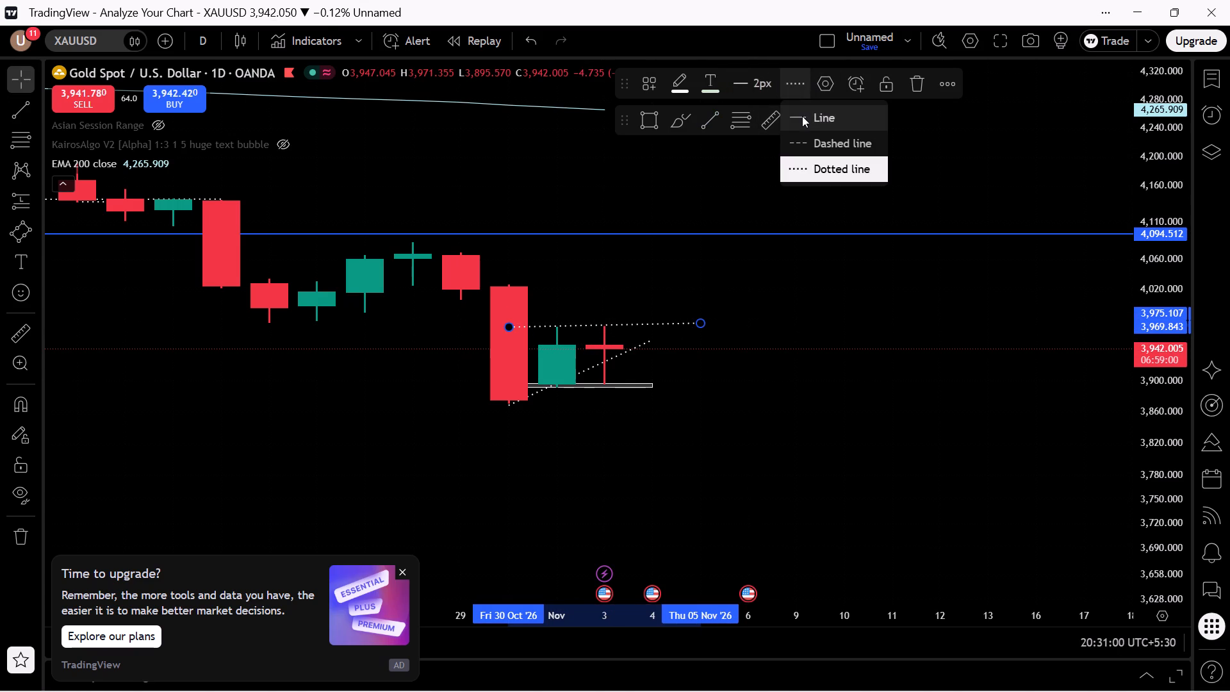
click(802, 122)
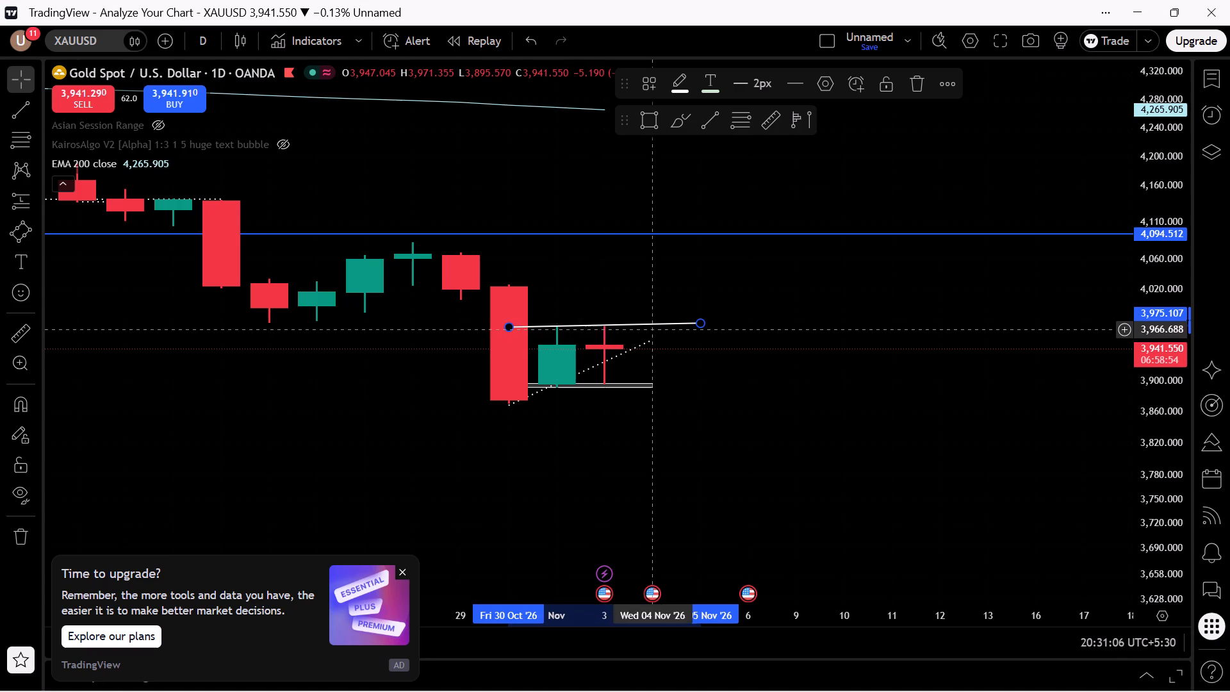
Lower the solid line's 5 November end to about 3,970.4, making it nearly level with the daily highs.
click(701, 324)
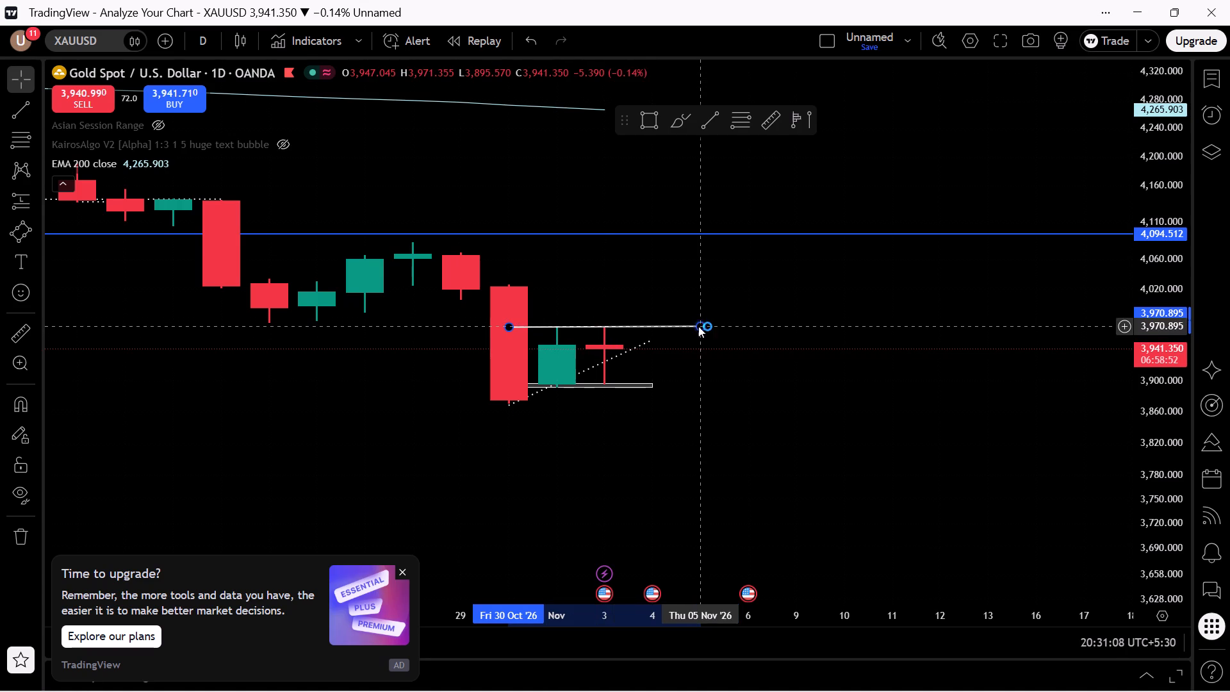
click(751, 383)
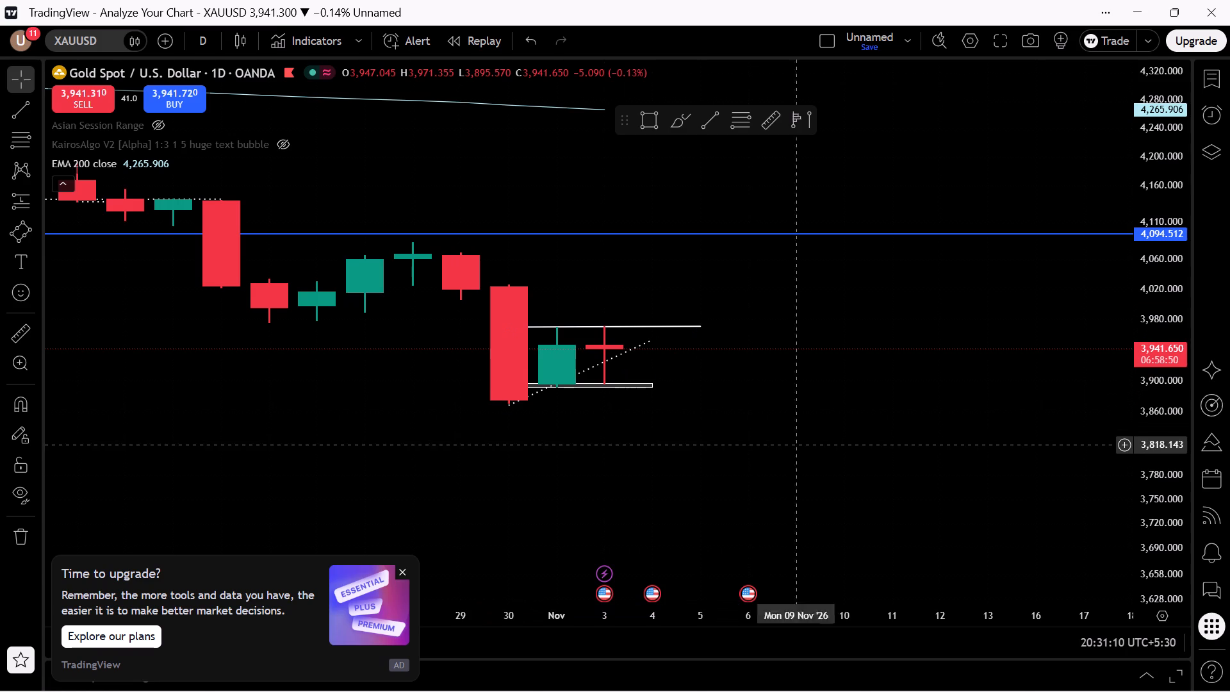
drag(1161, 439, 1149, 108)
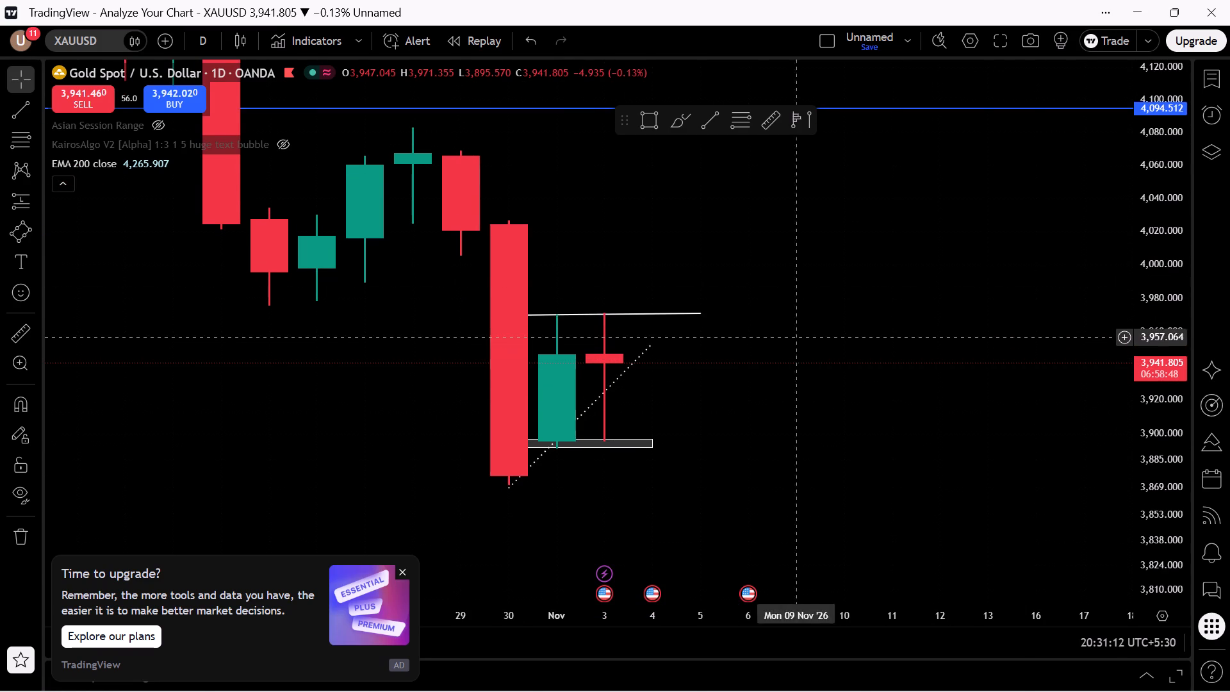
click(702, 311)
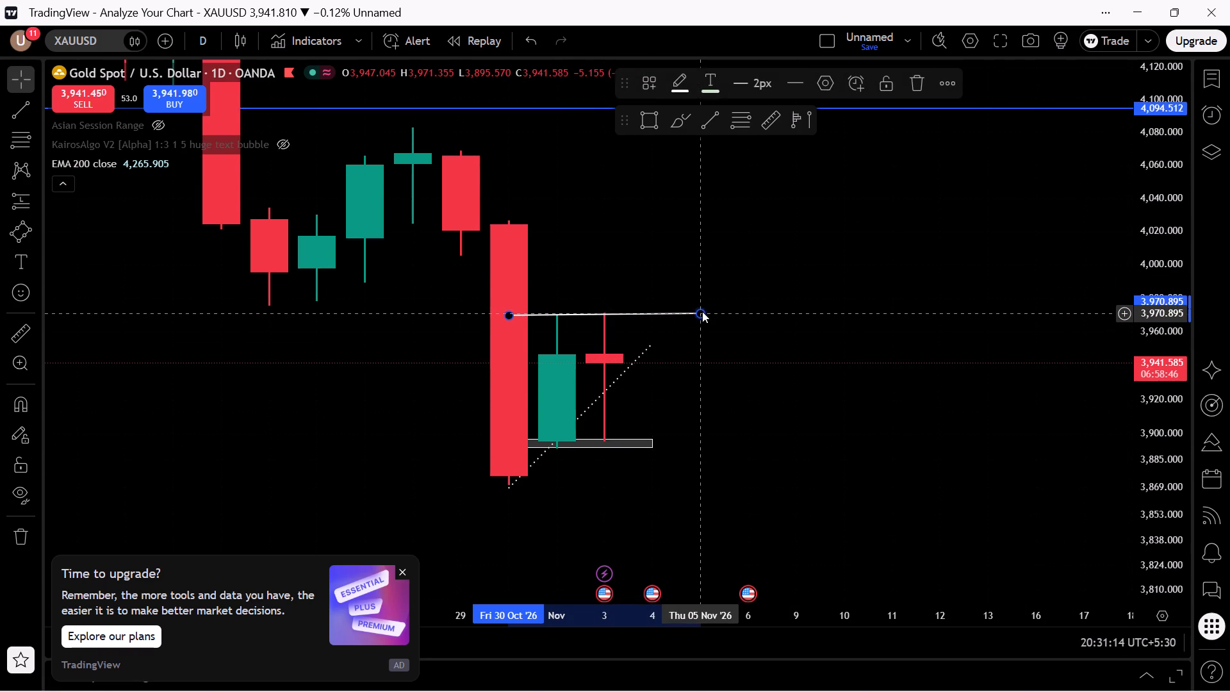
click(698, 313)
click(705, 319)
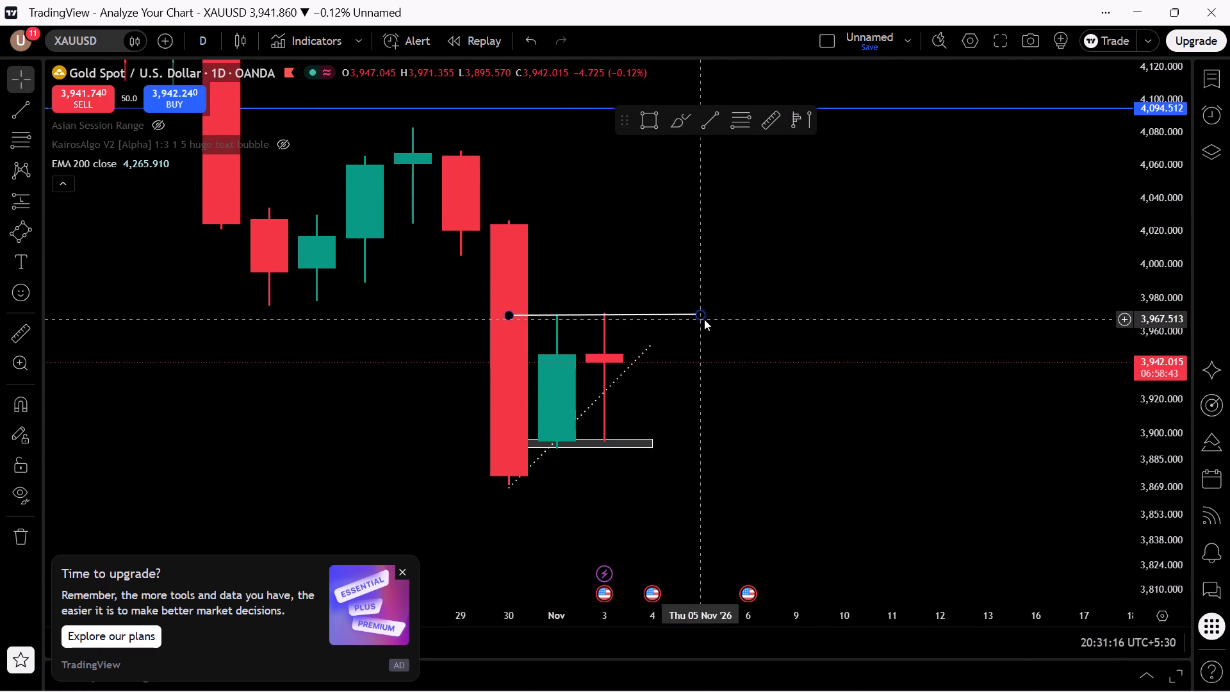
click(694, 316)
Add the text label "day high" to the solid line above the daily highs.
click(613, 305)
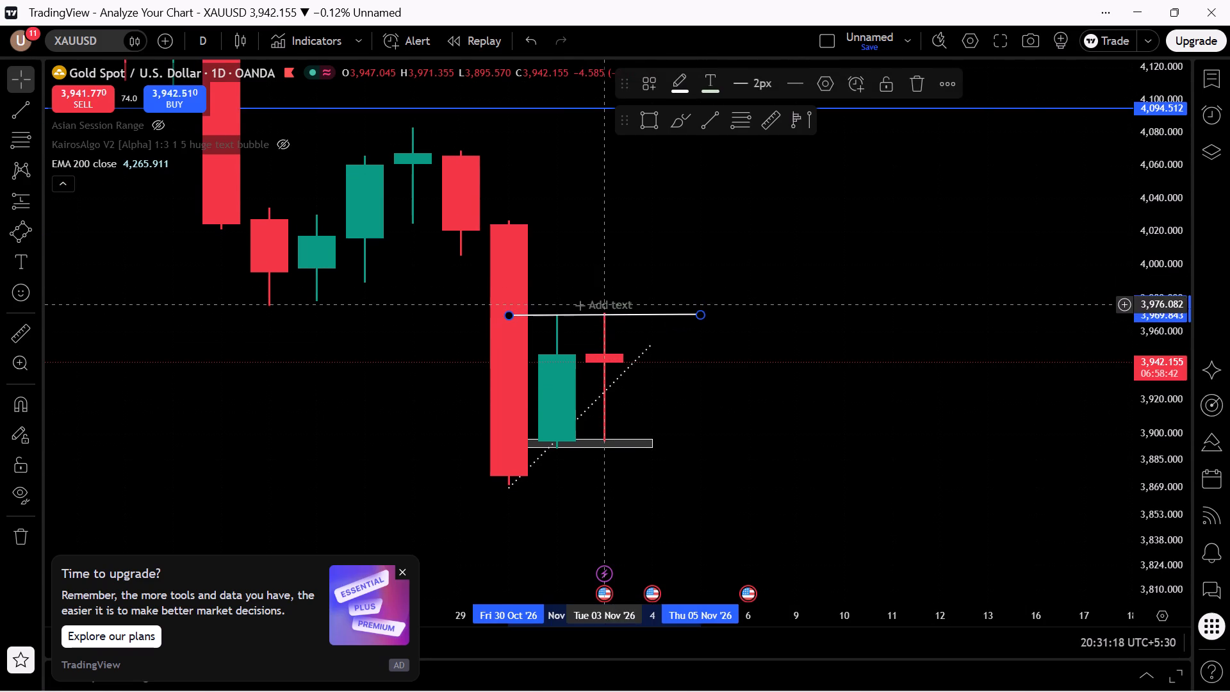
text(day)
key(space)
text(high)
click(686, 358)
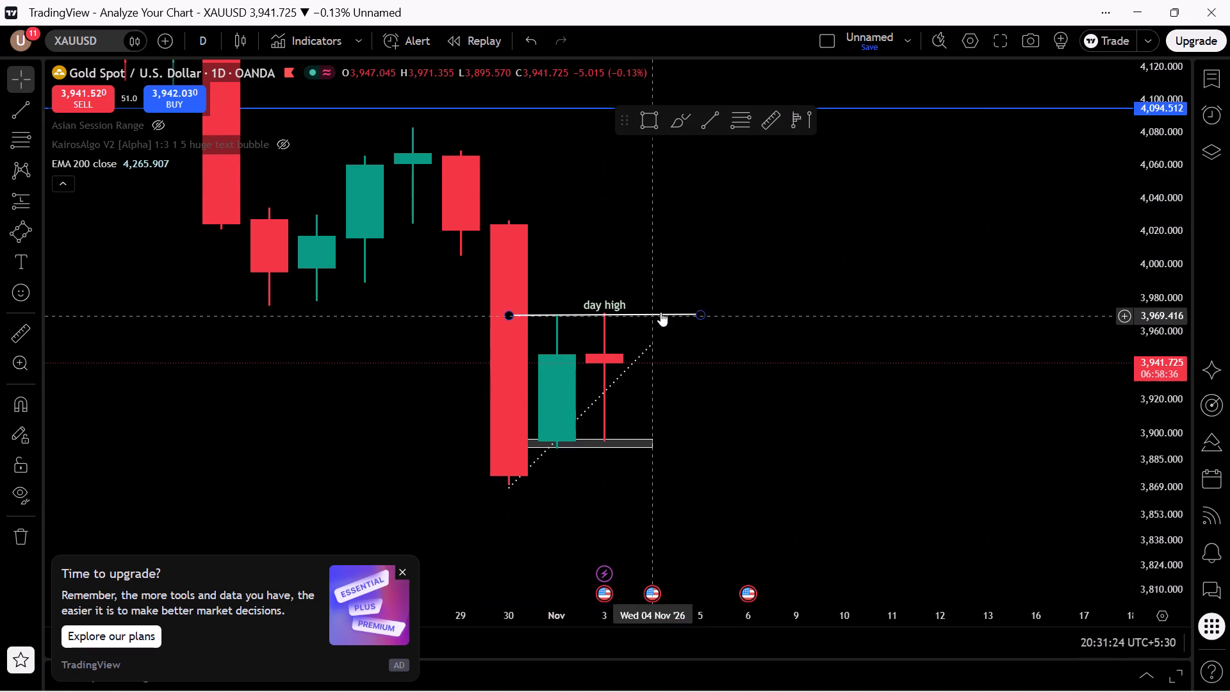
Shift the labelled "day high" line one trading day earlier, spanning 29 October to 4 November at about 3,969.
click(660, 312)
click(943, 81)
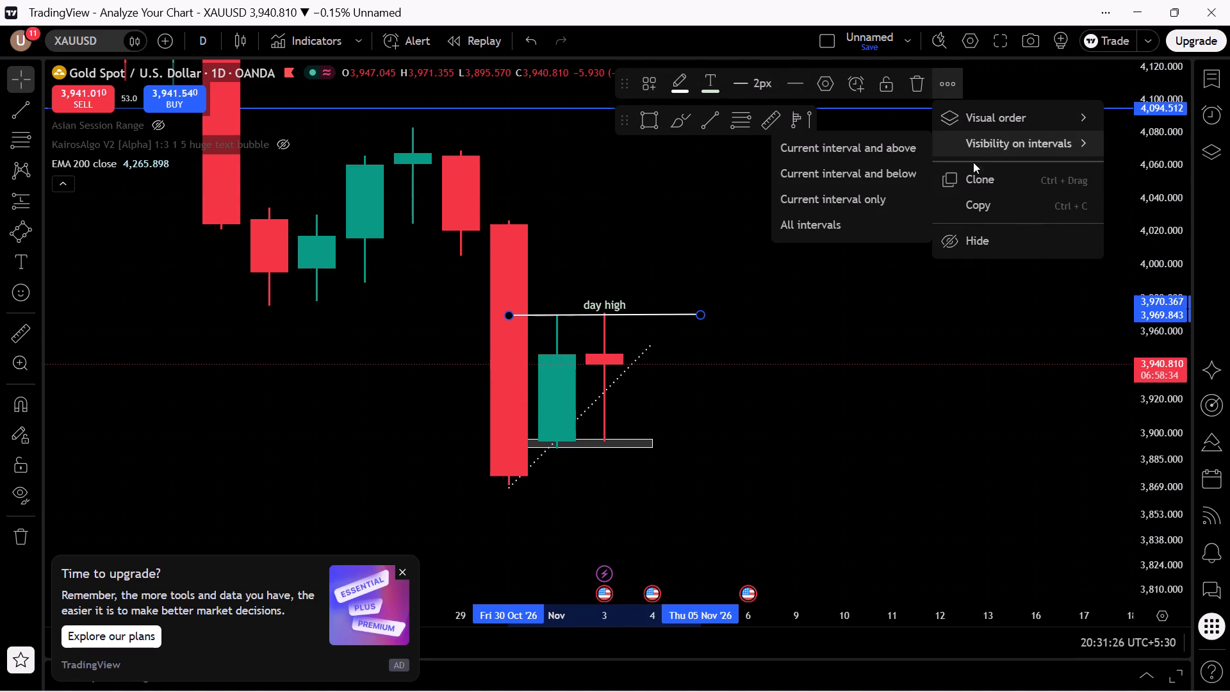
click(607, 304)
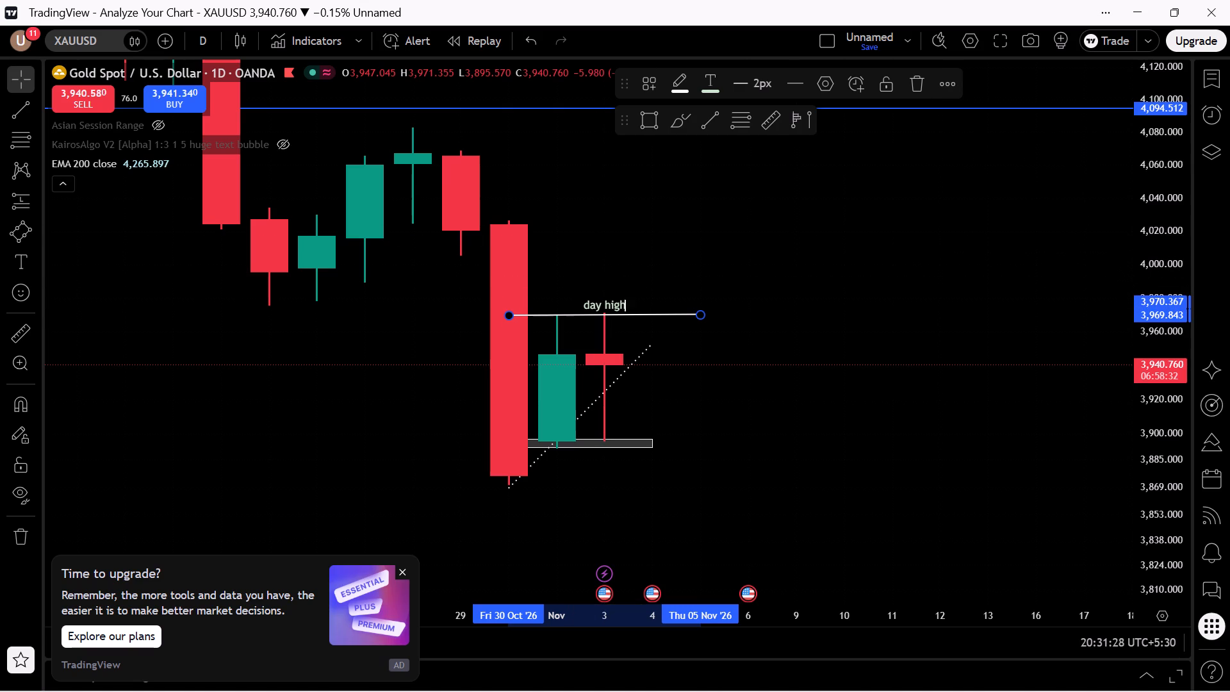
drag(603, 304, 543, 302)
drag(586, 302, 572, 303)
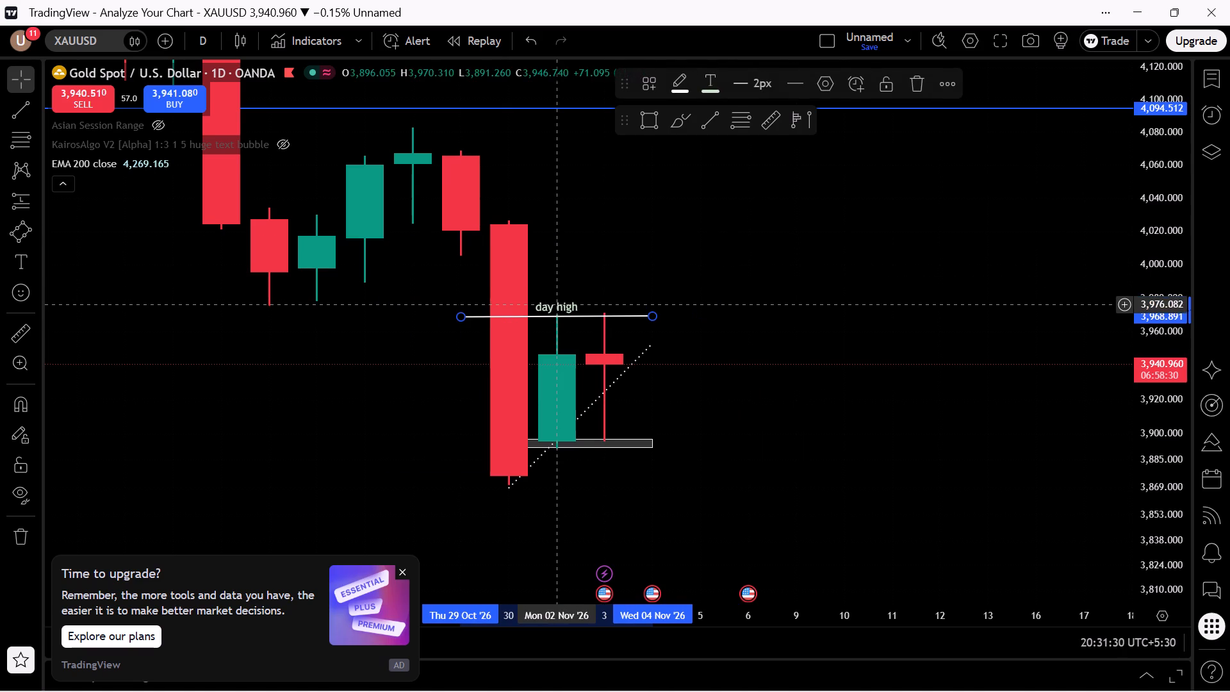
Extend the text on the "day high" line so that it reads "prrevious day high".
click(561, 306)
click(527, 306)
click(535, 300)
click(536, 300)
drag(537, 302, 532, 303)
drag(552, 308, 533, 308)
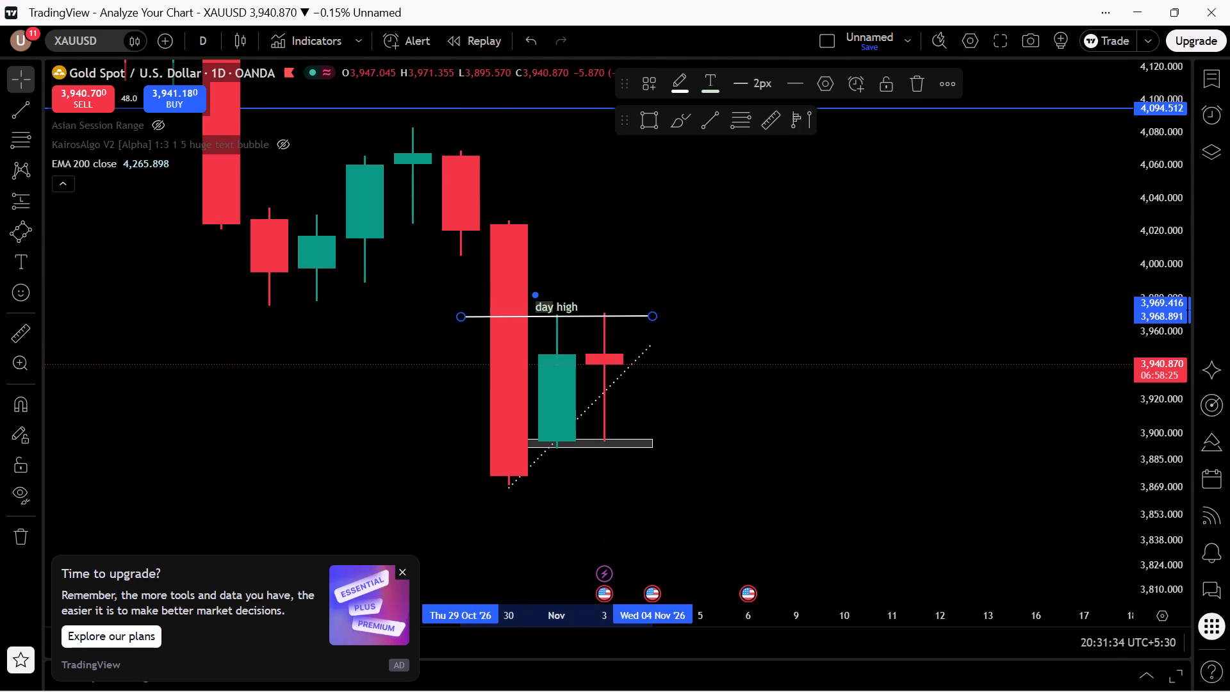
click(534, 304)
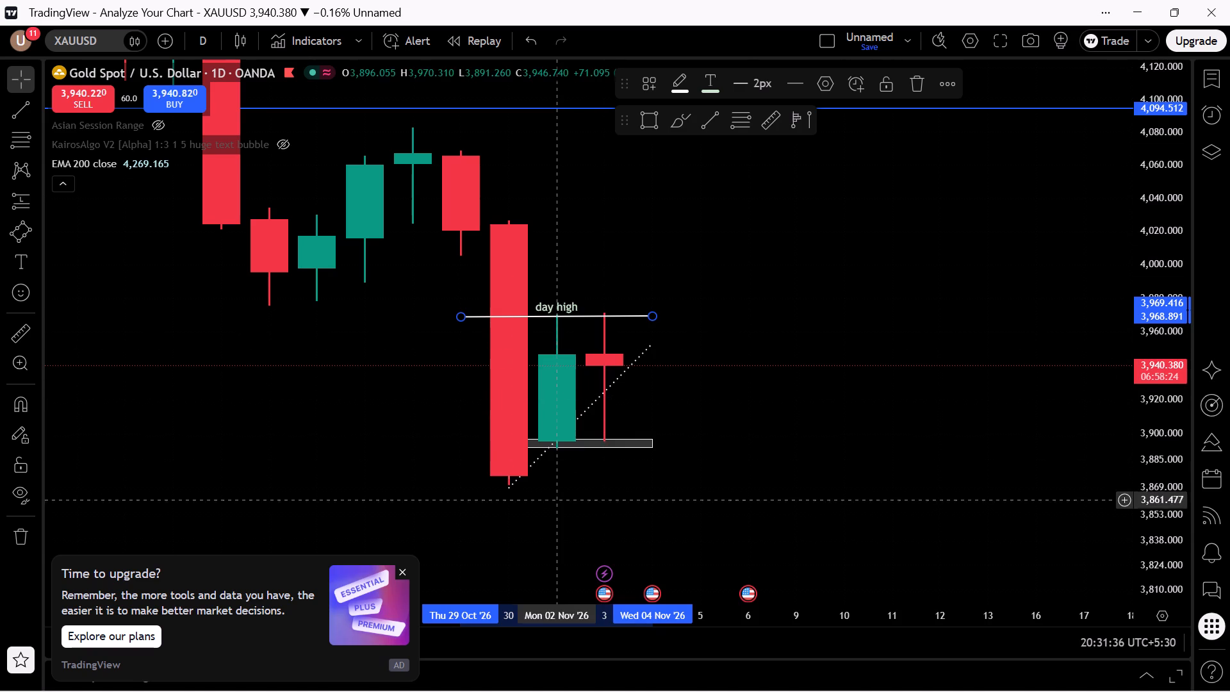
key(p)
text(rrev)
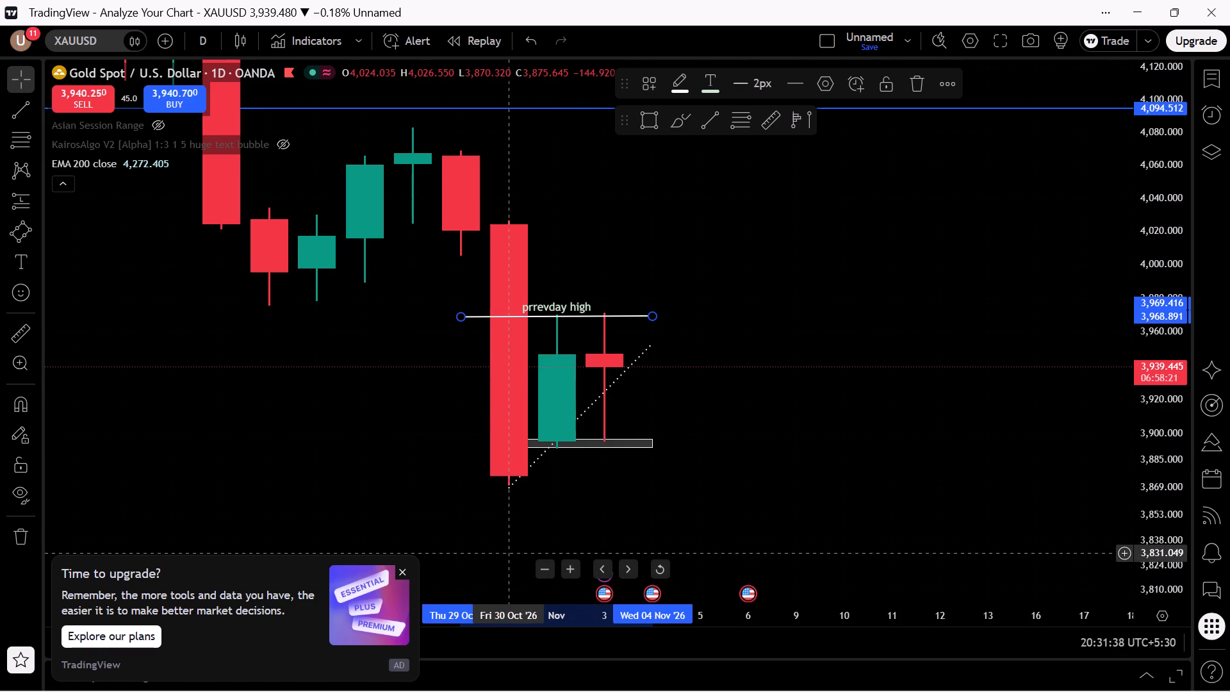
text(io)
key(u)
key(s)
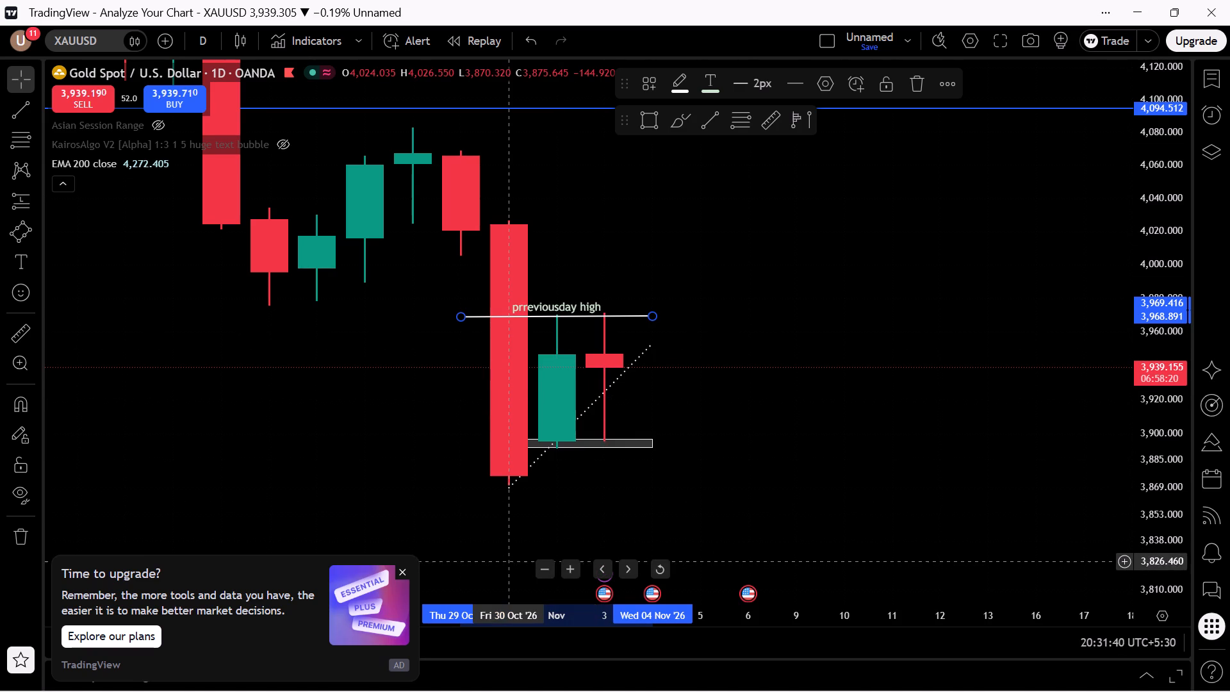
key(space)
click(757, 454)
Clone the "prrevious day high" line and place the copy under the daily lows, from 30 October to 5 November at about 3,892.
click(618, 315)
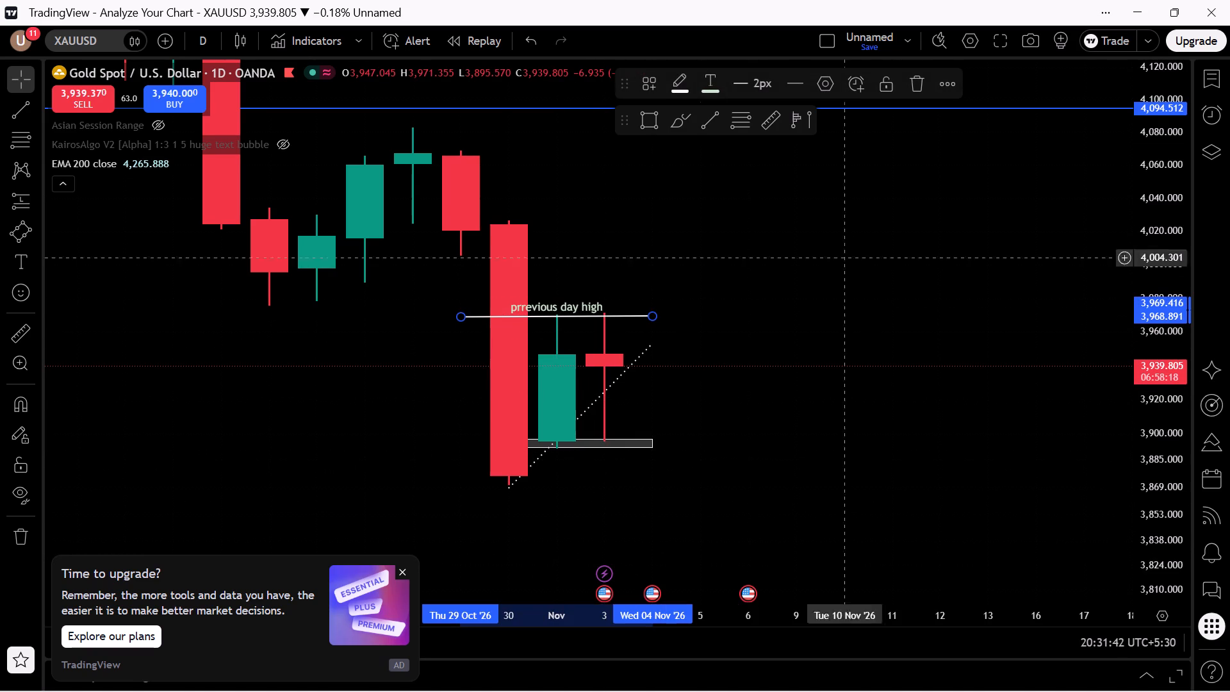
click(940, 82)
click(969, 177)
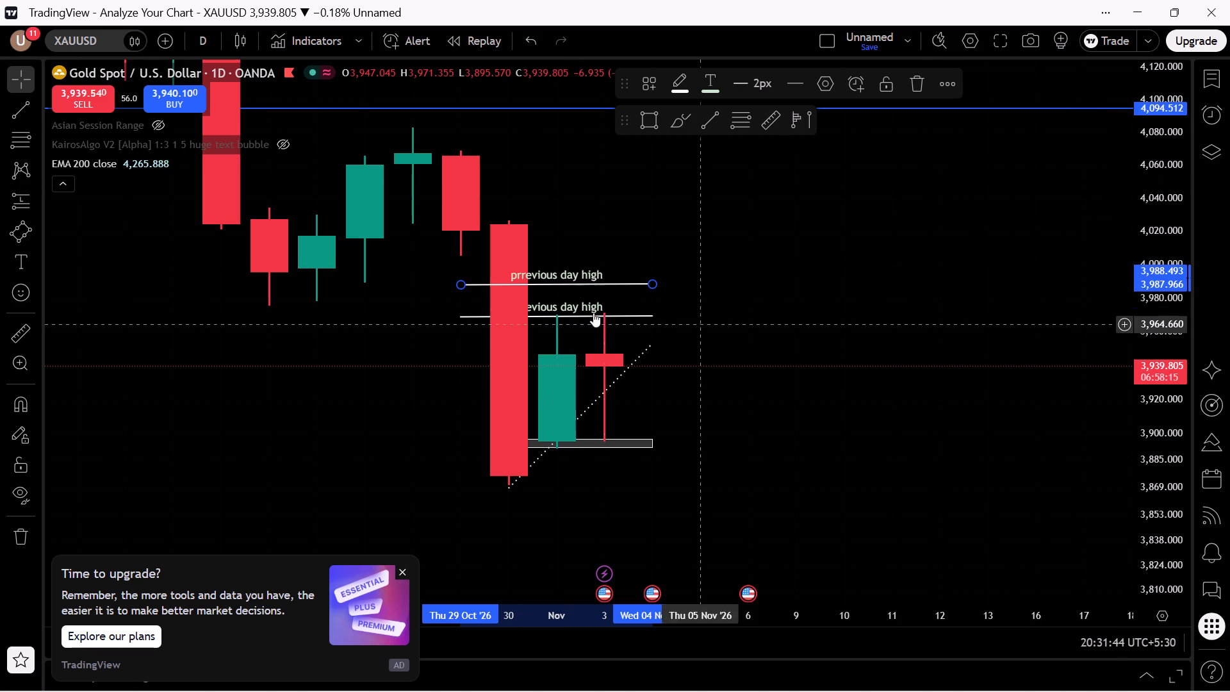
drag(604, 282, 629, 440)
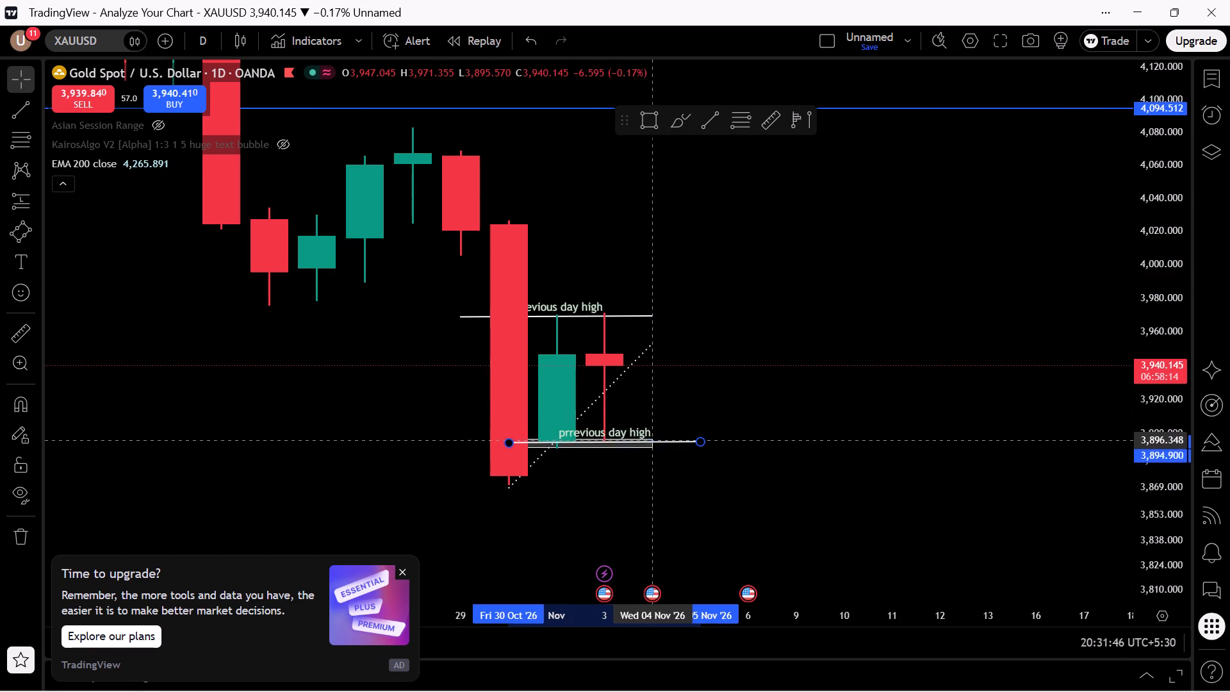
drag(629, 440, 633, 446)
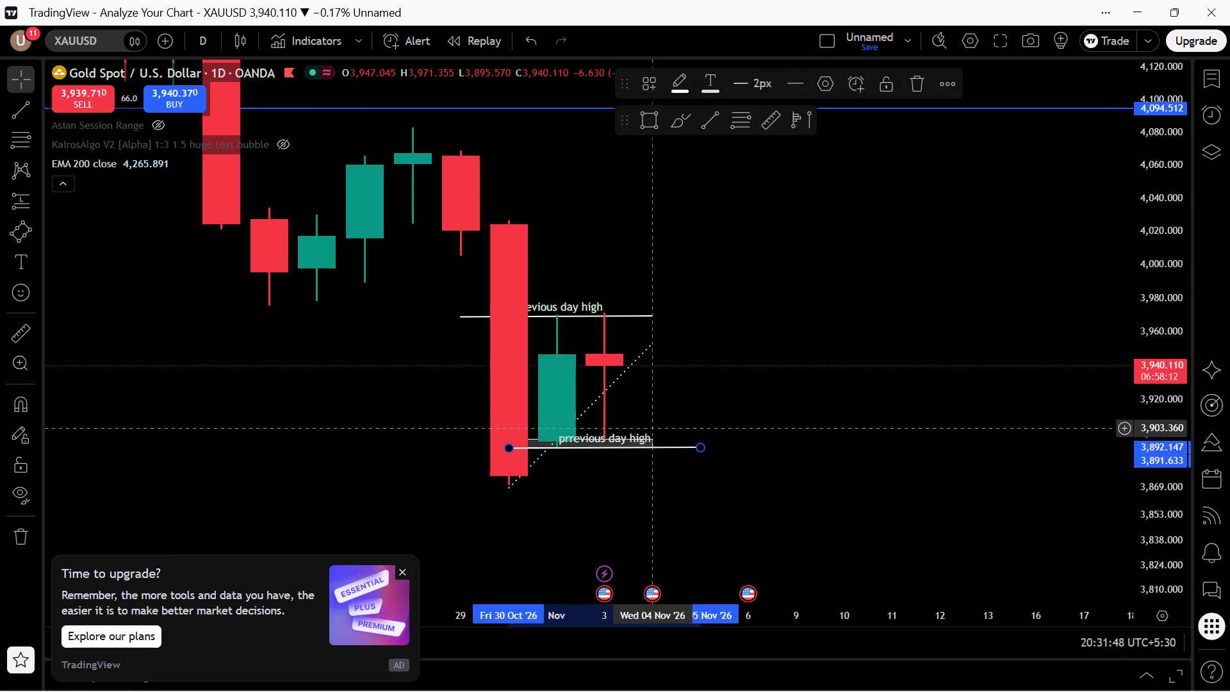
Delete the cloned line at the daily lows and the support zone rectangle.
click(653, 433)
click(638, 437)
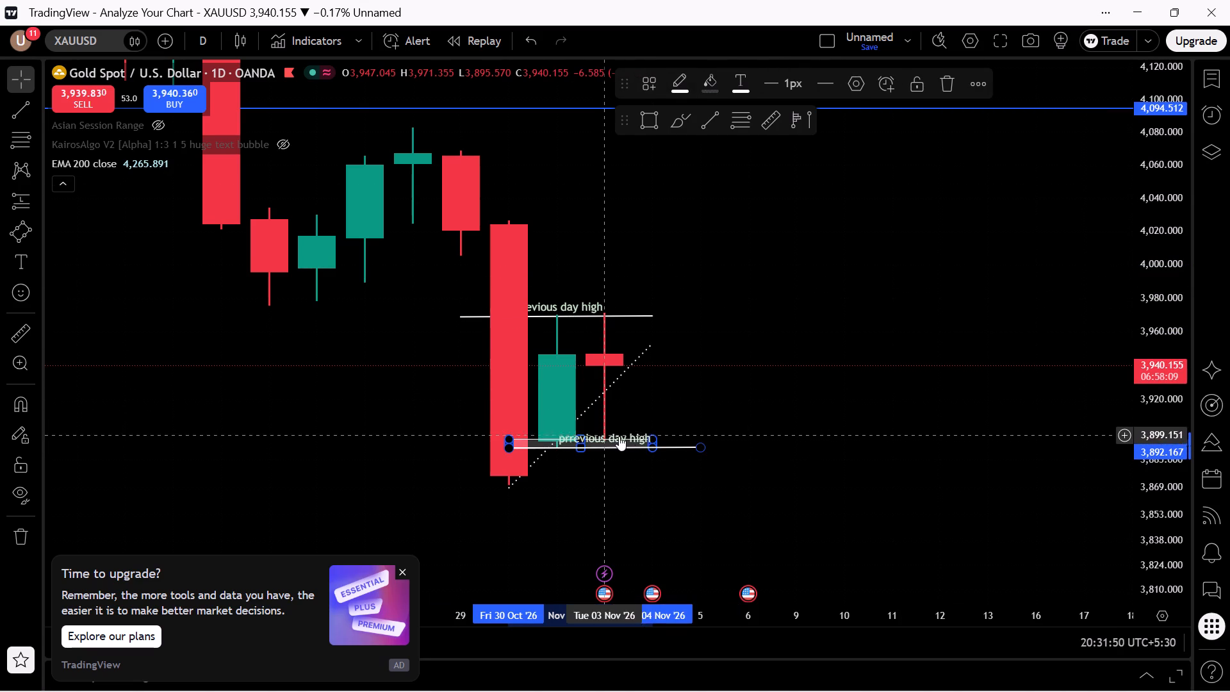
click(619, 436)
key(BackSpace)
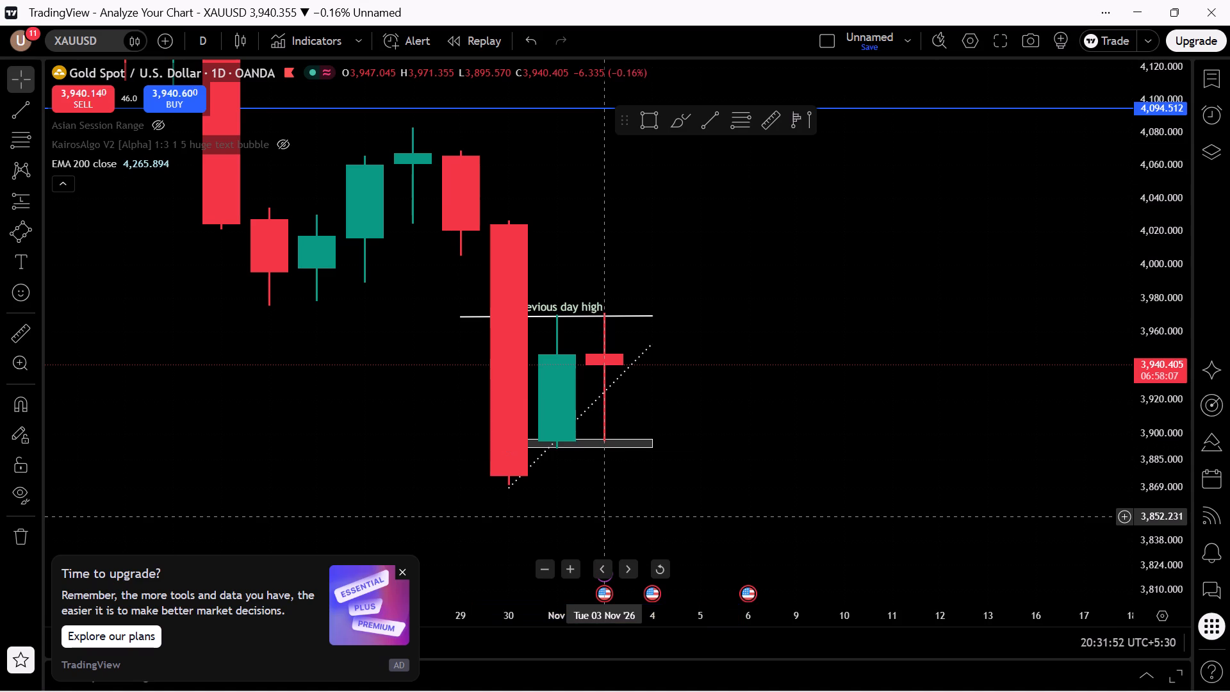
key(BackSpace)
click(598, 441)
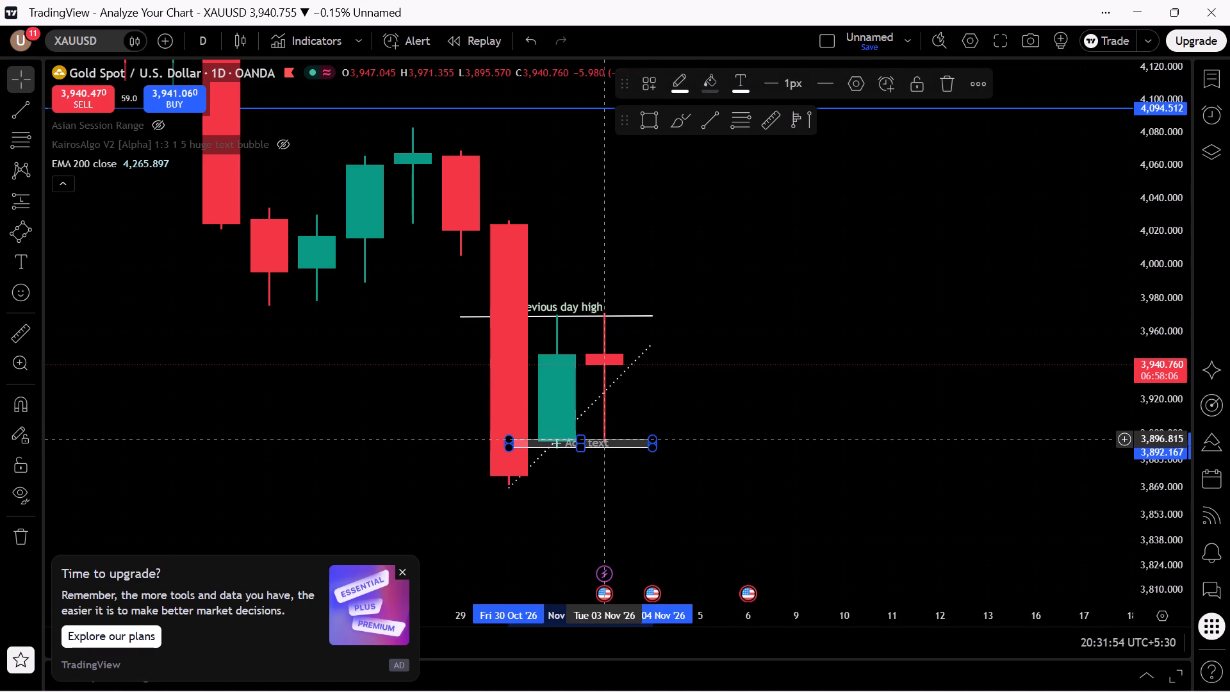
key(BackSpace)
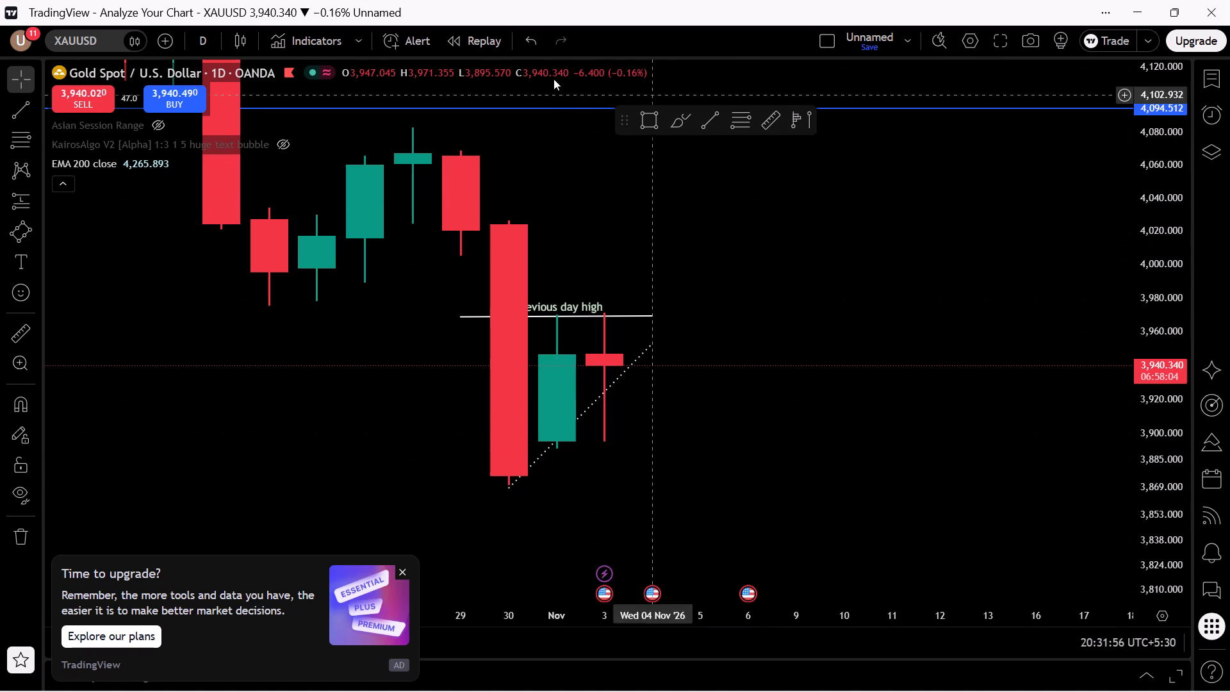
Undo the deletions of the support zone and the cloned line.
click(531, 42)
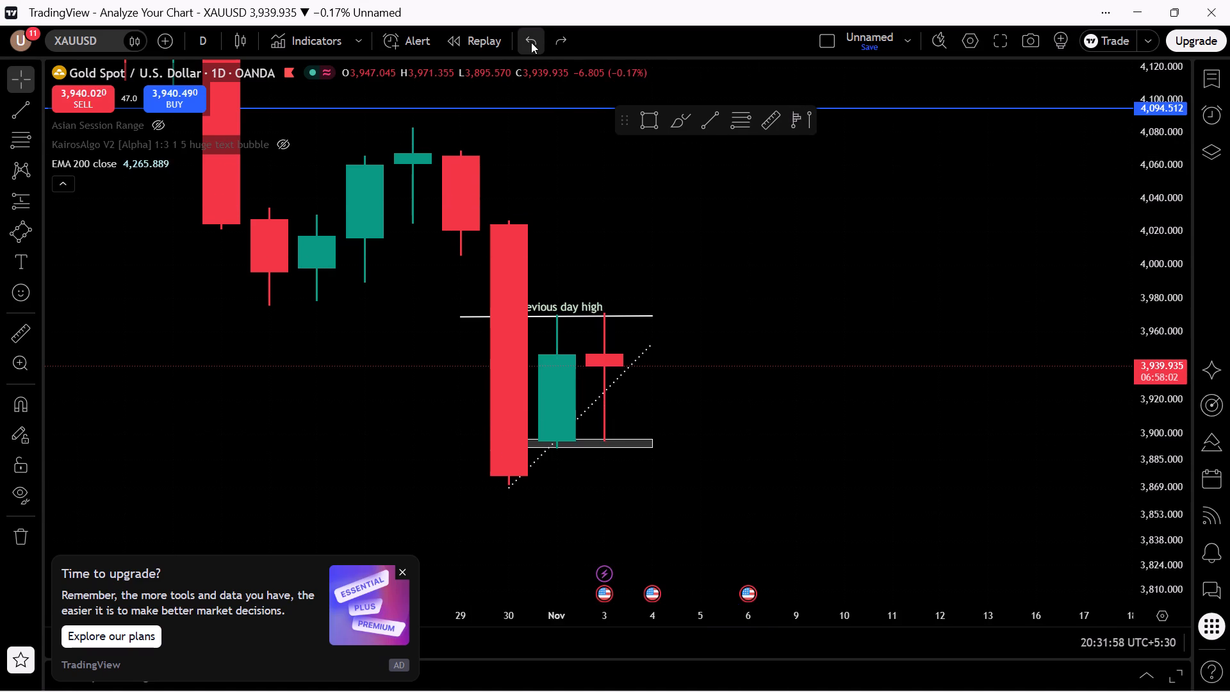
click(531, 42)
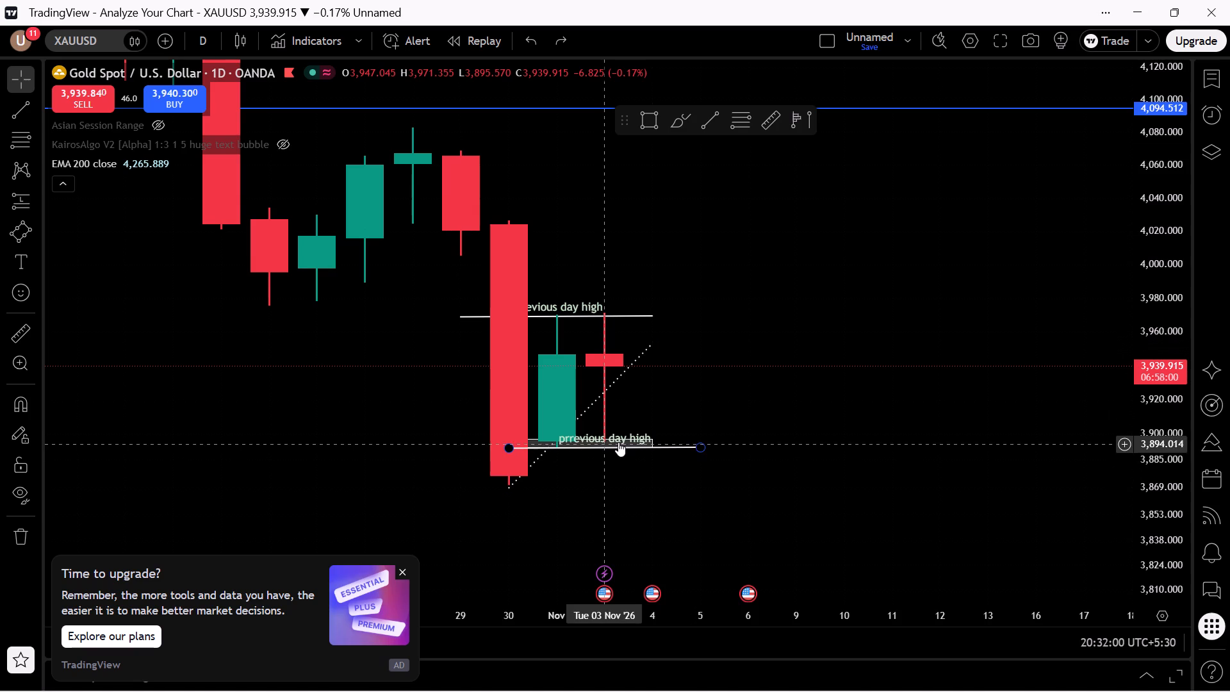
Change the cloned line's label at the daily lows to "prrevious day low".
triple_click(619, 438)
click(644, 443)
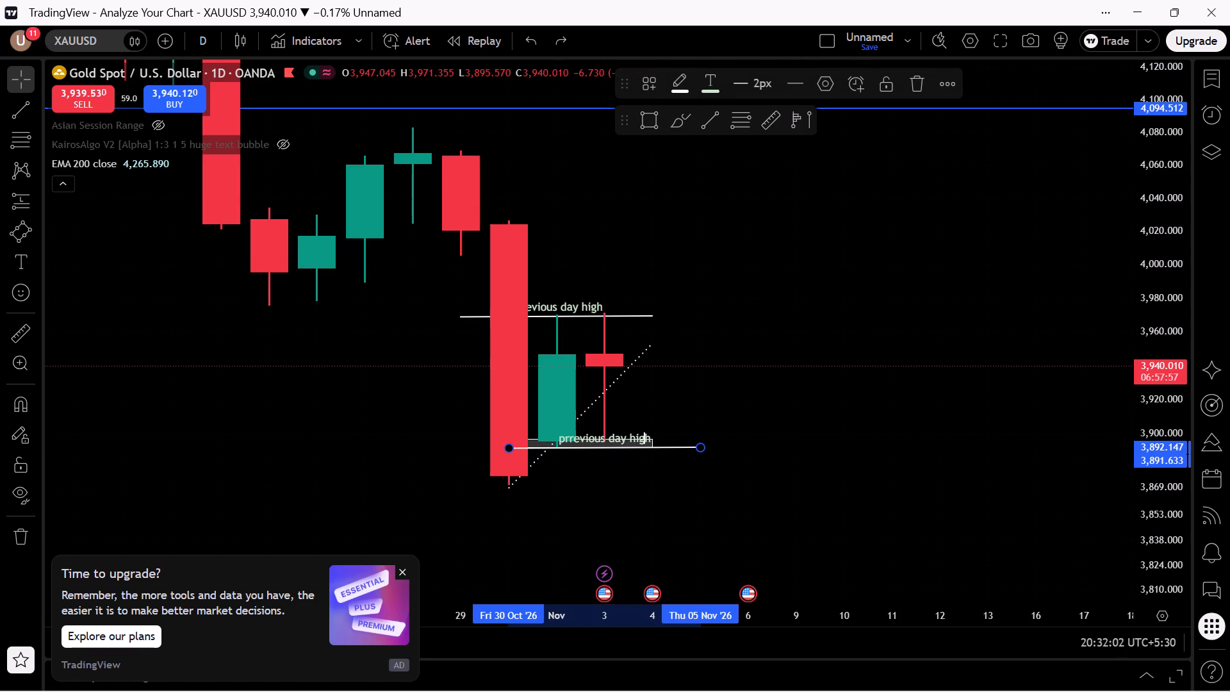
click(646, 443)
click(648, 438)
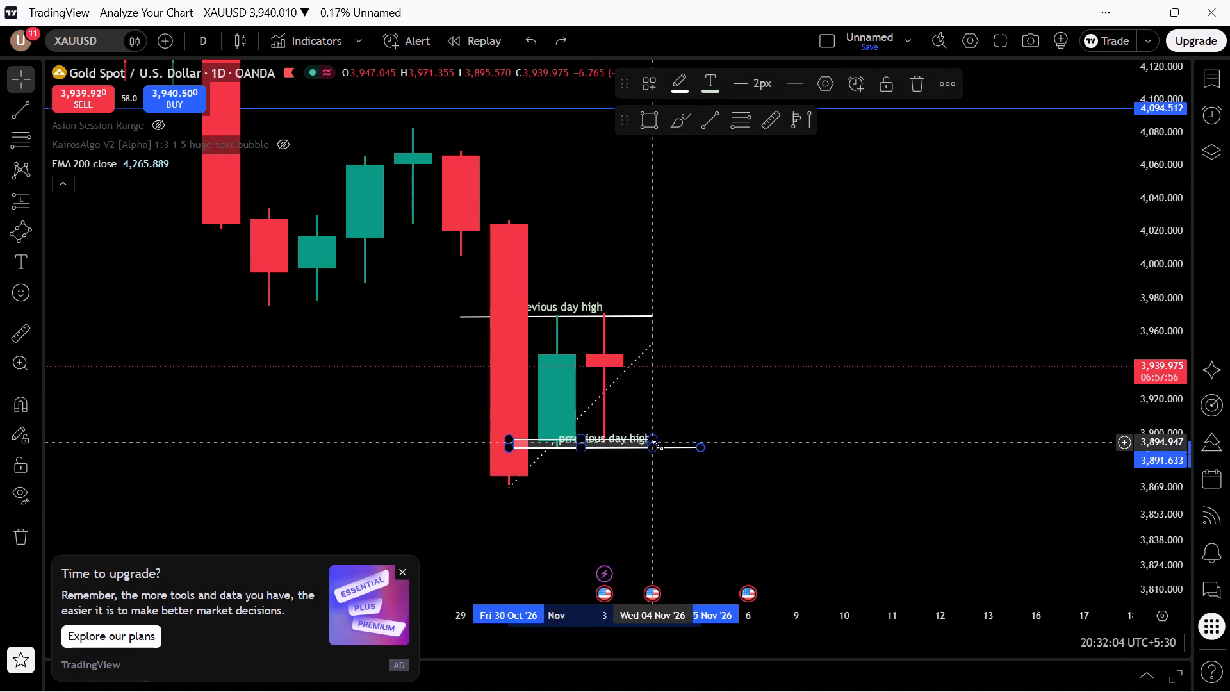
key(BackSpace)
key(BackSpace)
key(BackSpace)
key(BackSpace)
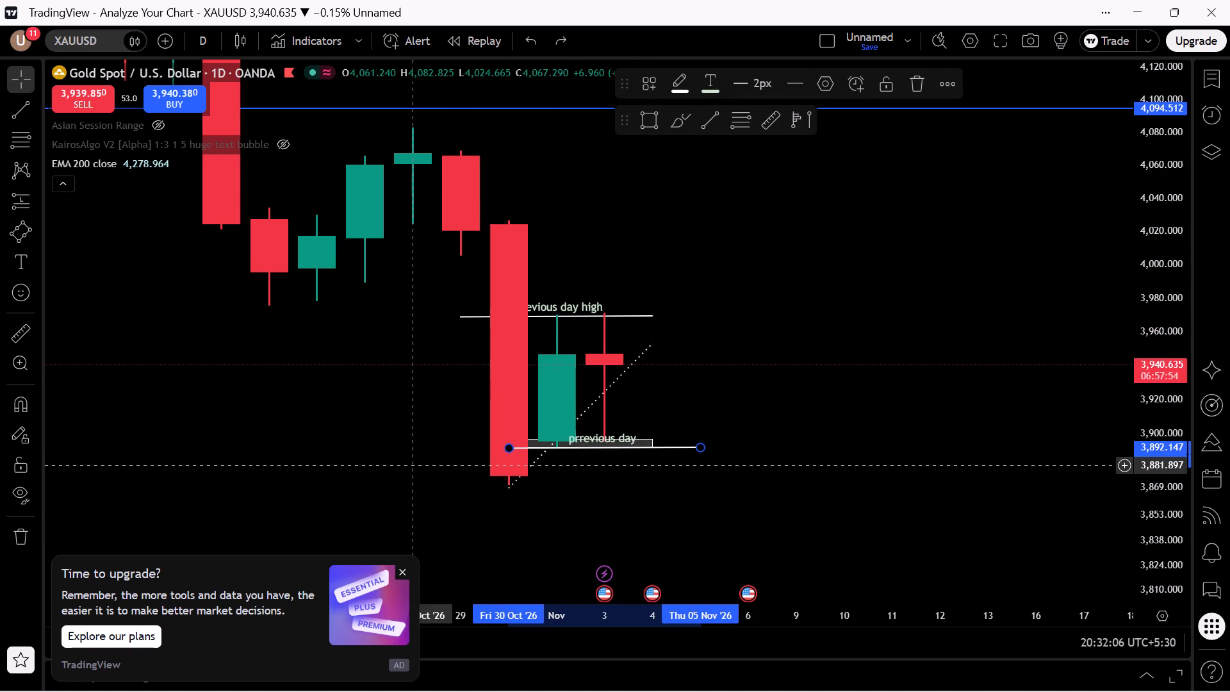
text(lo)
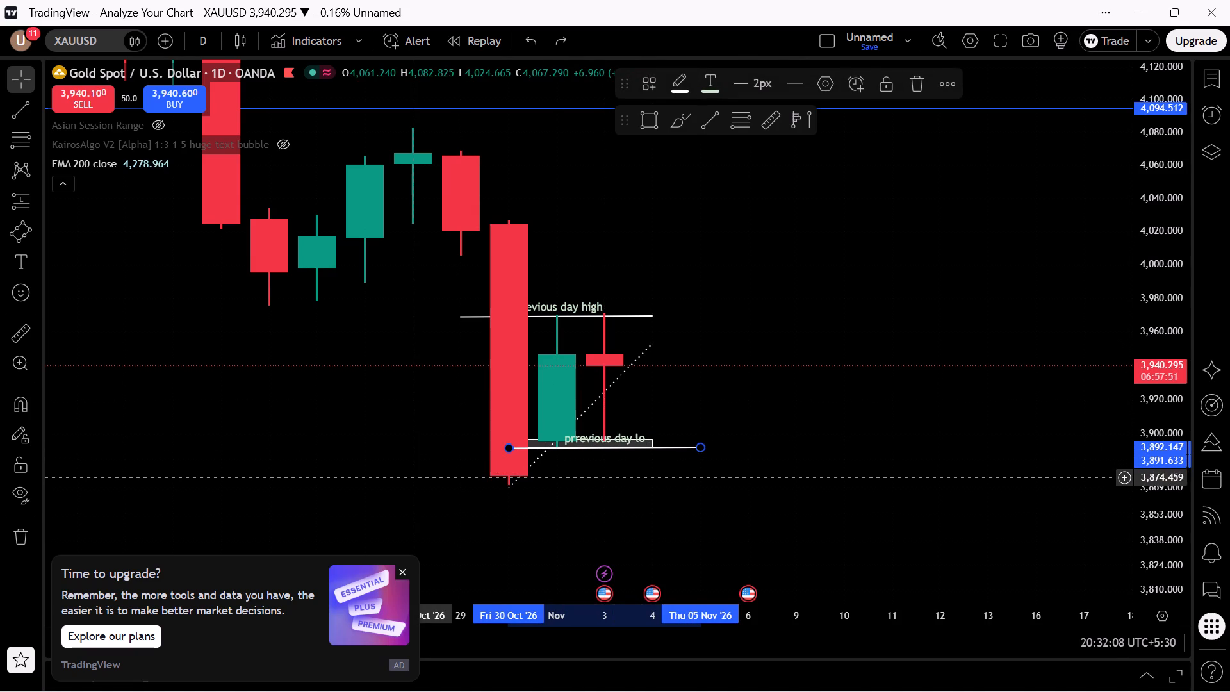
key(w)
click(739, 508)
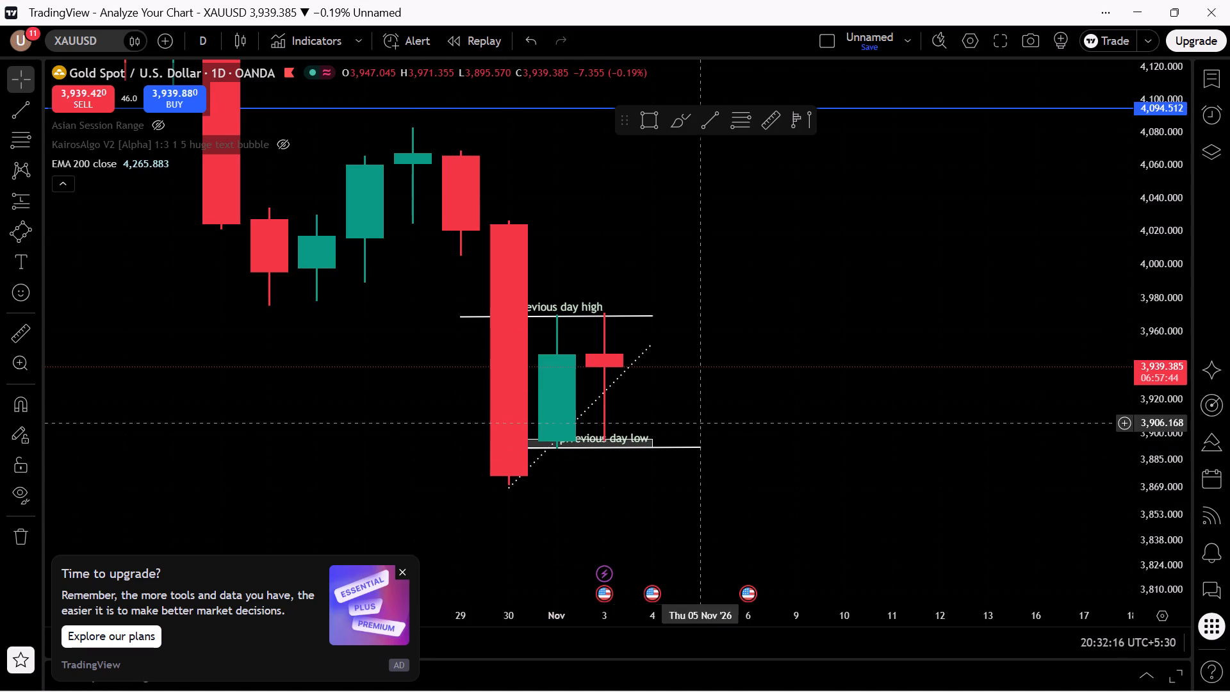
Move the "prrevious day high" line onto the daily high wicks at about 3,970, spanning 30 October to 5 November.
click(727, 427)
drag(1154, 424, 1114, 163)
scroll(923, 400, up, 3)
scroll(923, 400, down, 1)
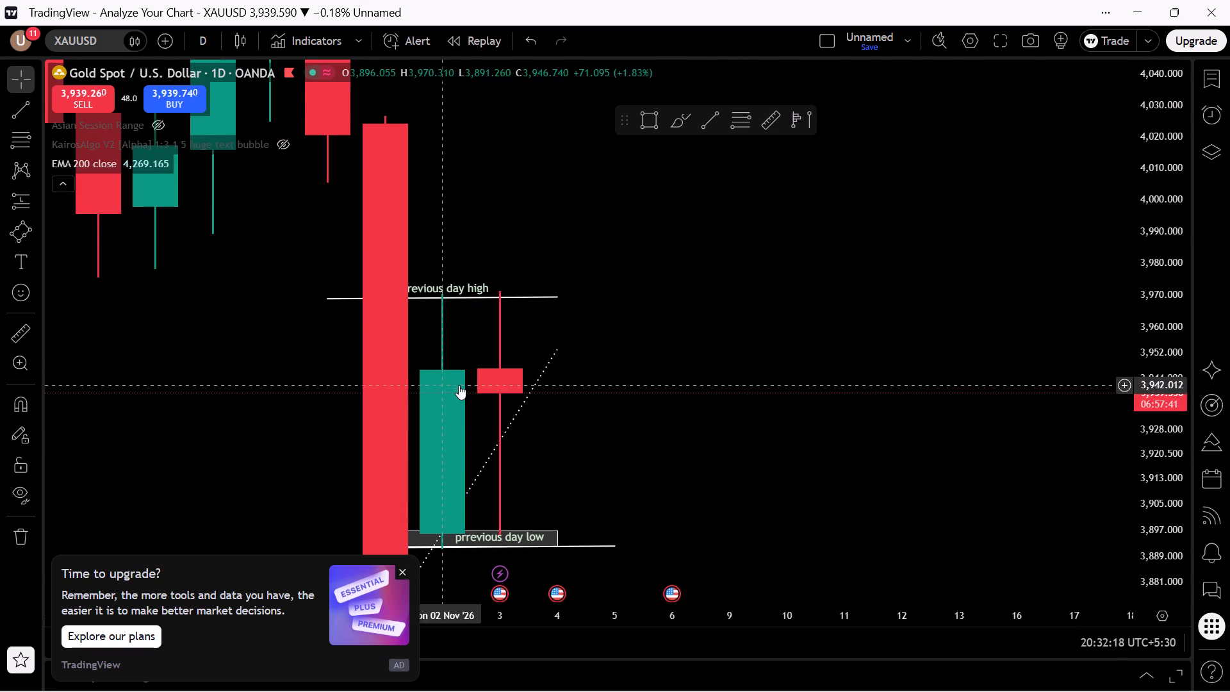
drag(671, 311, 705, 183)
drag(474, 176, 564, 188)
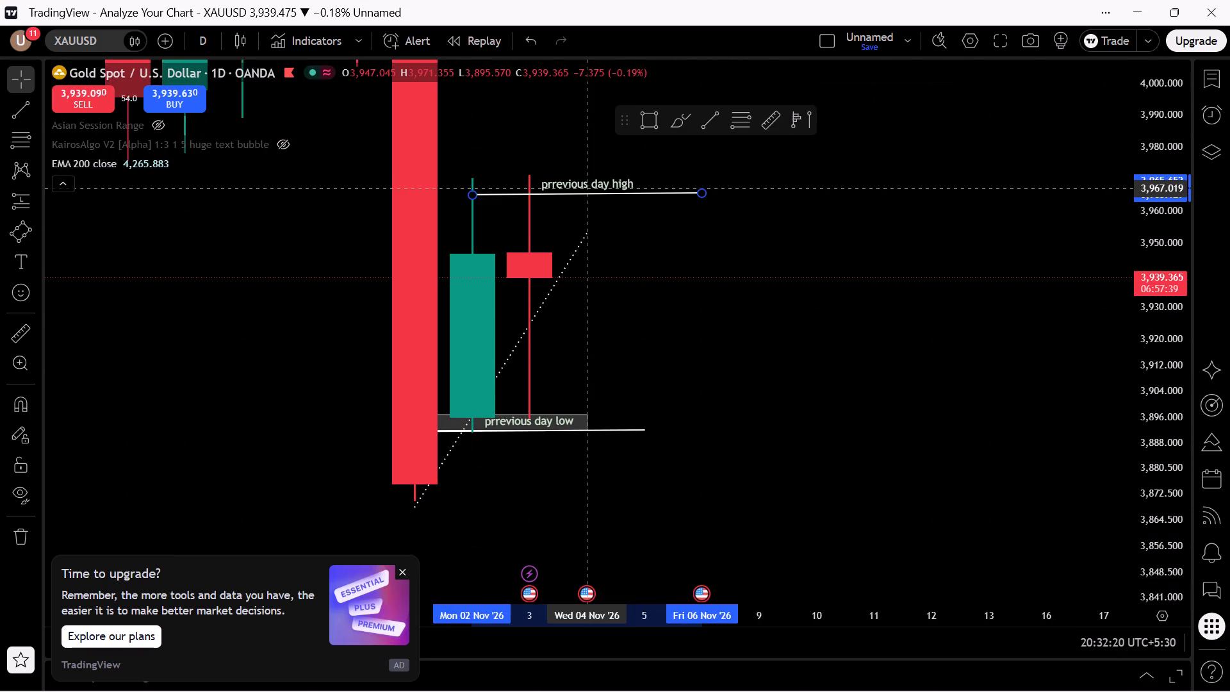
drag(564, 188, 523, 174)
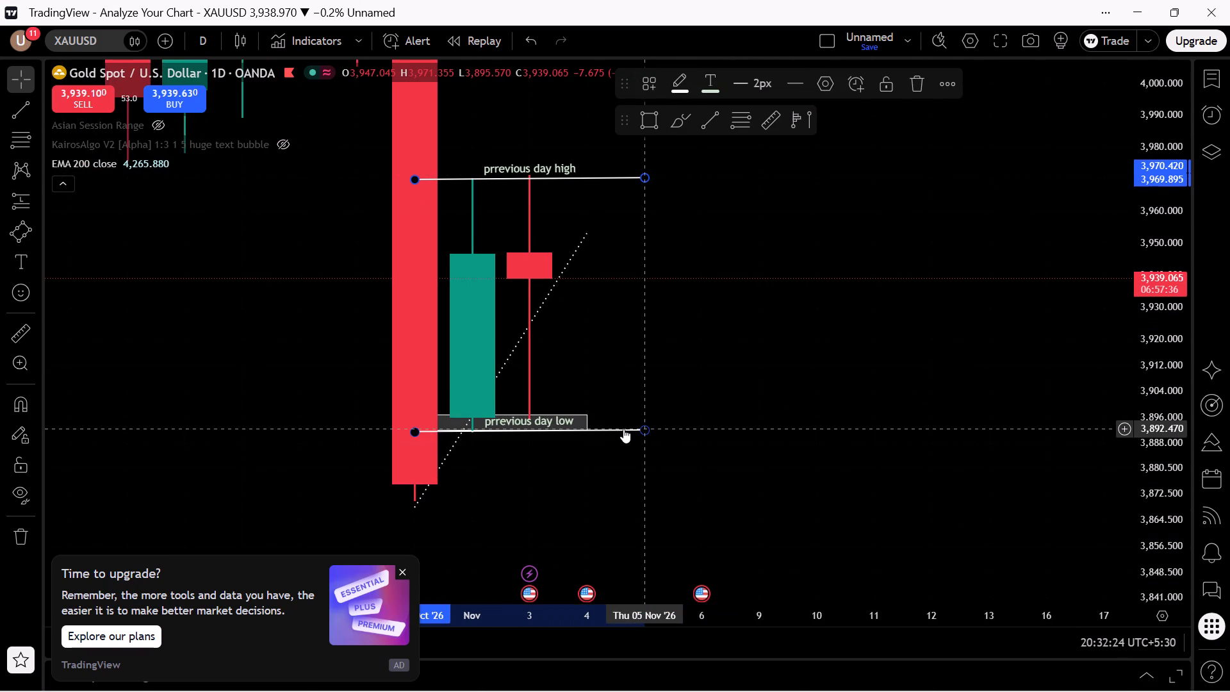
click(762, 388)
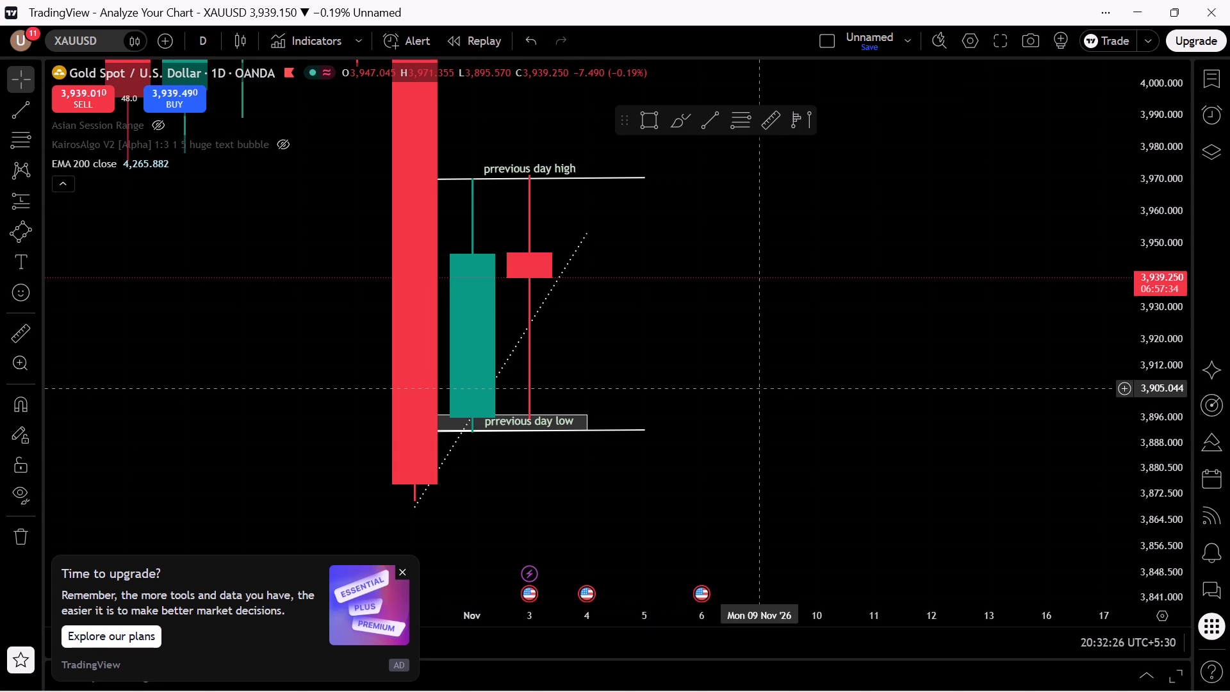
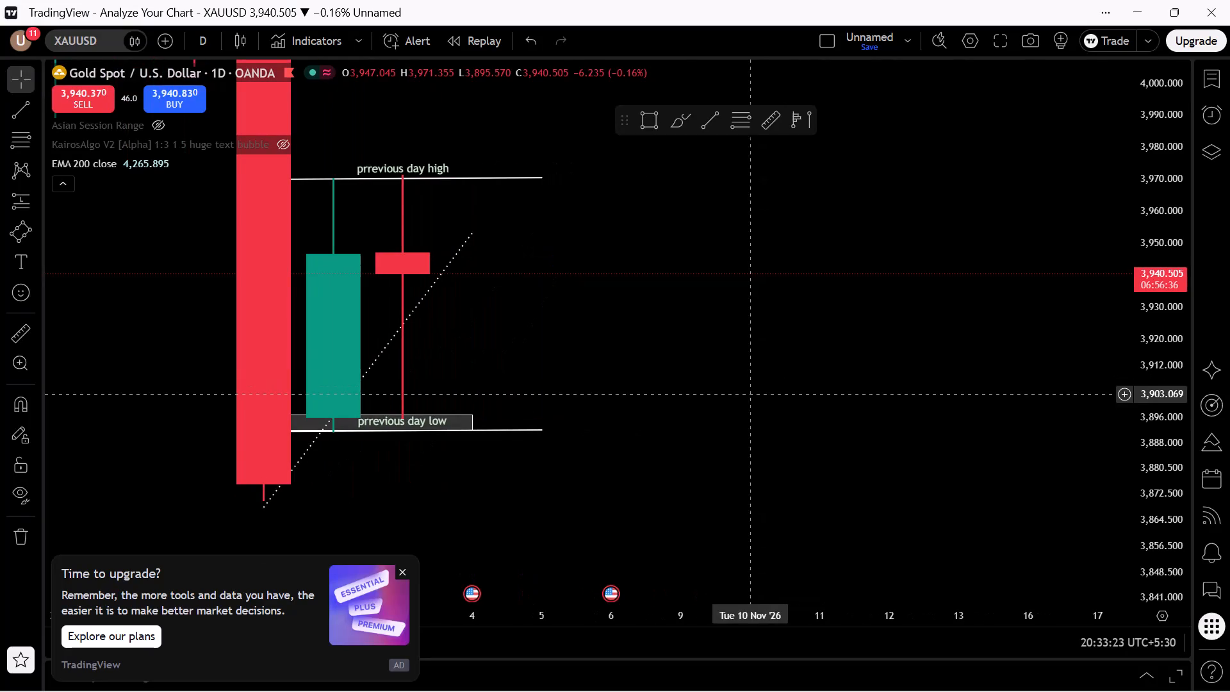
Examine gold's recent daily candles around the previous-day-high and previous-day-low lines.
scroll(761, 396, up, 2)
scroll(761, 396, down, 5)
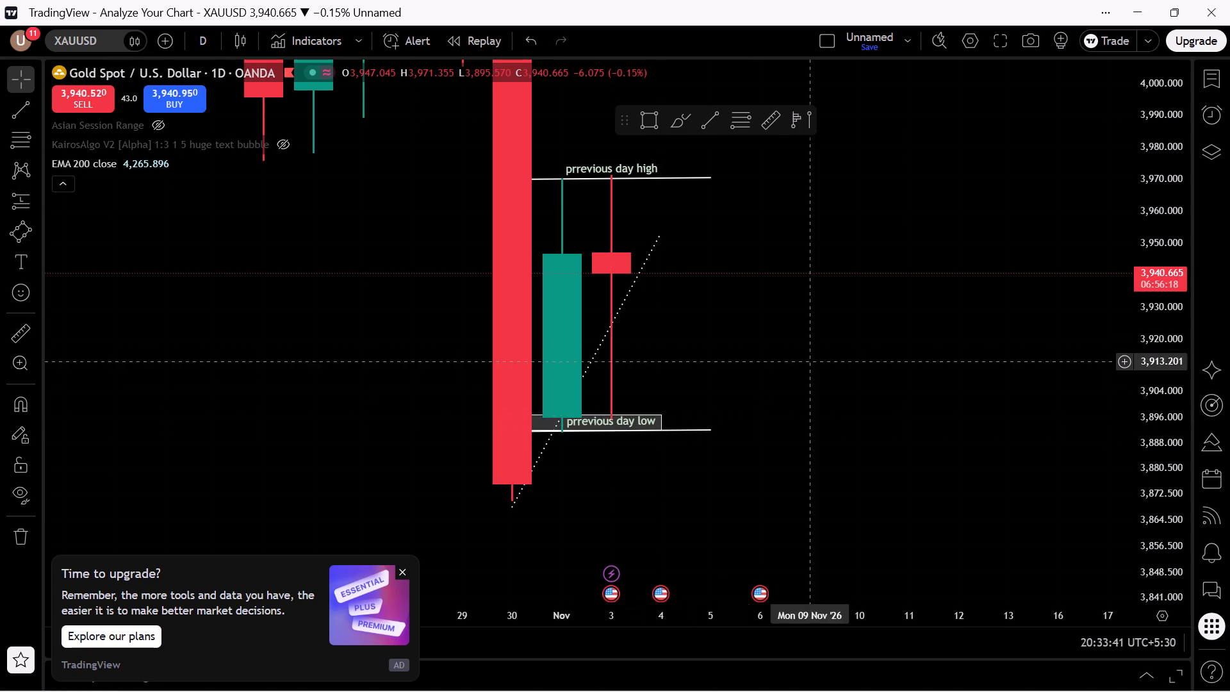
scroll(816, 349, down, 2)
scroll(848, 366, up, 4)
scroll(848, 366, down, 1)
drag(848, 365, 915, 542)
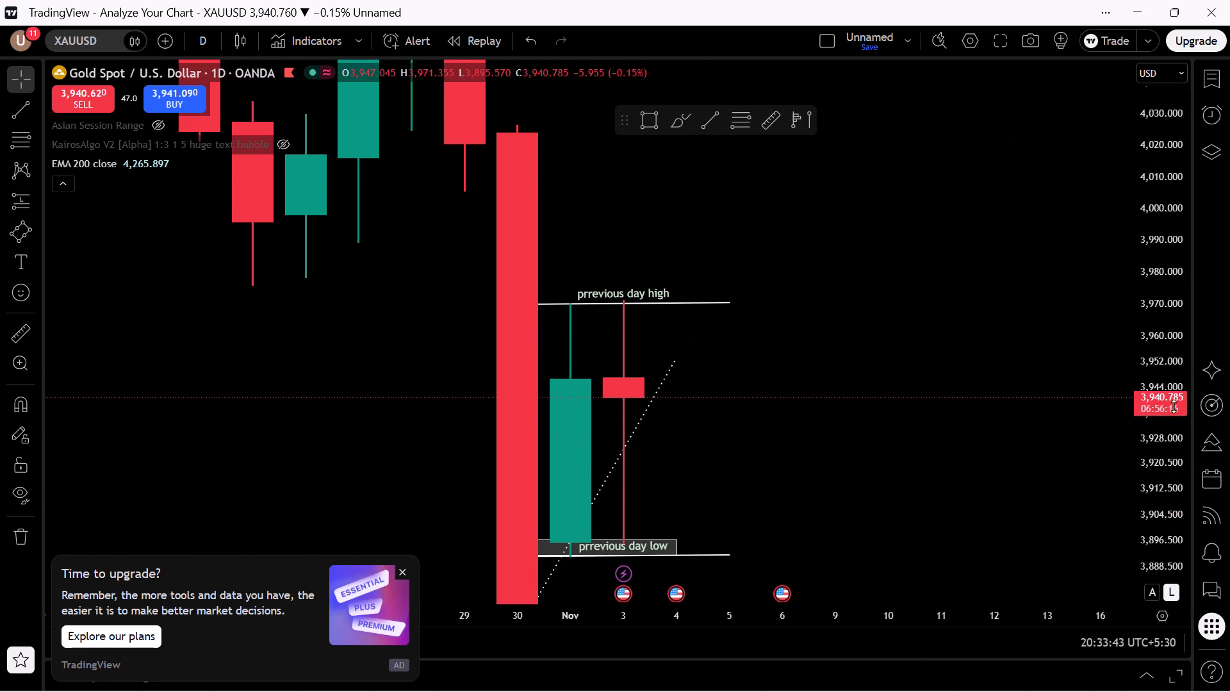
drag(1160, 402, 1140, 543)
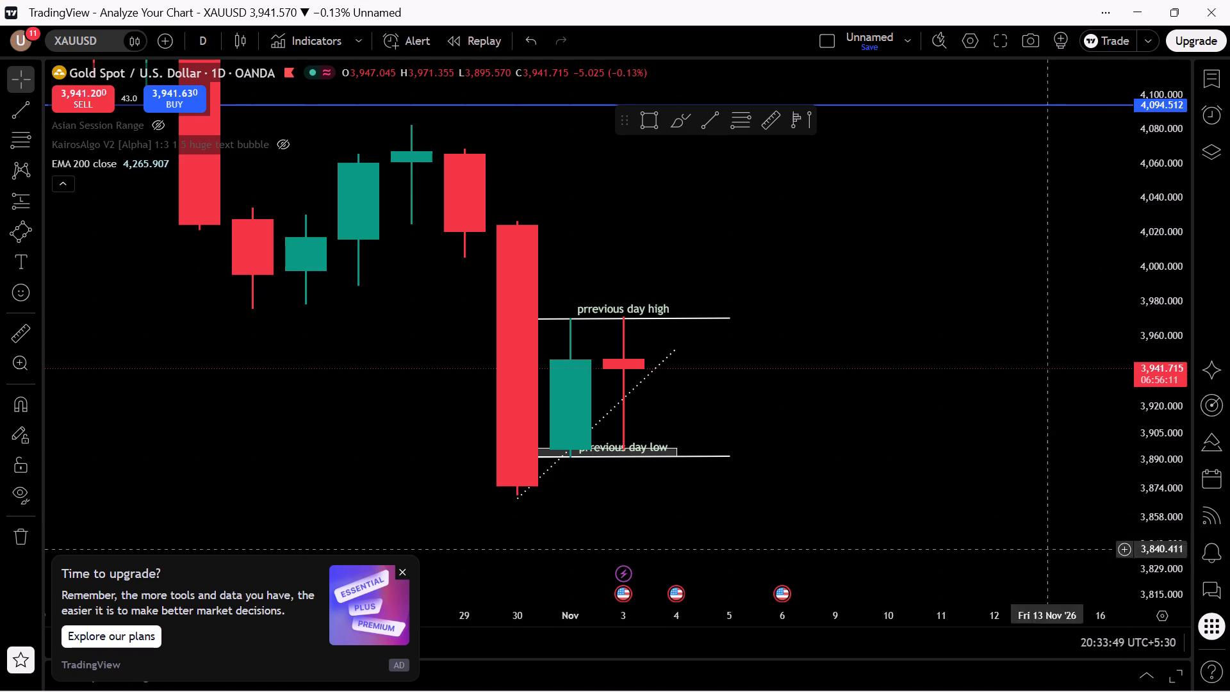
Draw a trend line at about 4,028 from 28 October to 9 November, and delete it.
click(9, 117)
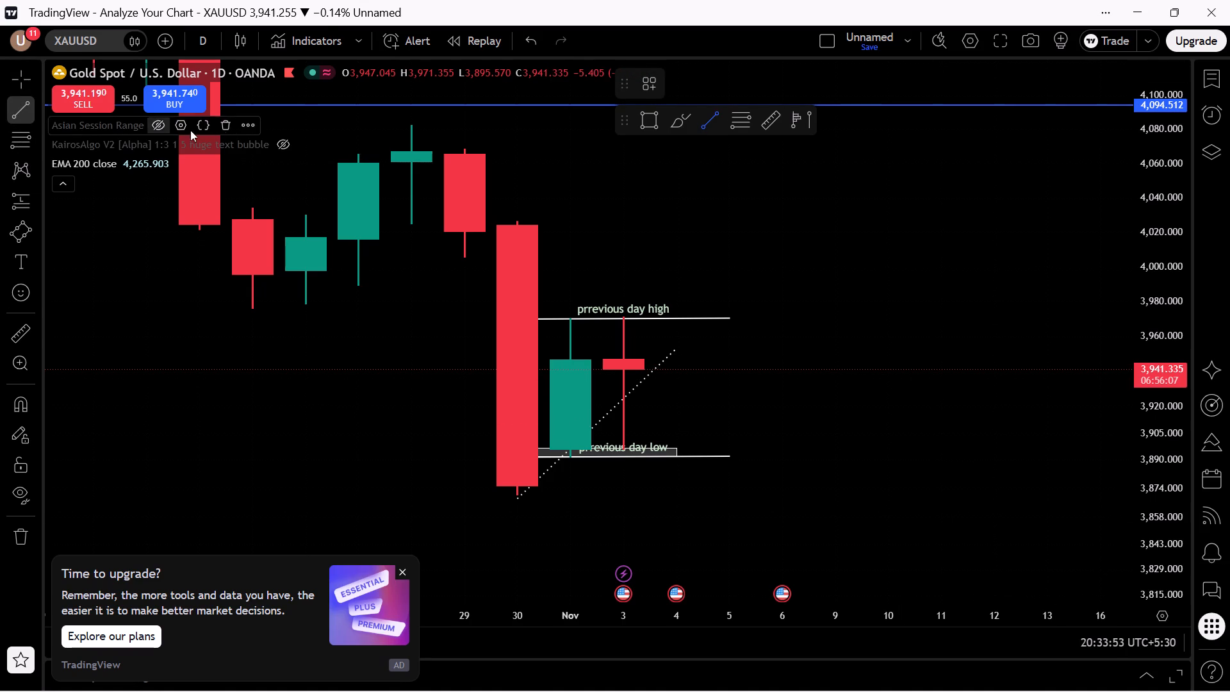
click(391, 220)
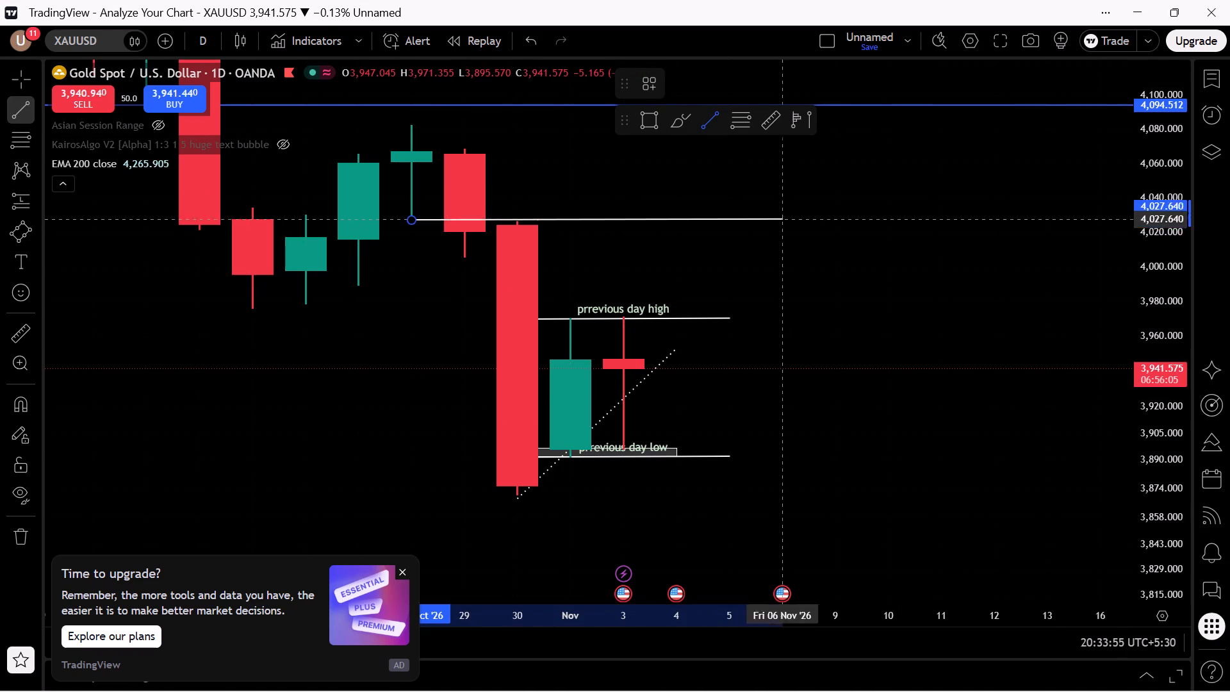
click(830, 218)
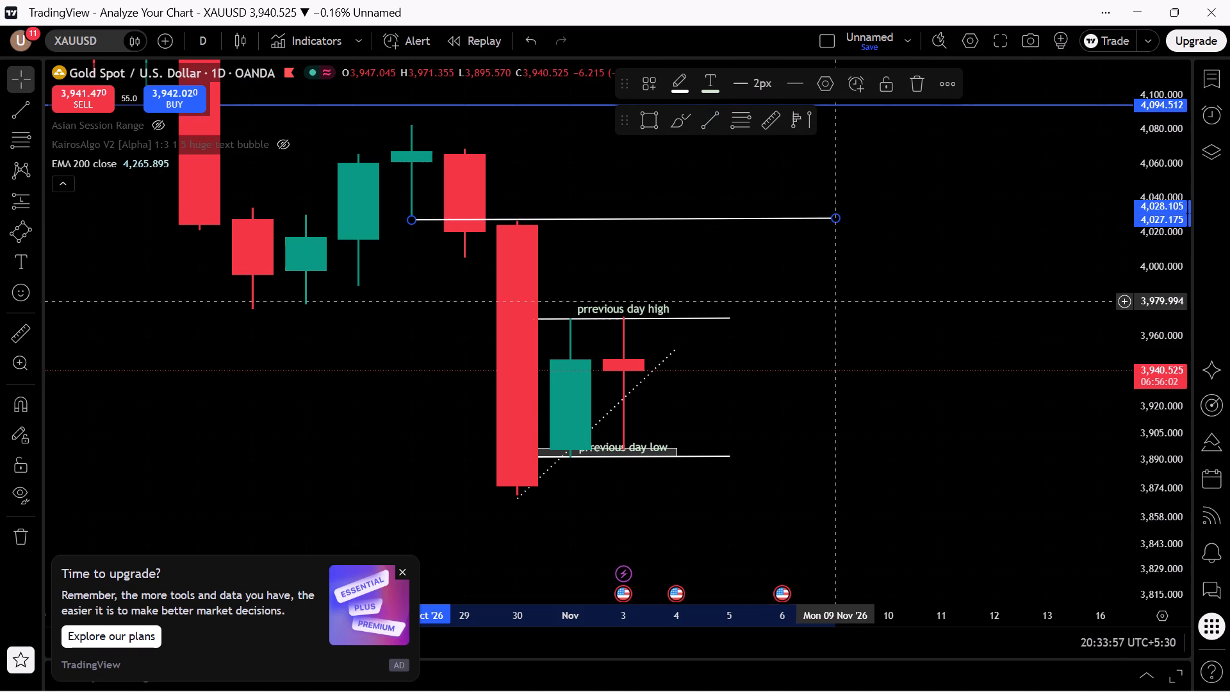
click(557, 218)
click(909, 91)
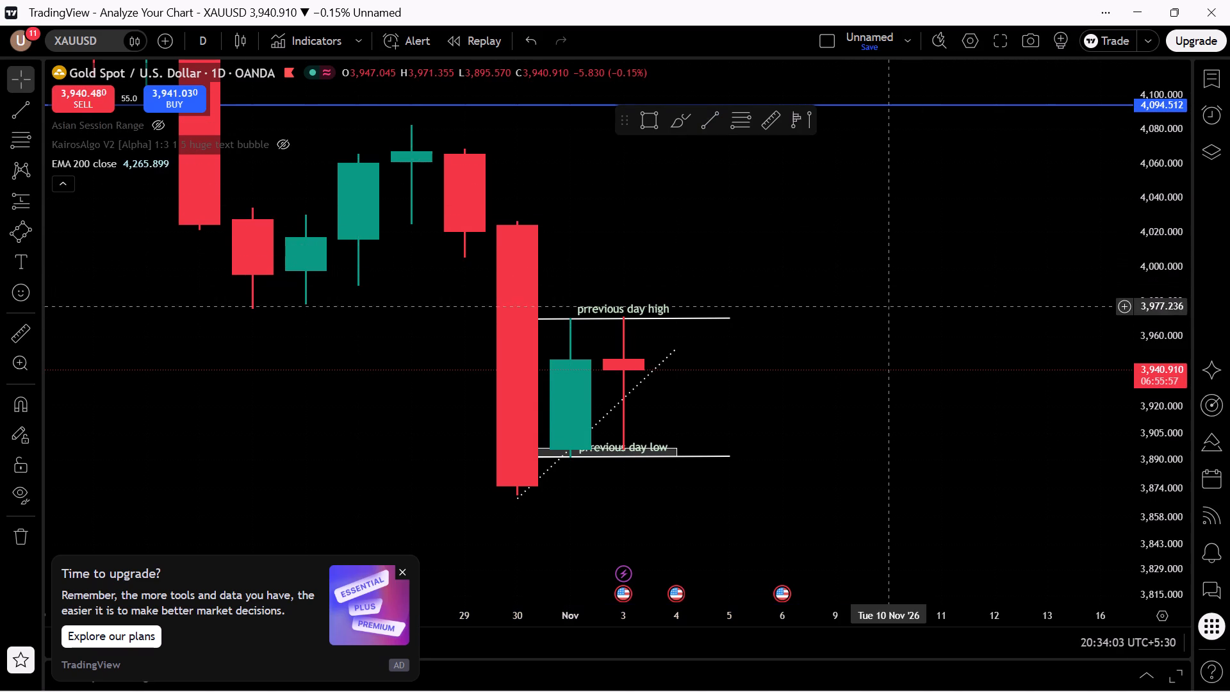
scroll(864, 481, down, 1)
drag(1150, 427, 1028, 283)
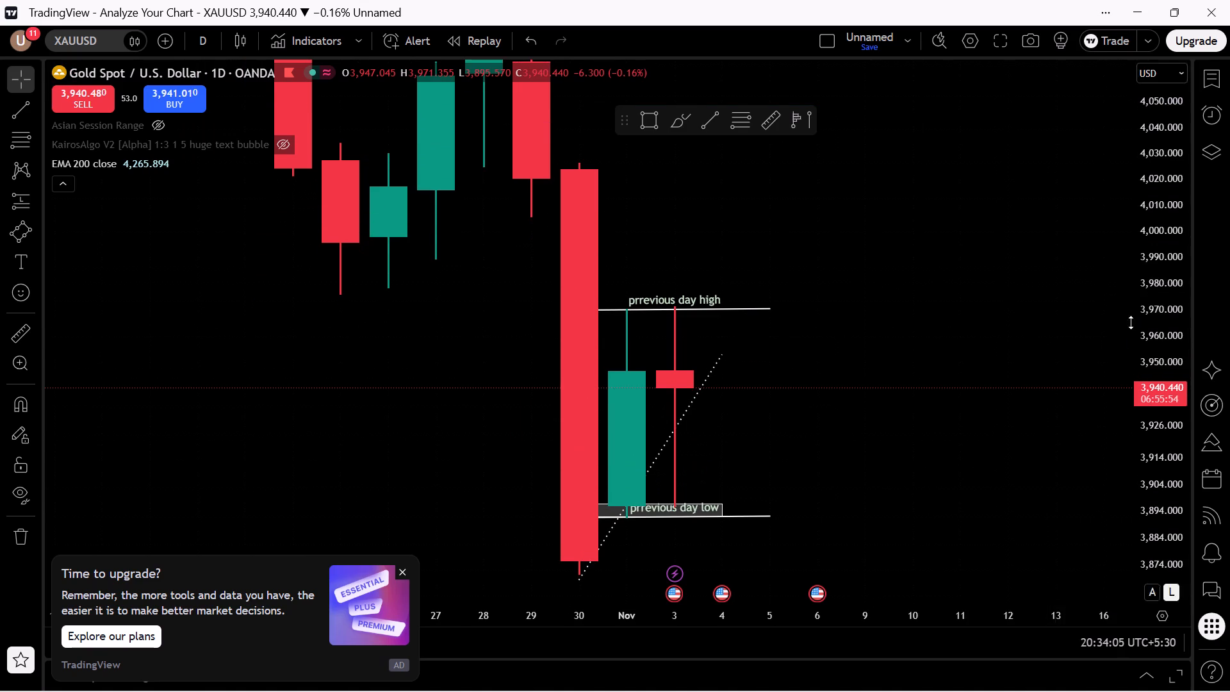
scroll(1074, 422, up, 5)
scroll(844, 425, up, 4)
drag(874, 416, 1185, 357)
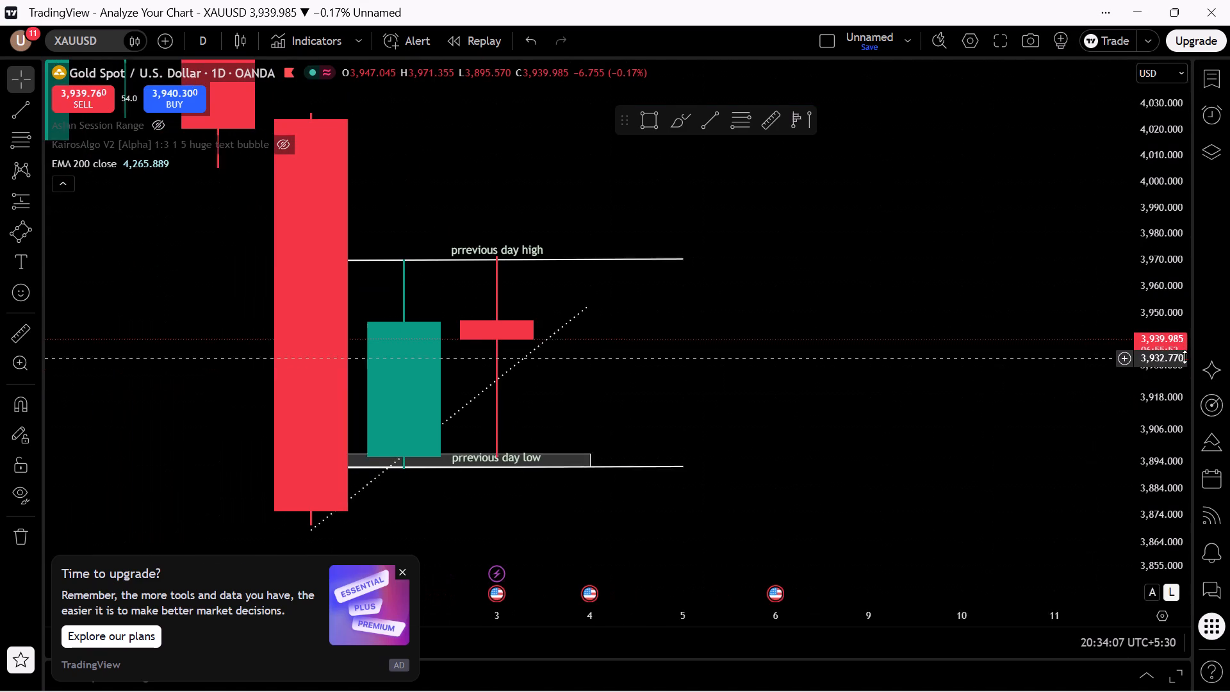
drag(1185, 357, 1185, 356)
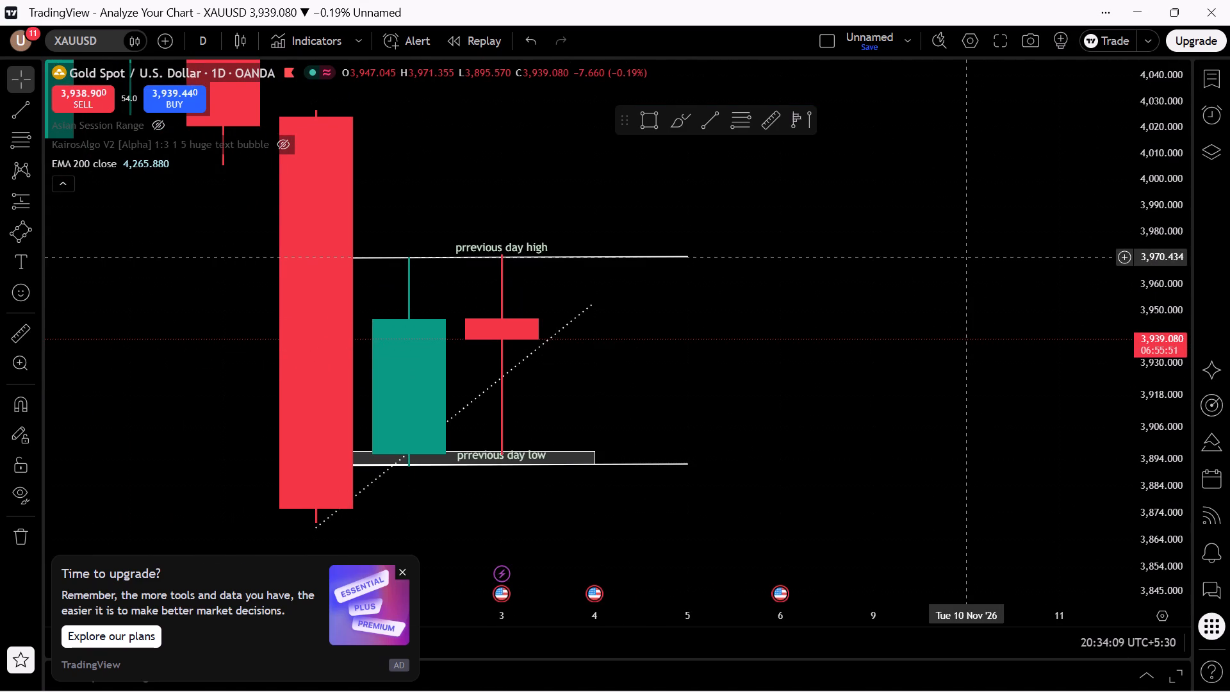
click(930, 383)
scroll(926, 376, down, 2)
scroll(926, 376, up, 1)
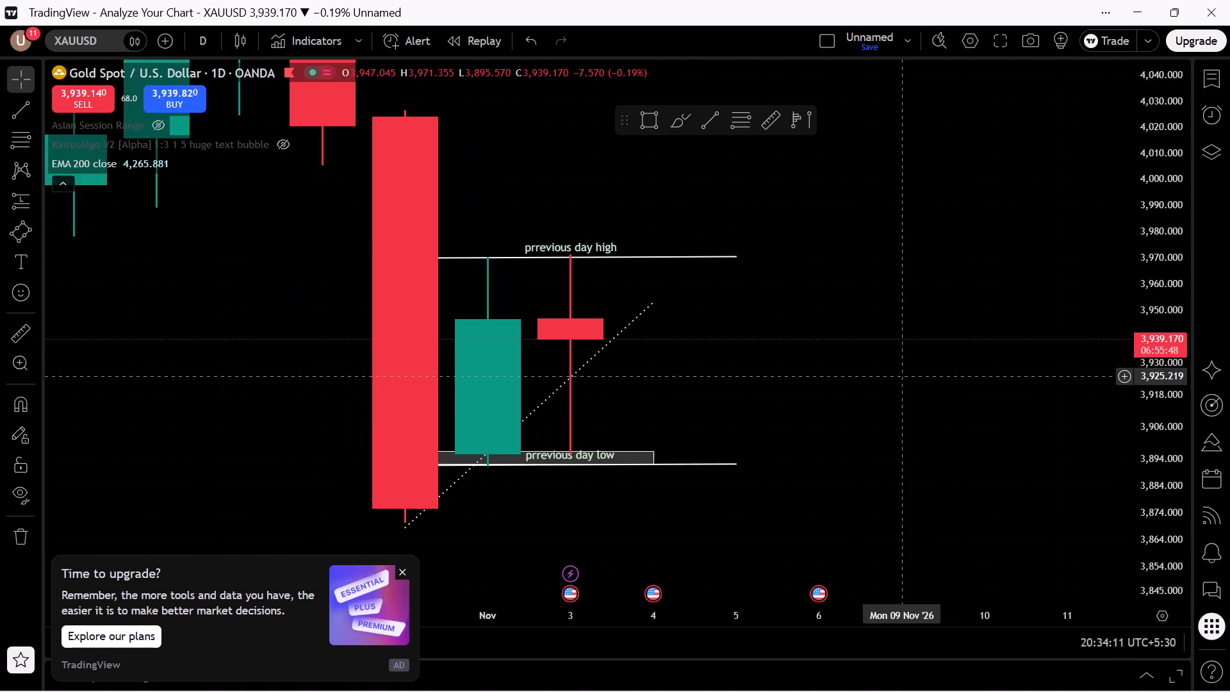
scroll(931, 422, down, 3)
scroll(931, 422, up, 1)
Draw a rectangle zone around the 30 October low, between about 3,873 and 3,866, spanning 29 October to 10 November.
drag(985, 513, 985, 381)
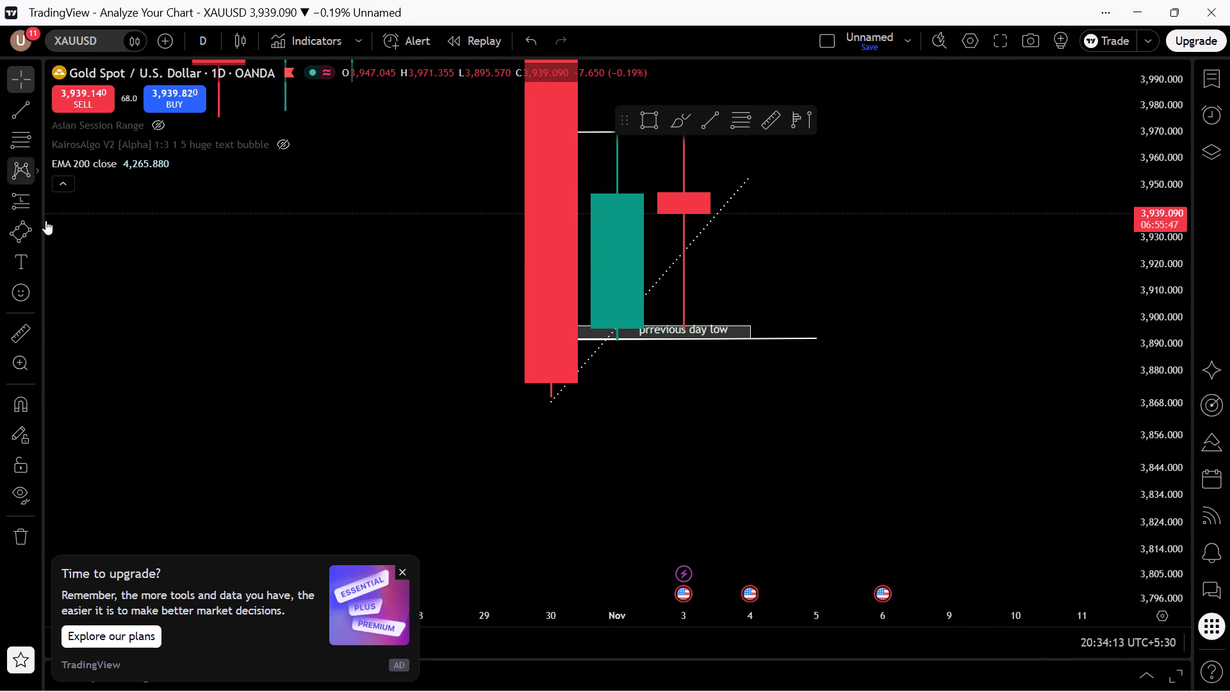
click(24, 238)
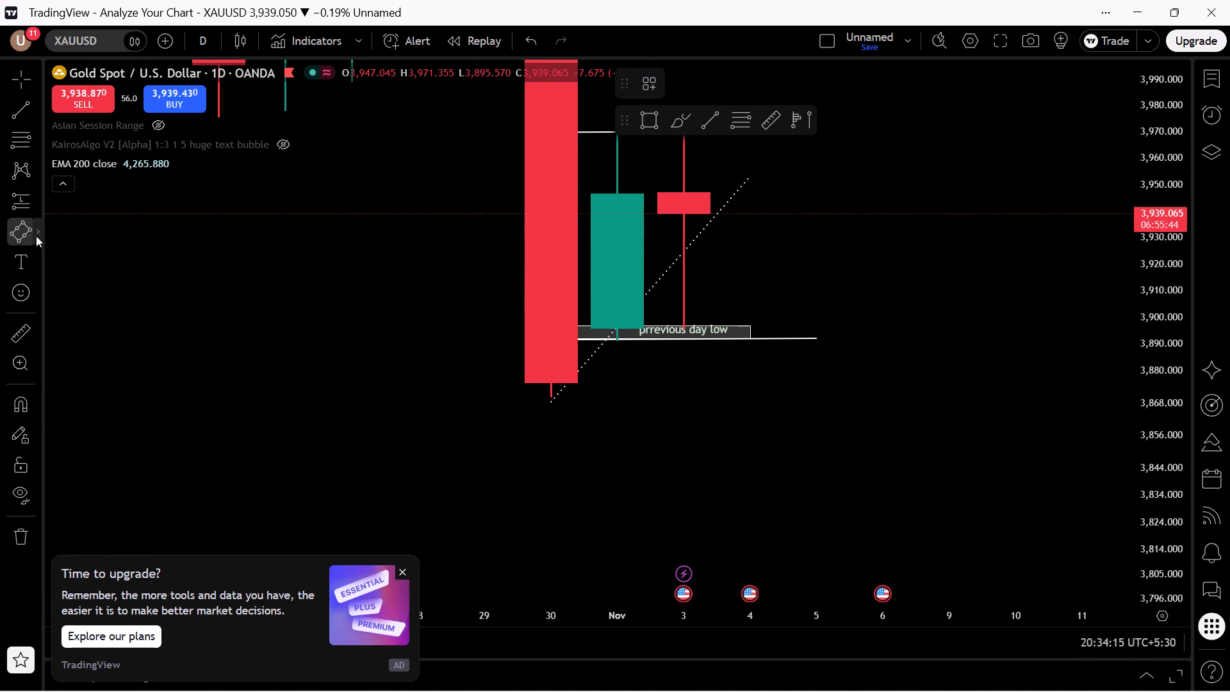
click(36, 236)
click(143, 382)
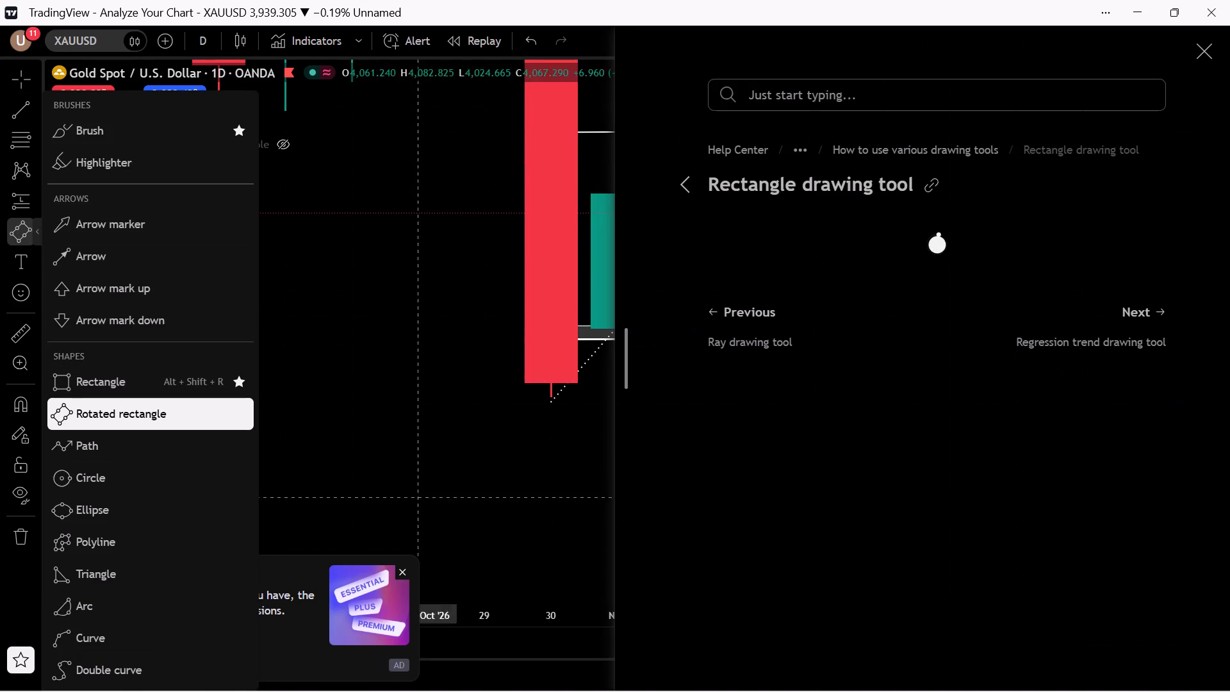
click(84, 381)
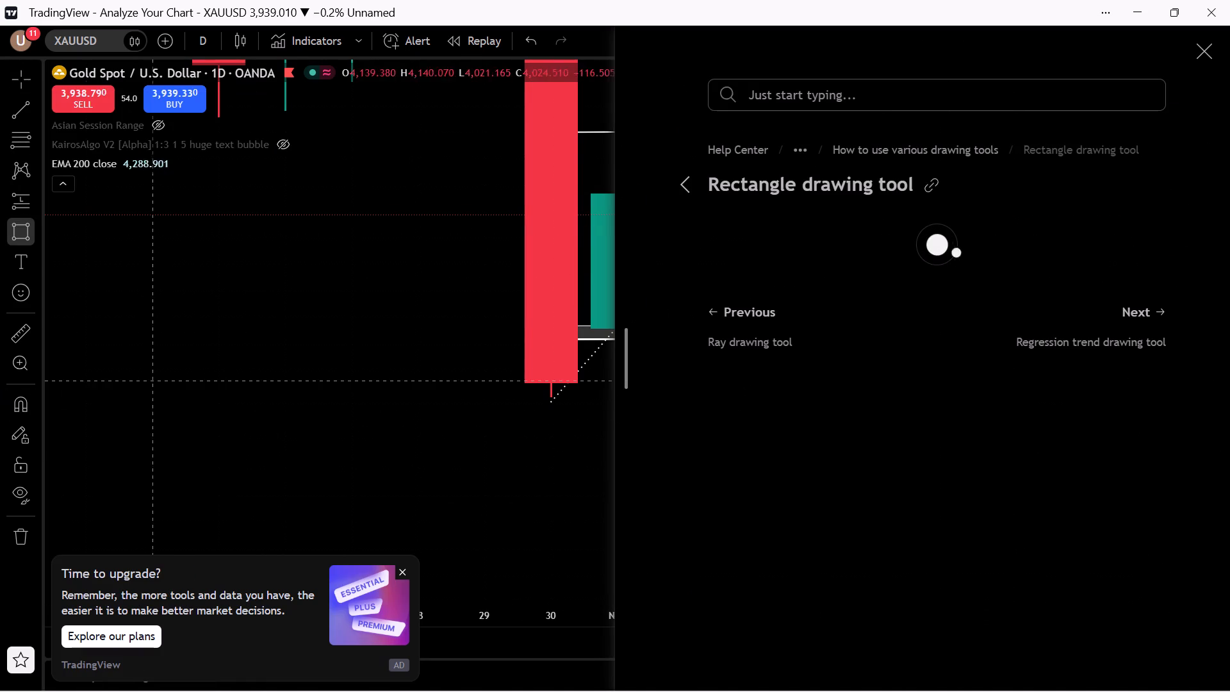
click(1197, 45)
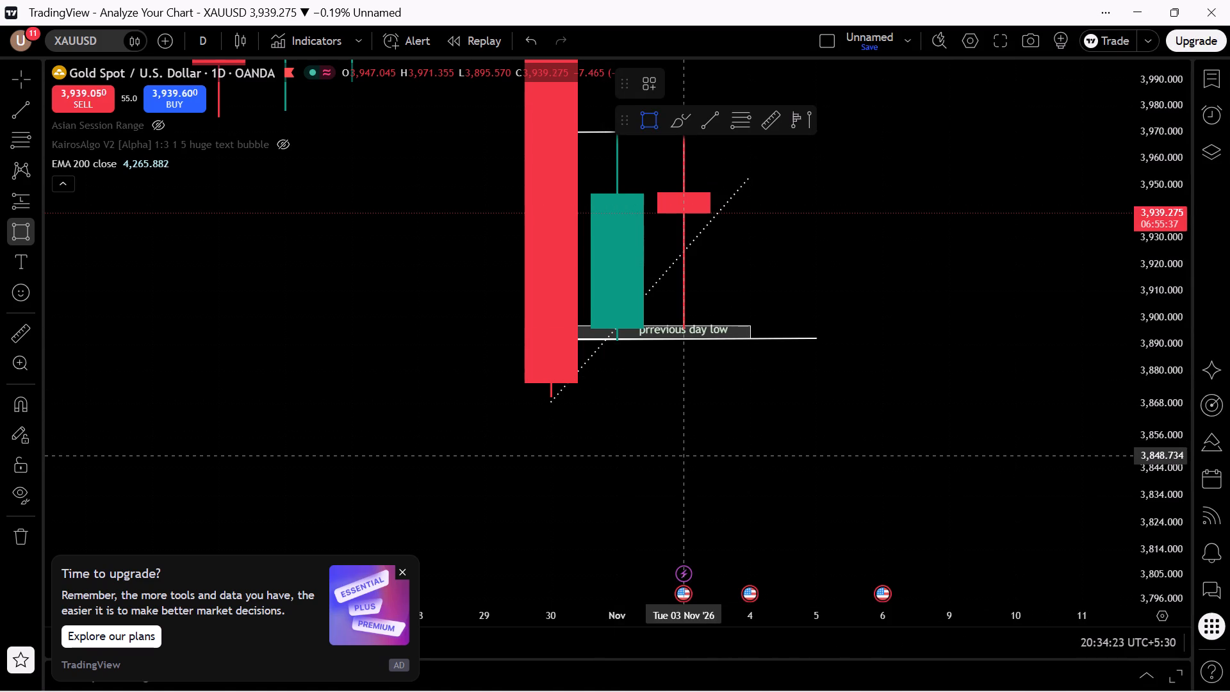
click(478, 397)
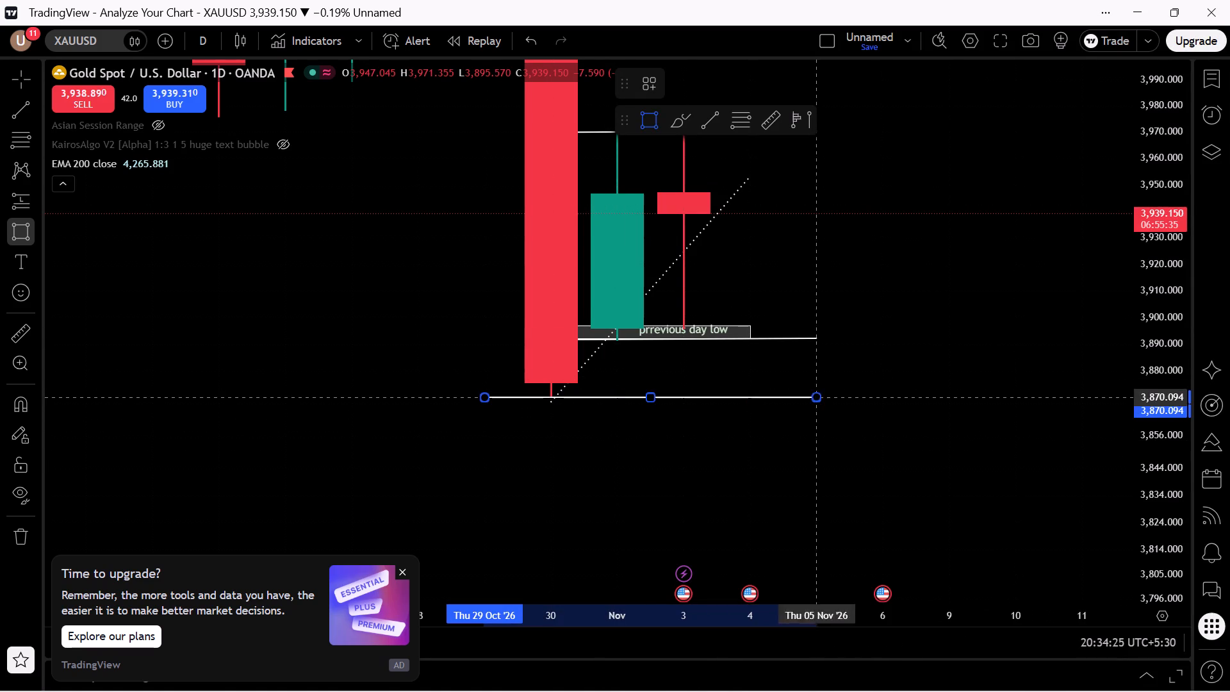
click(1001, 406)
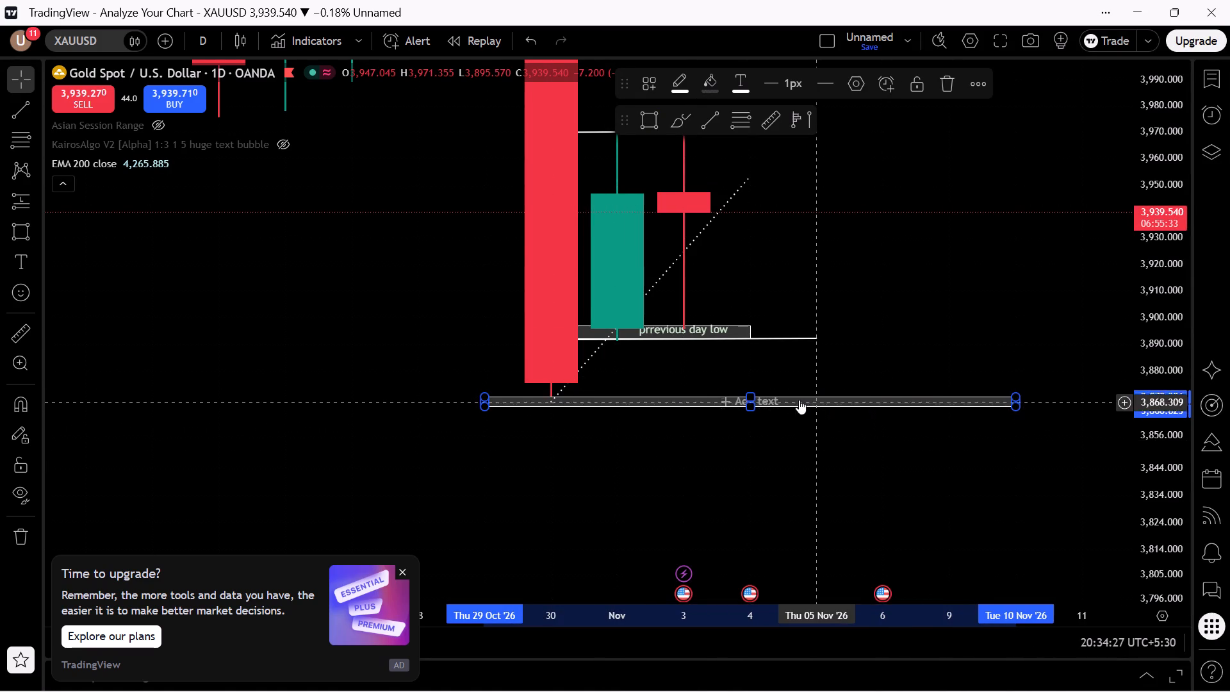
drag(804, 396, 806, 390)
drag(1016, 404, 1022, 409)
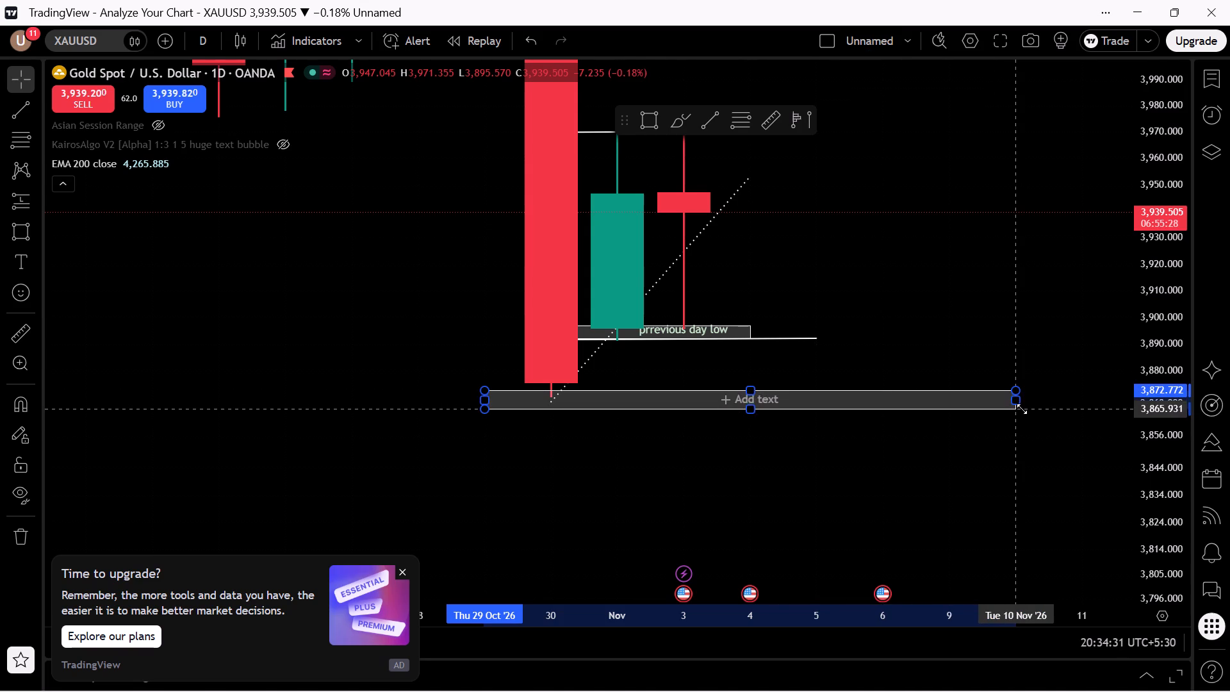
drag(1022, 409, 1022, 408)
click(1103, 320)
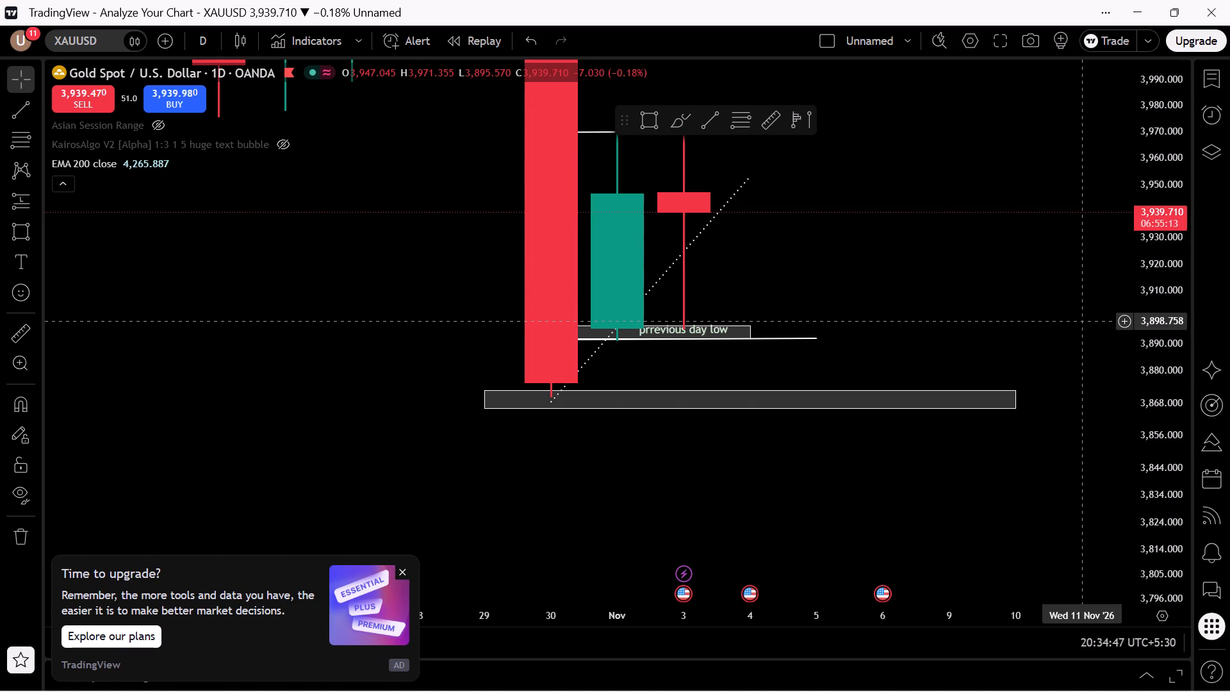
Draw a near-horizontal trend line at the current day's low, about 3,897, from 2 to 5 November.
drag(1004, 272, 967, 357)
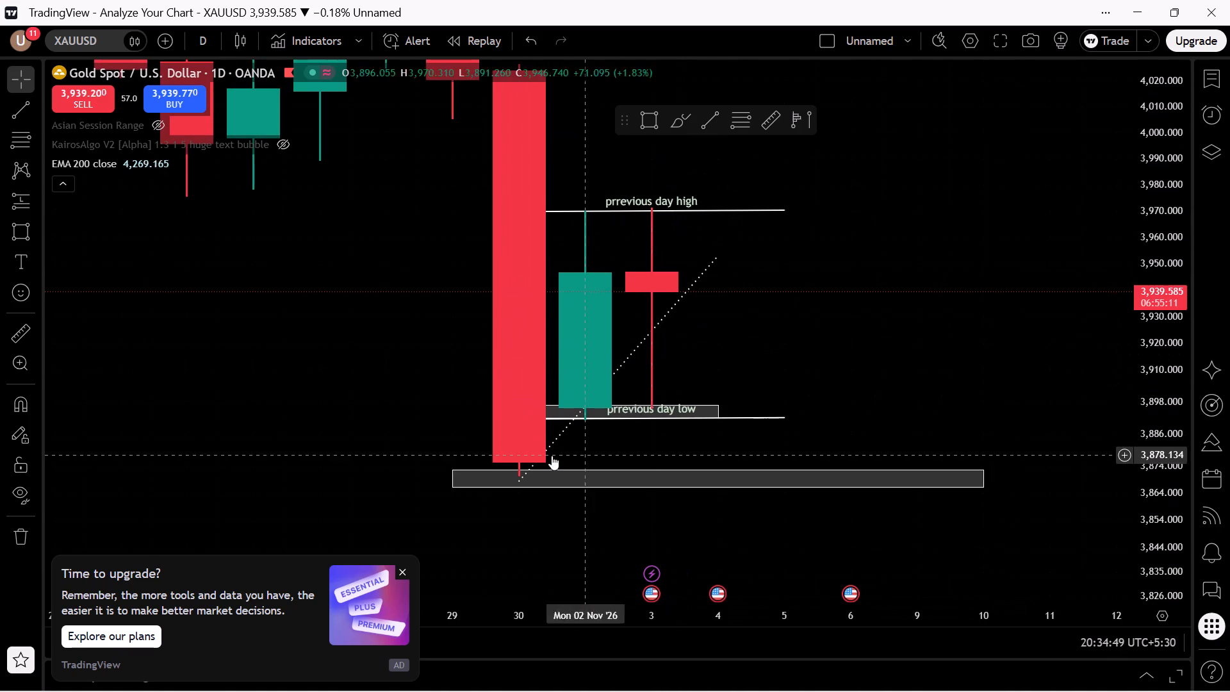
scroll(791, 254, up, 2)
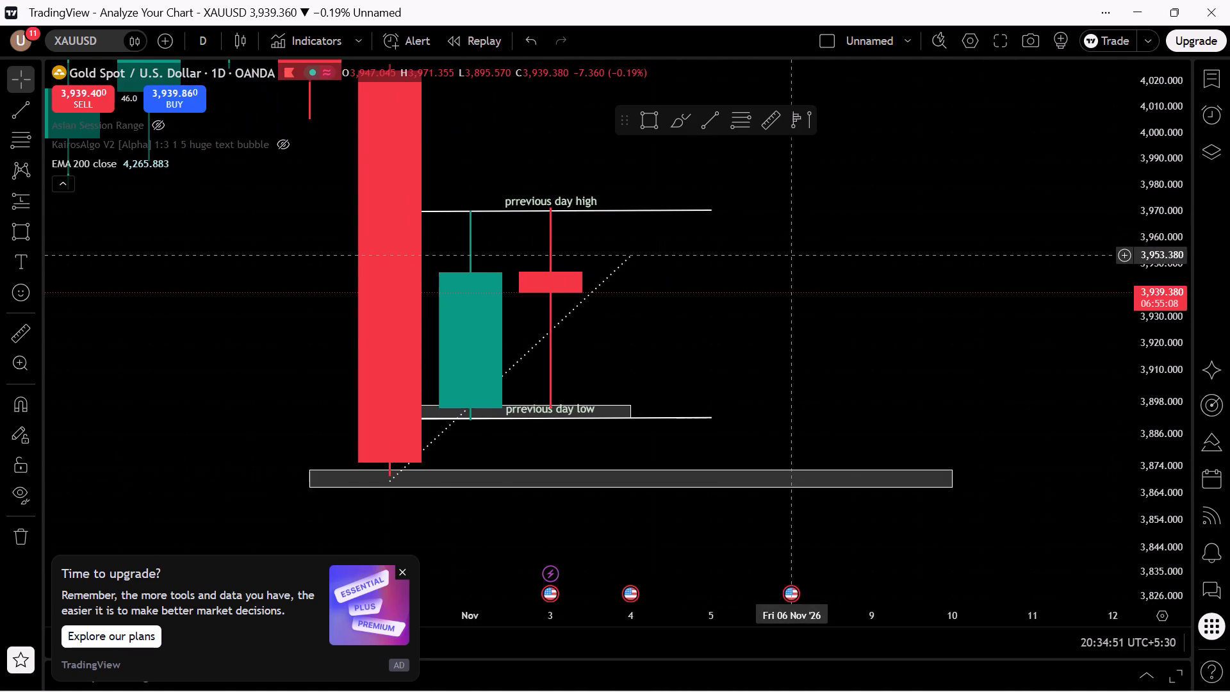
drag(759, 338, 991, 338)
drag(1181, 304, 1181, 363)
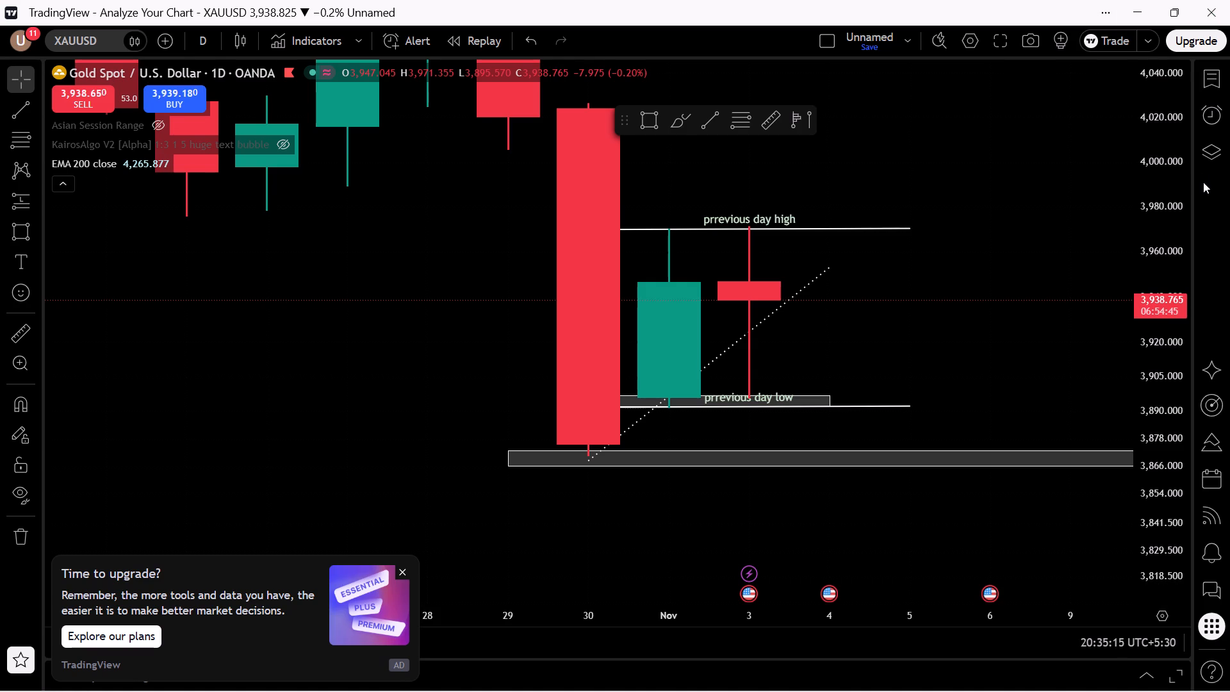
drag(1006, 345, 848, 364)
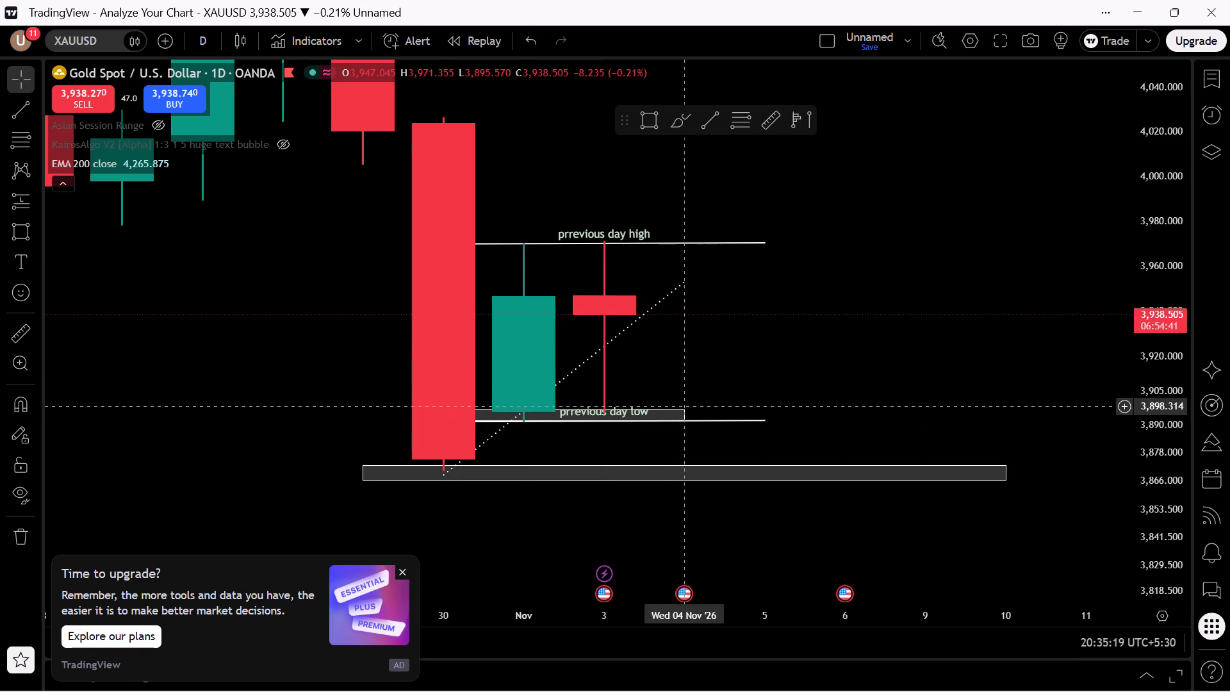
click(700, 409)
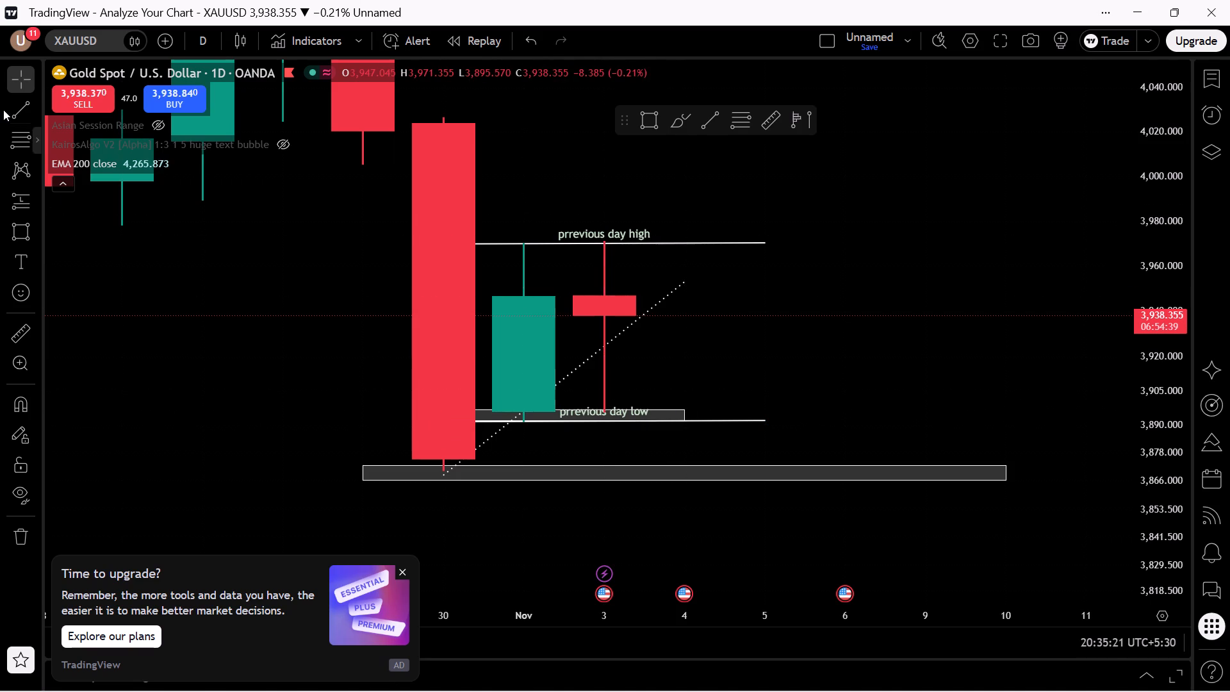
click(3, 110)
click(524, 410)
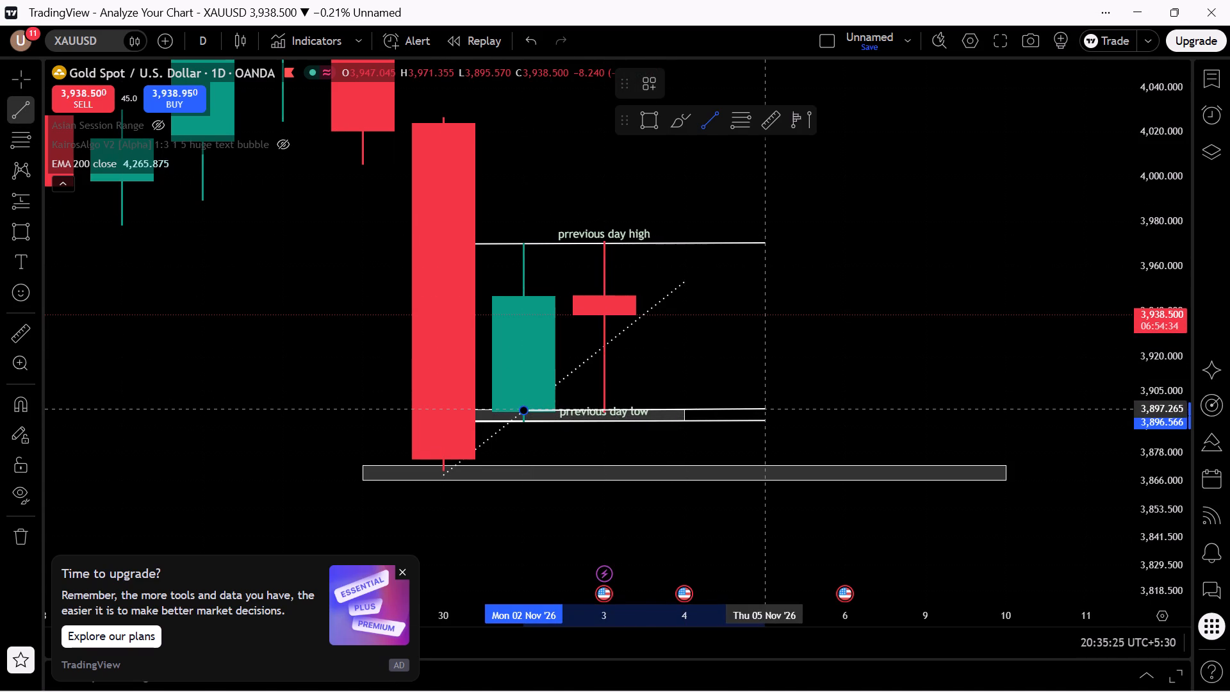
click(801, 409)
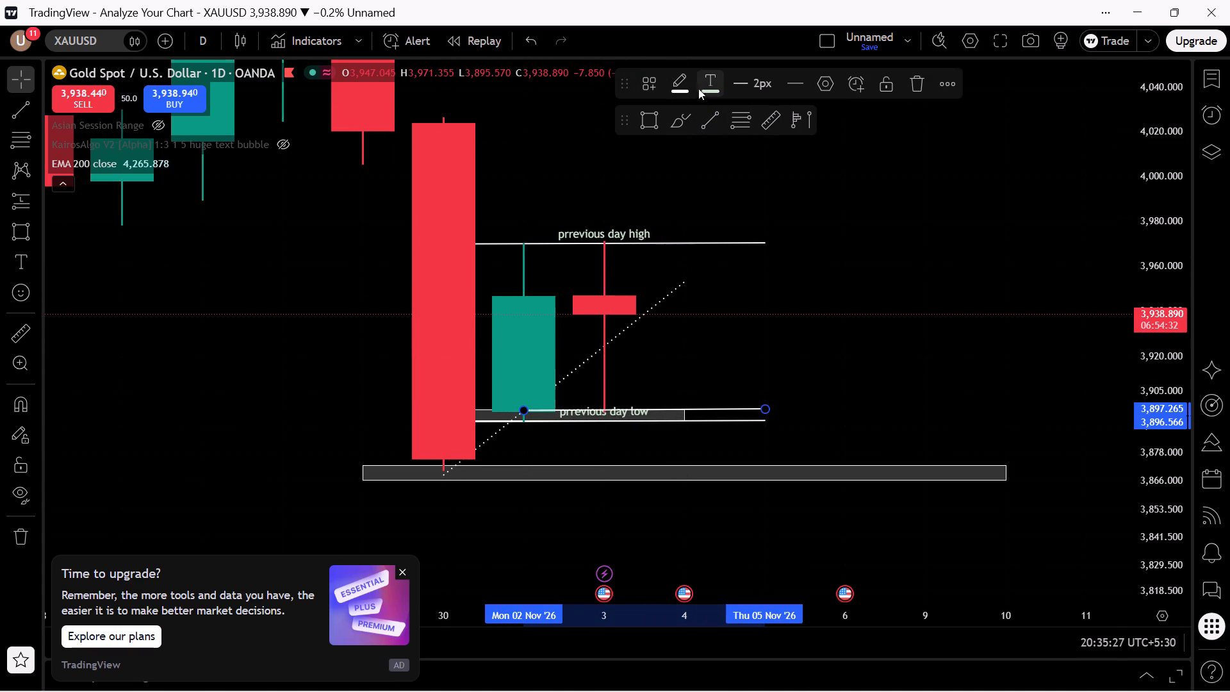
Set the new current-day-low line's colour to light yellow.
click(664, 74)
click(673, 75)
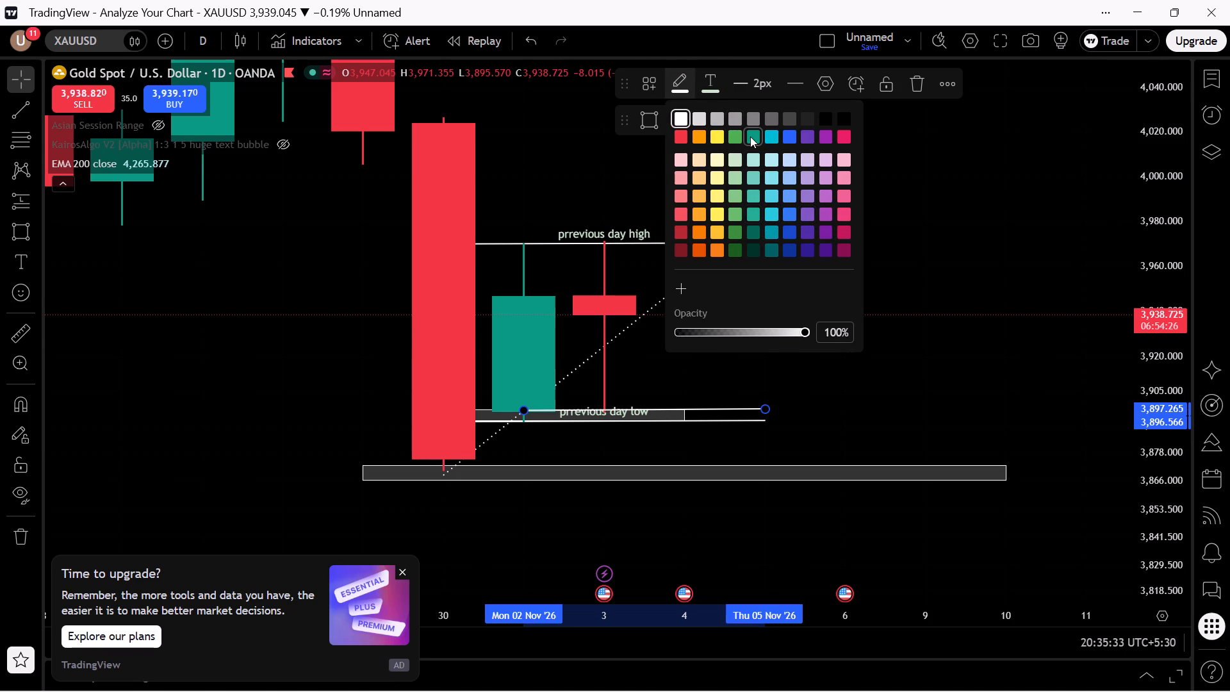
click(730, 130)
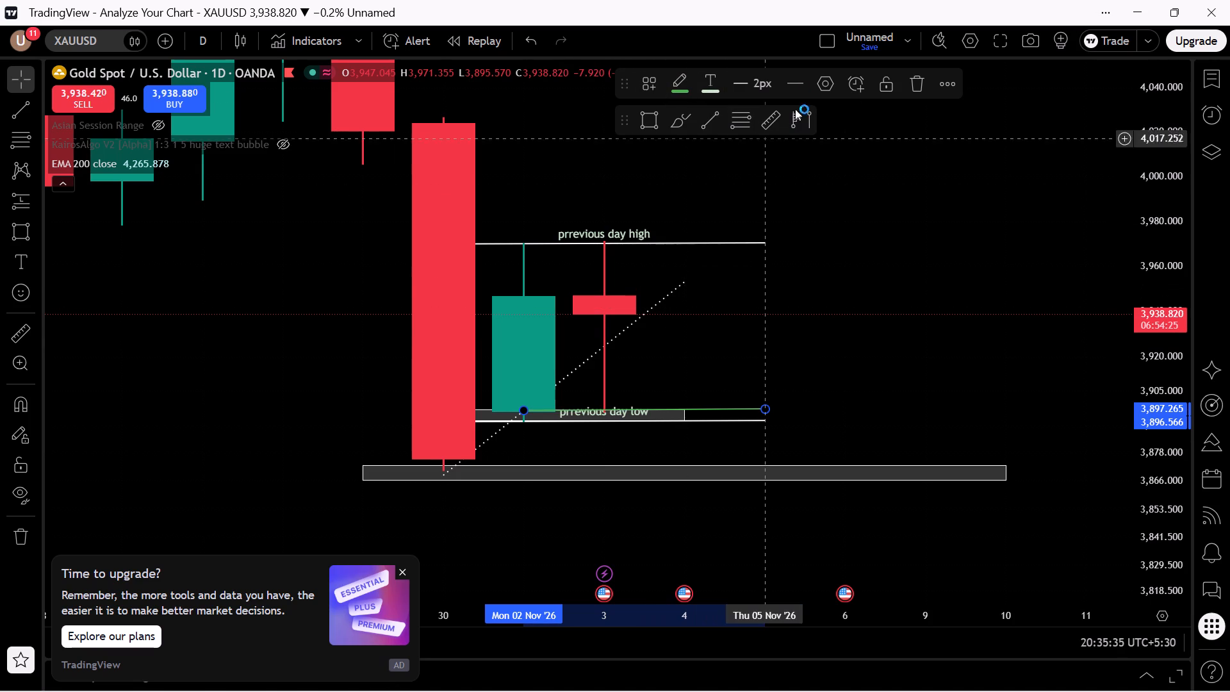
click(680, 89)
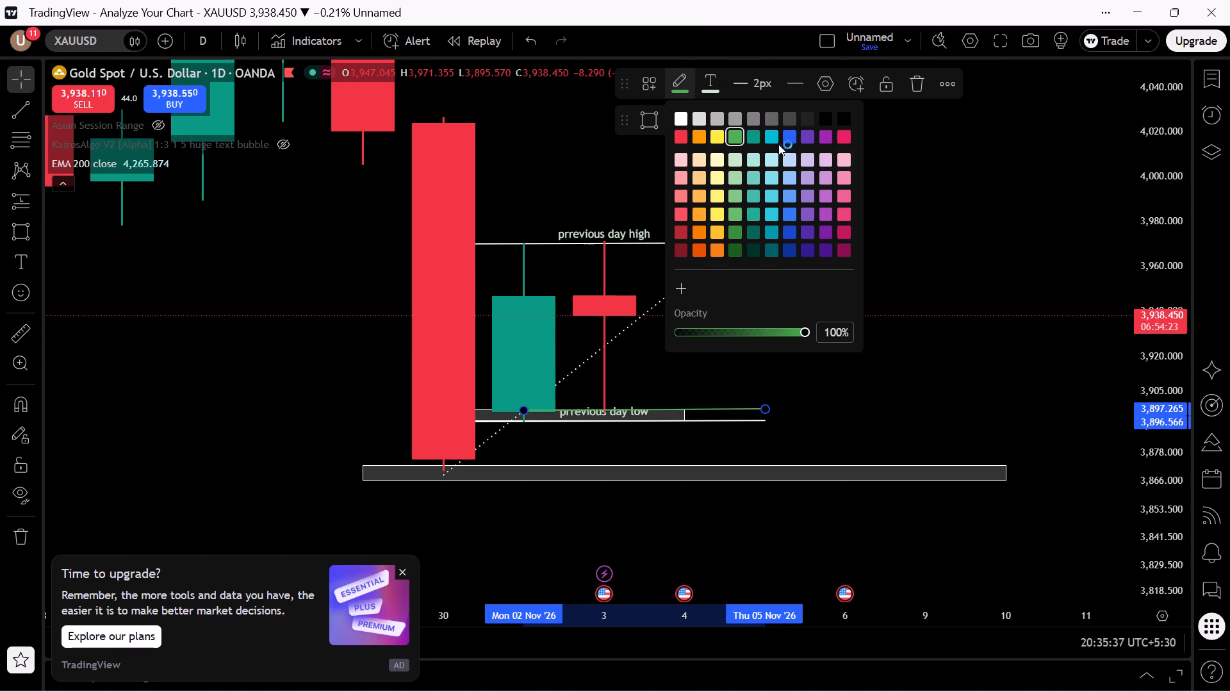
click(720, 190)
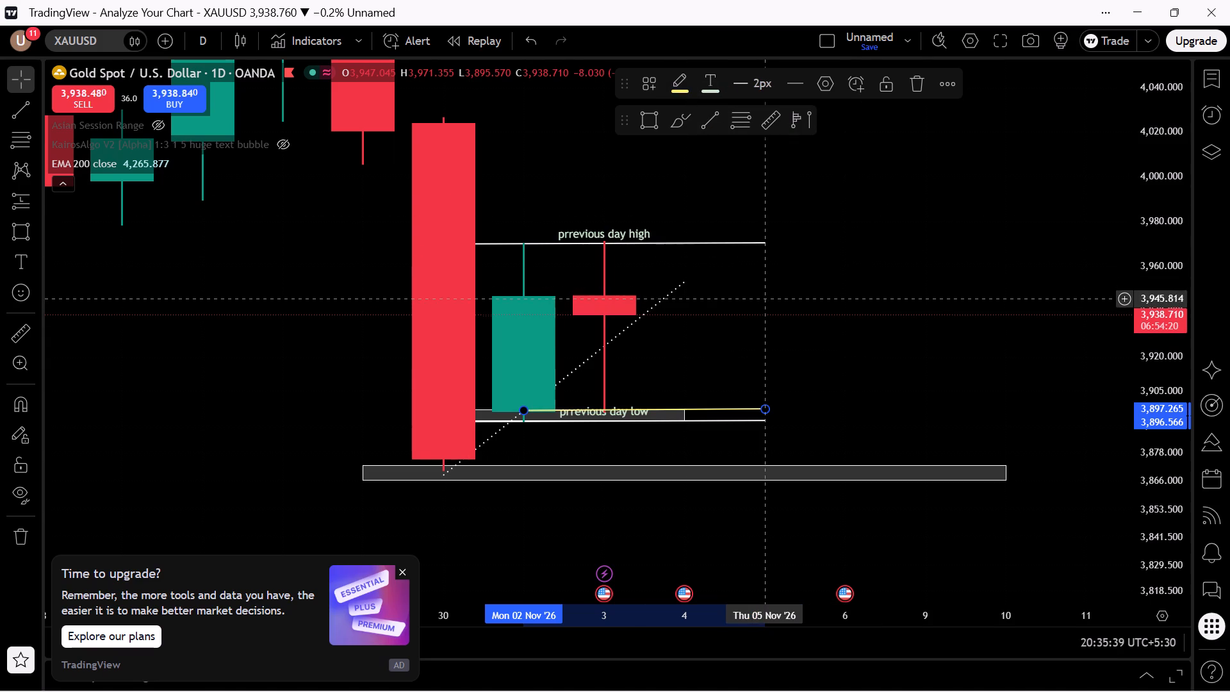
Label the light yellow line "day low".
click(660, 402)
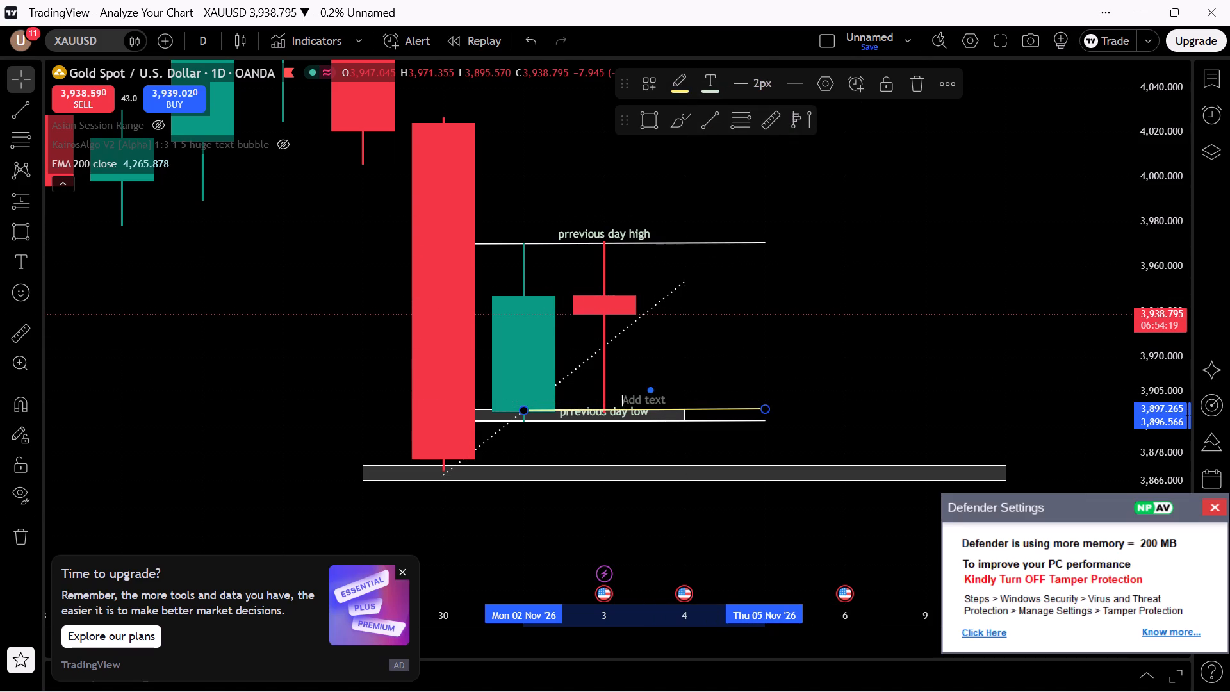
text(day)
key(space)
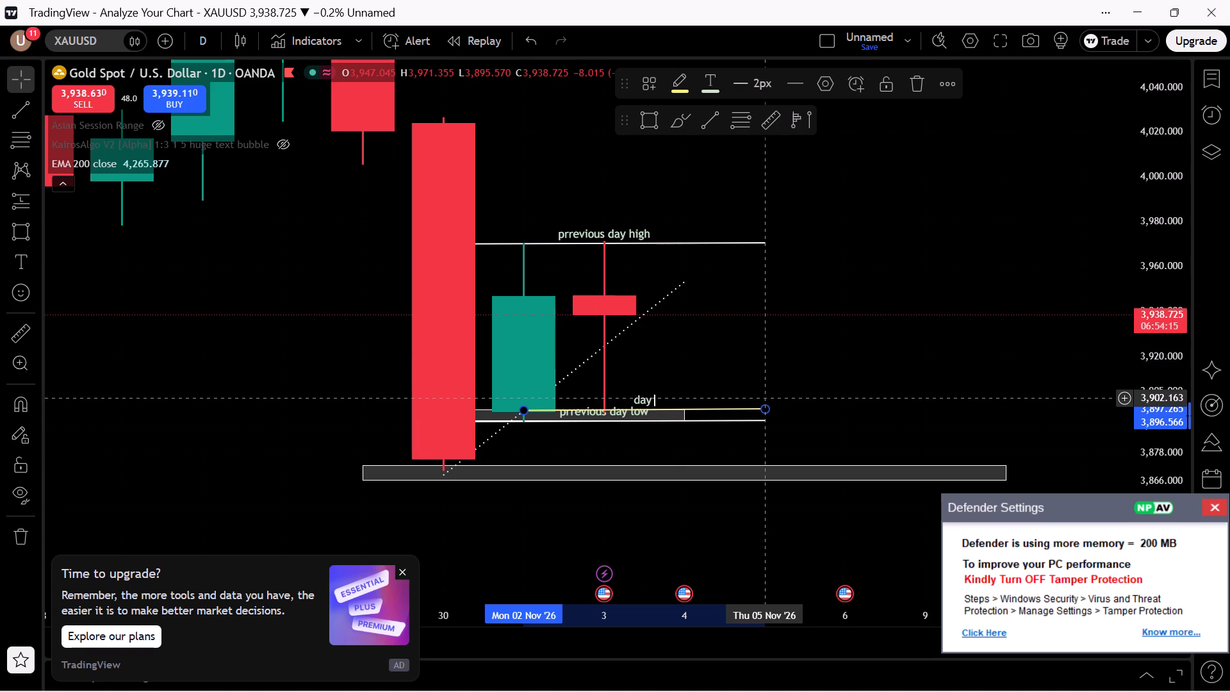
key(semicolon)
key(BackSpace)
text(lo)
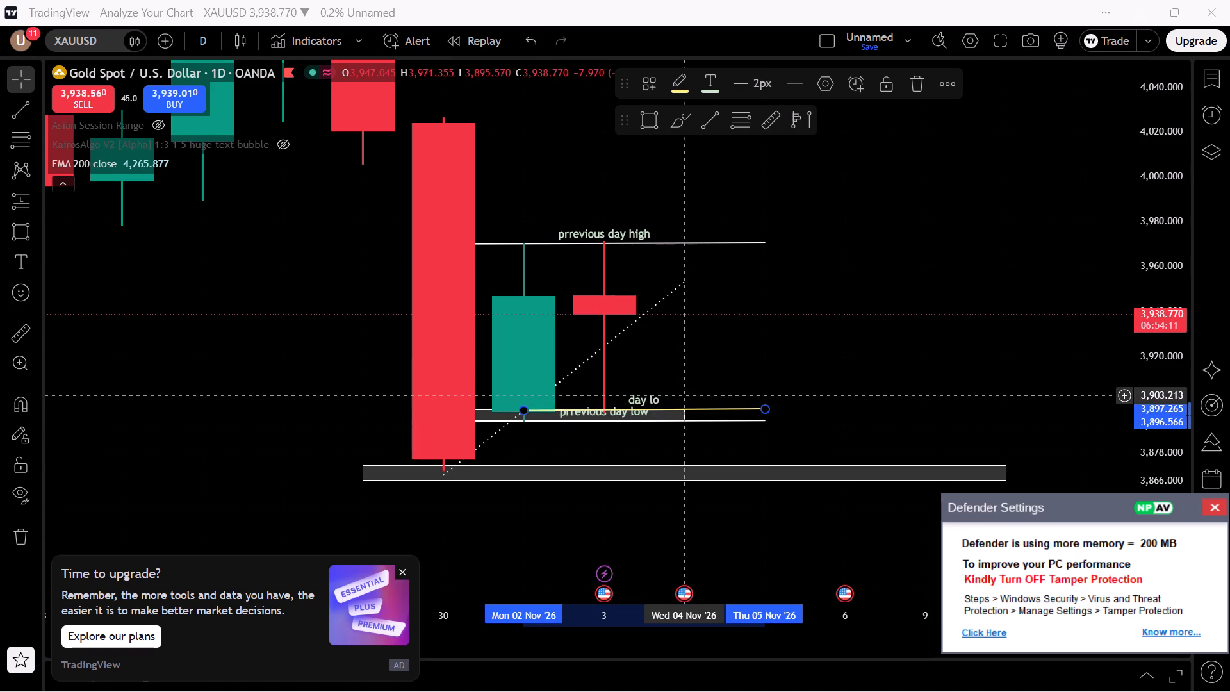
click(659, 395)
key(w)
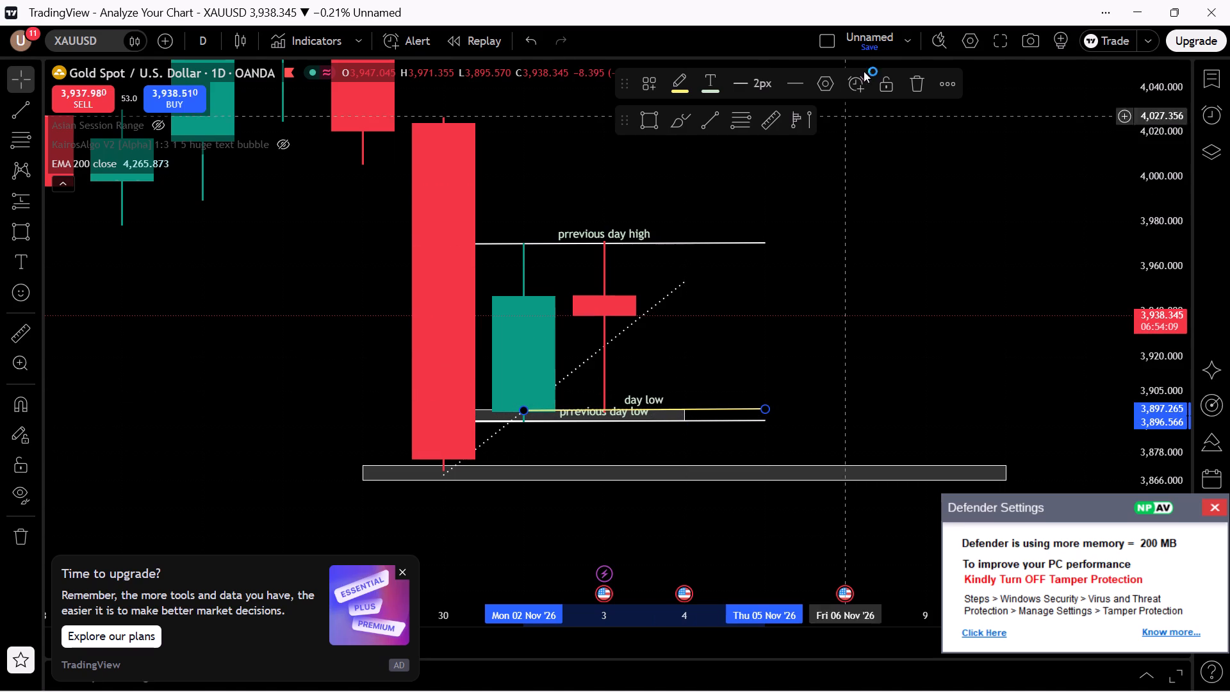
Clone the light yellow "day low" line and place the copy at the current day's high, about 3,972.
click(935, 80)
drag(980, 174, 972, 171)
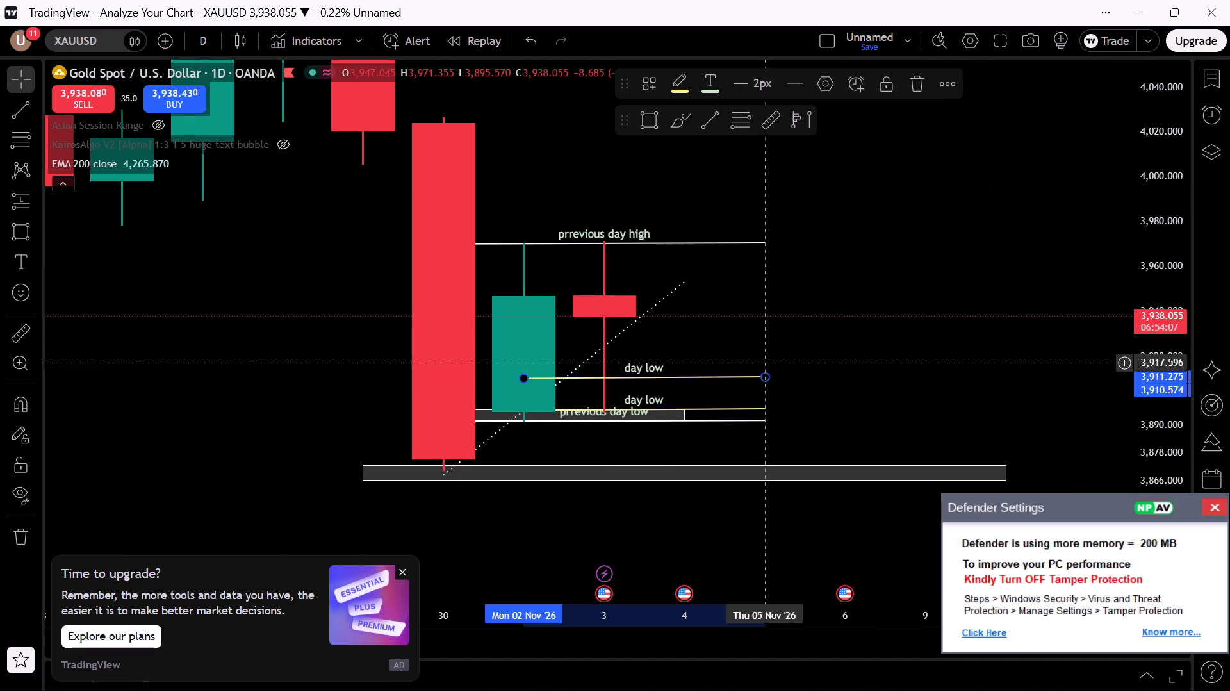
drag(701, 378, 705, 243)
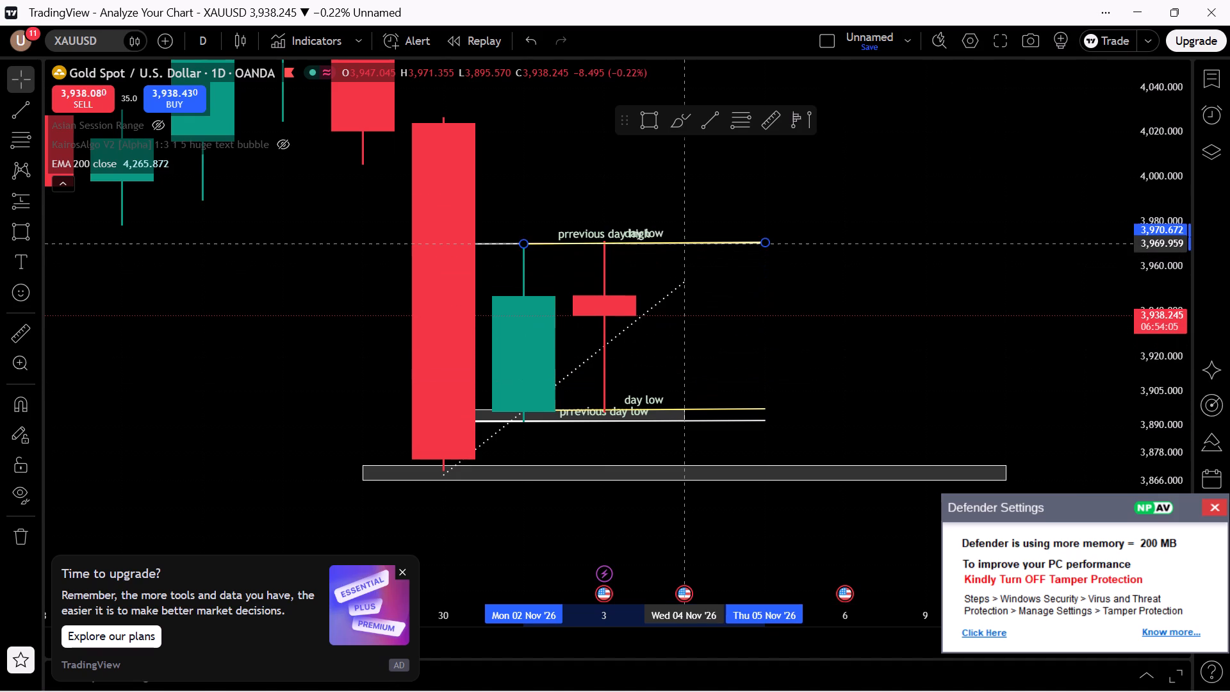
drag(705, 243, 707, 243)
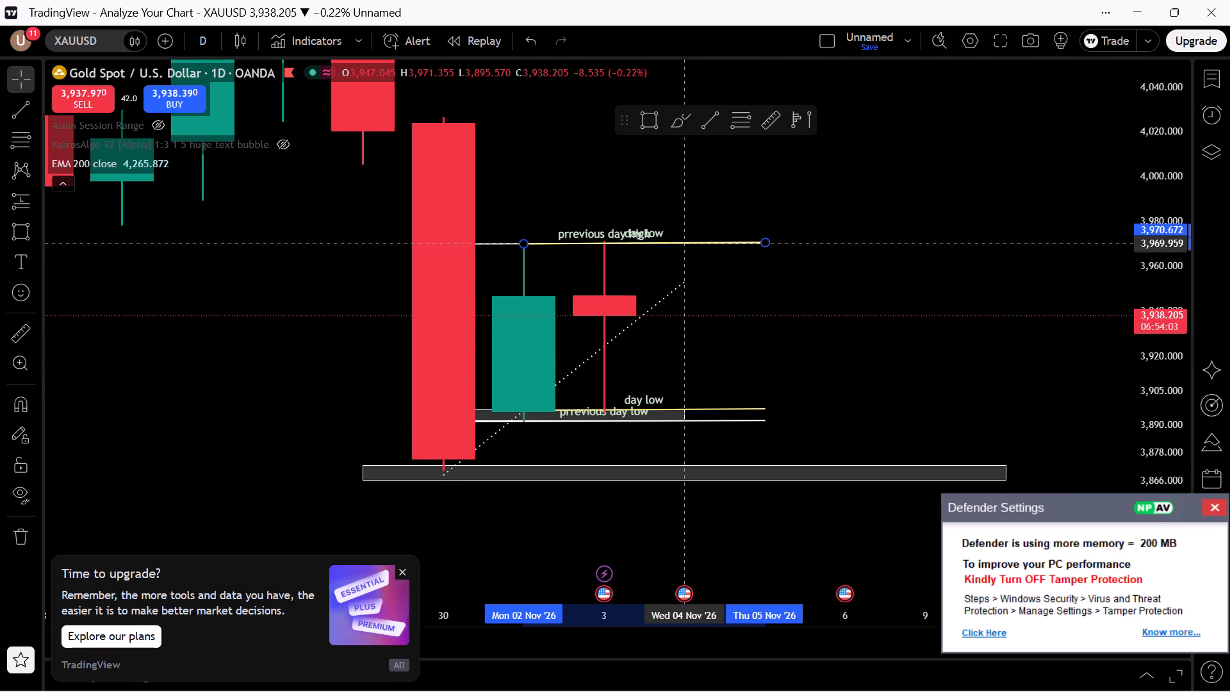
drag(707, 243, 707, 241)
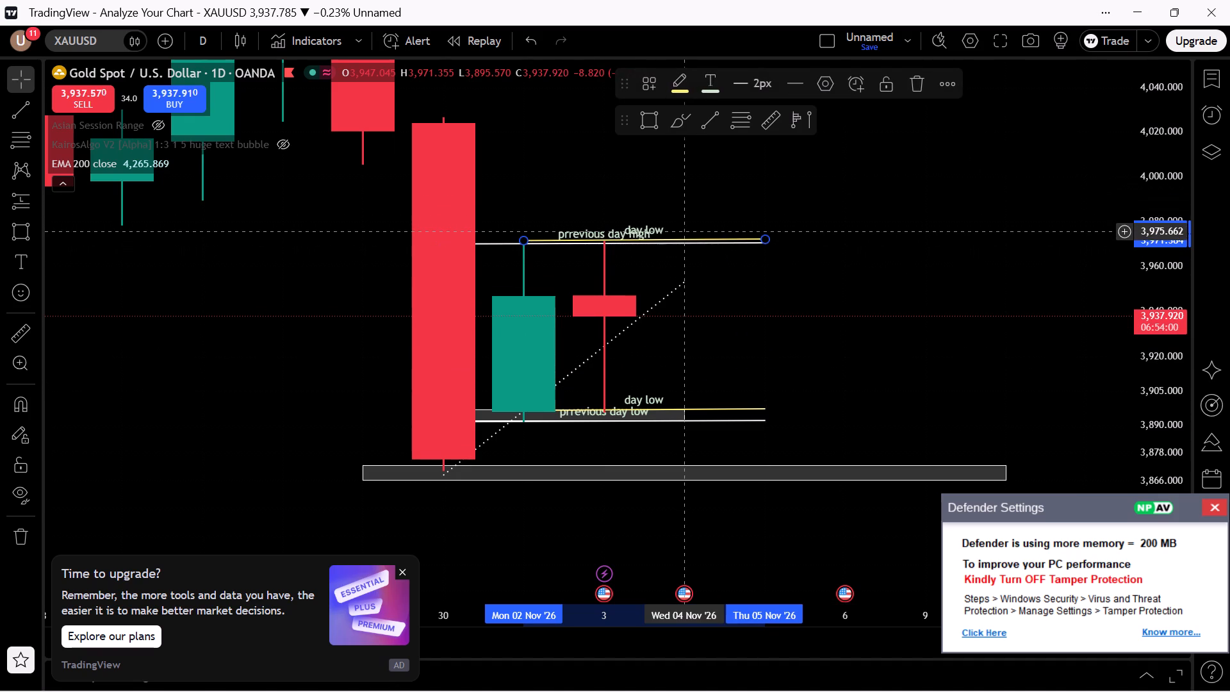
Relabel the copied light yellow line at the current day's high as "day high".
click(674, 231)
click(669, 234)
click(665, 233)
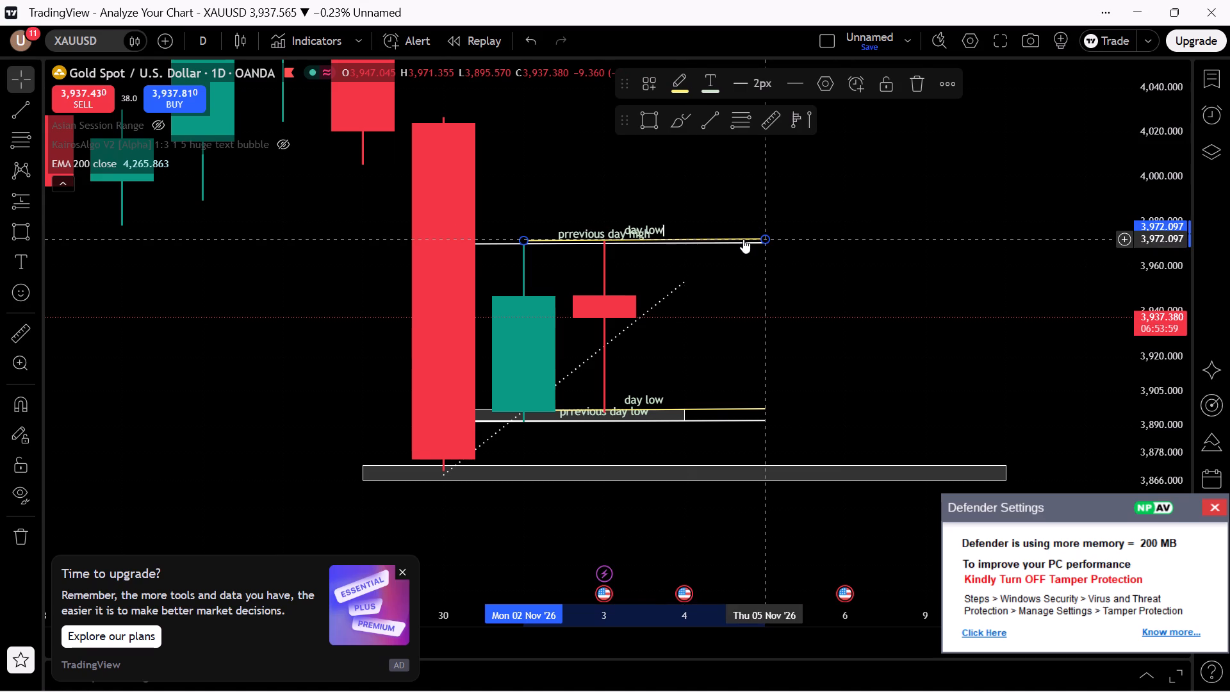
key(BackSpace)
key(BackSpace)
key(BackSpace)
text(high)
click(807, 289)
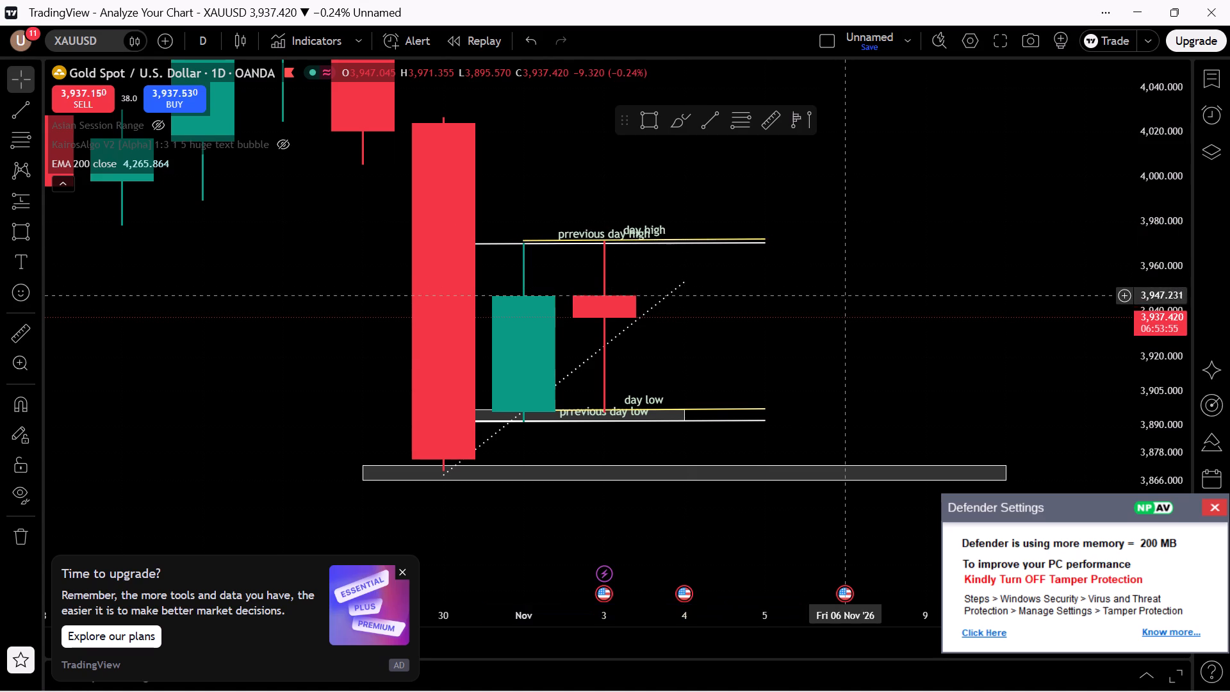
Level the "day high" line by lowering its 5 November end to about 3,971.
drag(1160, 395, 1199, 86)
drag(937, 285, 976, 484)
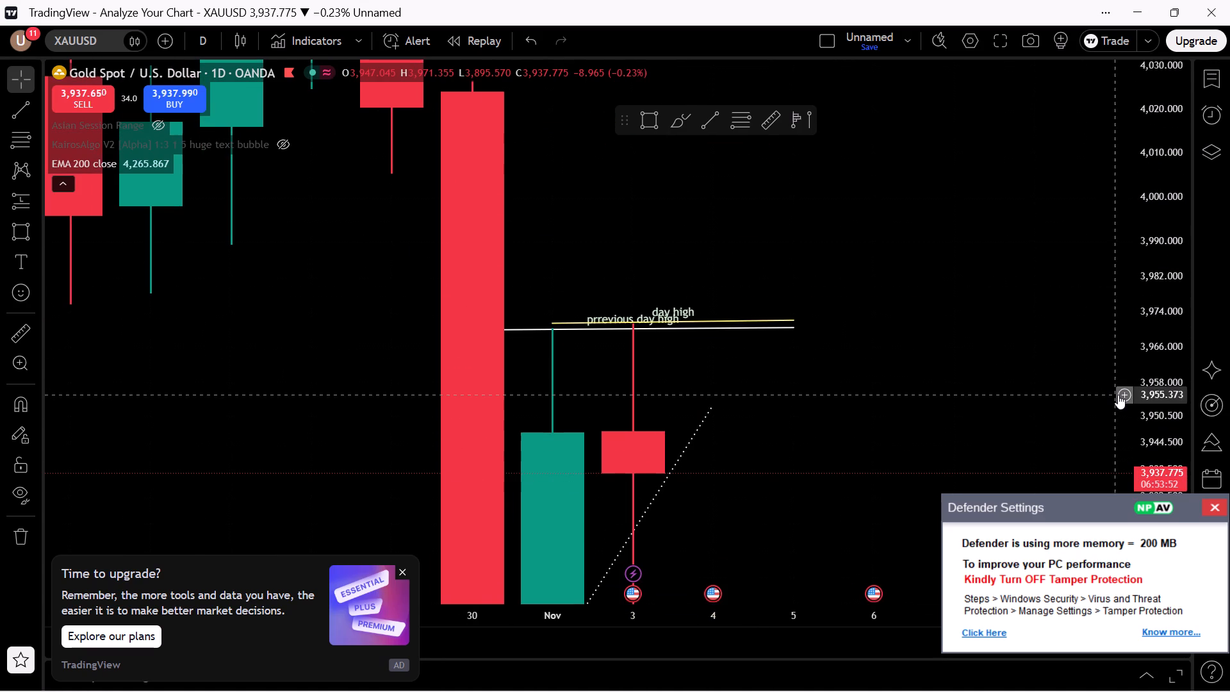
drag(1176, 420, 1129, 65)
scroll(838, 299, up, 2)
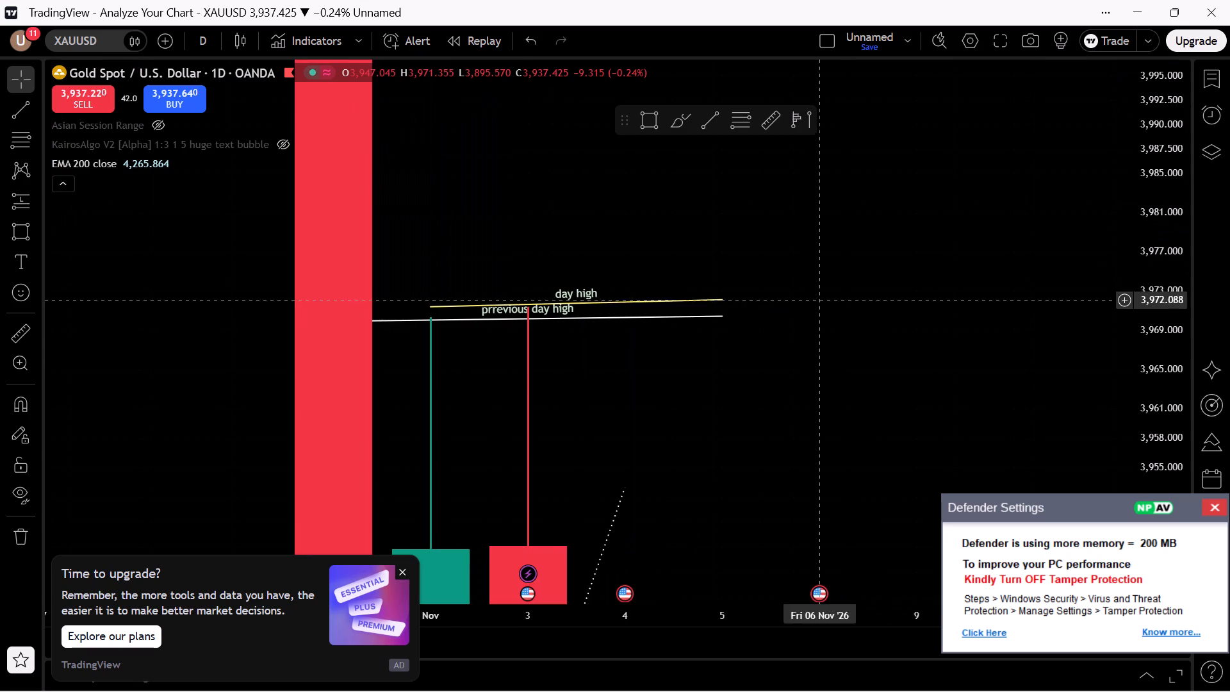
drag(1145, 418, 1148, 54)
drag(735, 277, 903, 346)
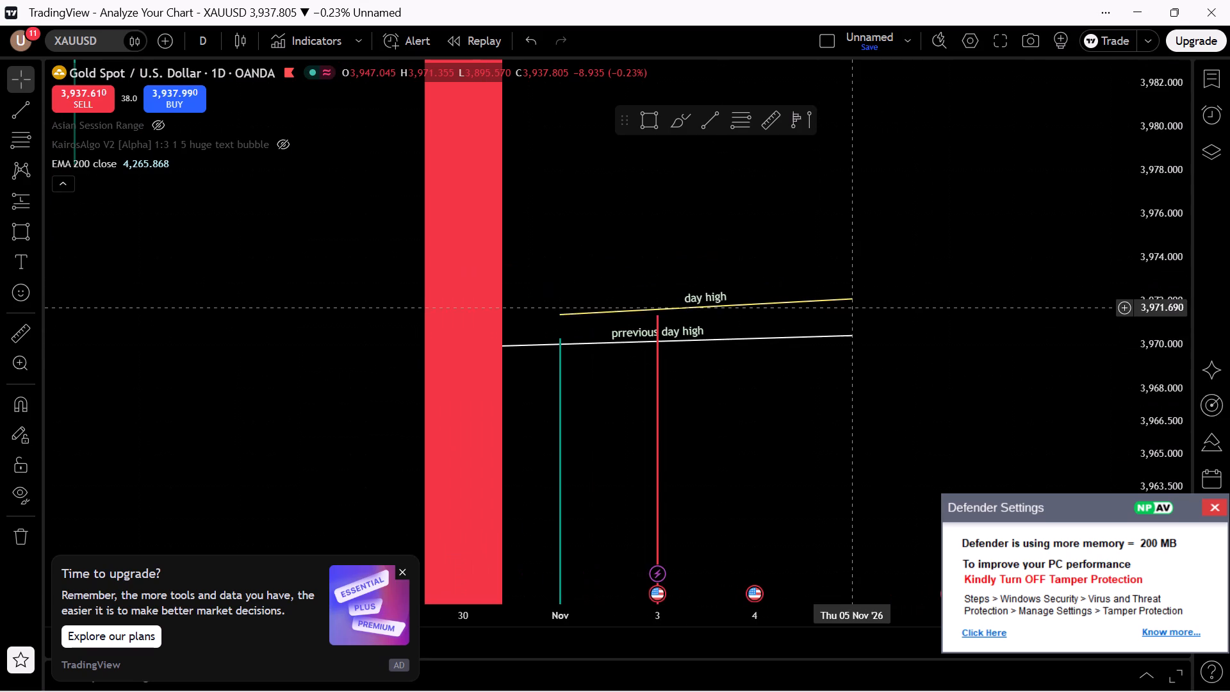
drag(855, 297, 857, 313)
Level the previous-day-high line at the 2 November candle's high, about 3,970.4, spanning 29 October to 4 November.
drag(851, 336, 863, 350)
drag(712, 348, 707, 342)
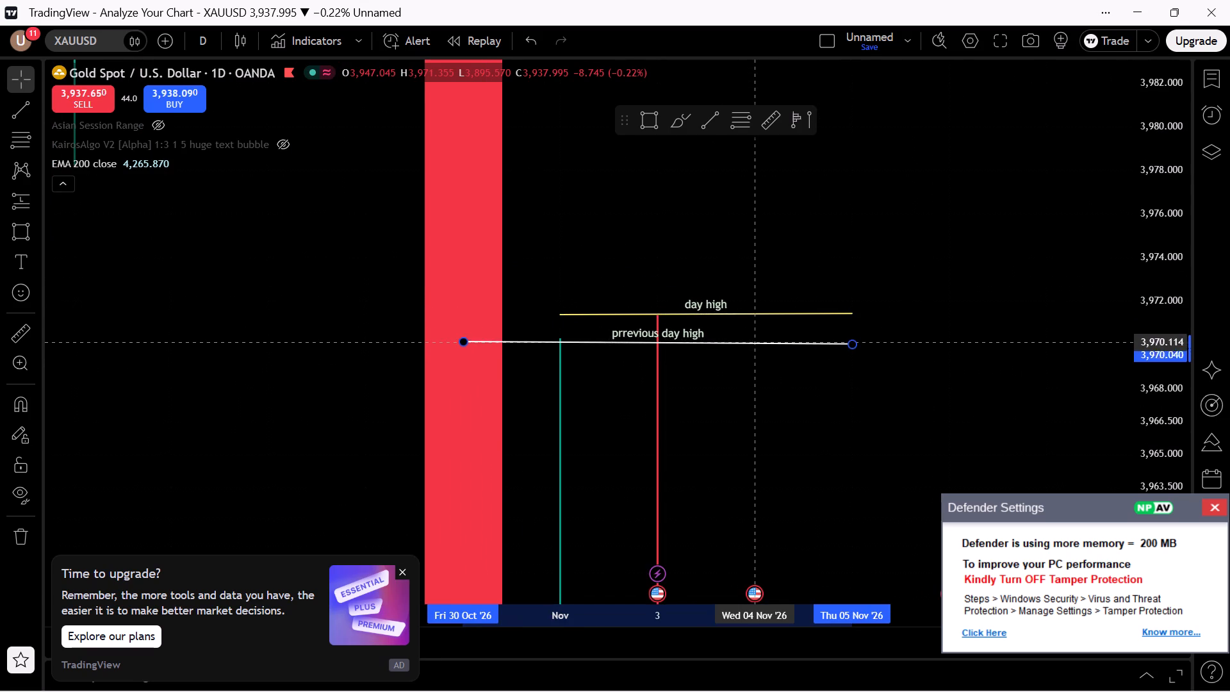
drag(707, 342, 704, 336)
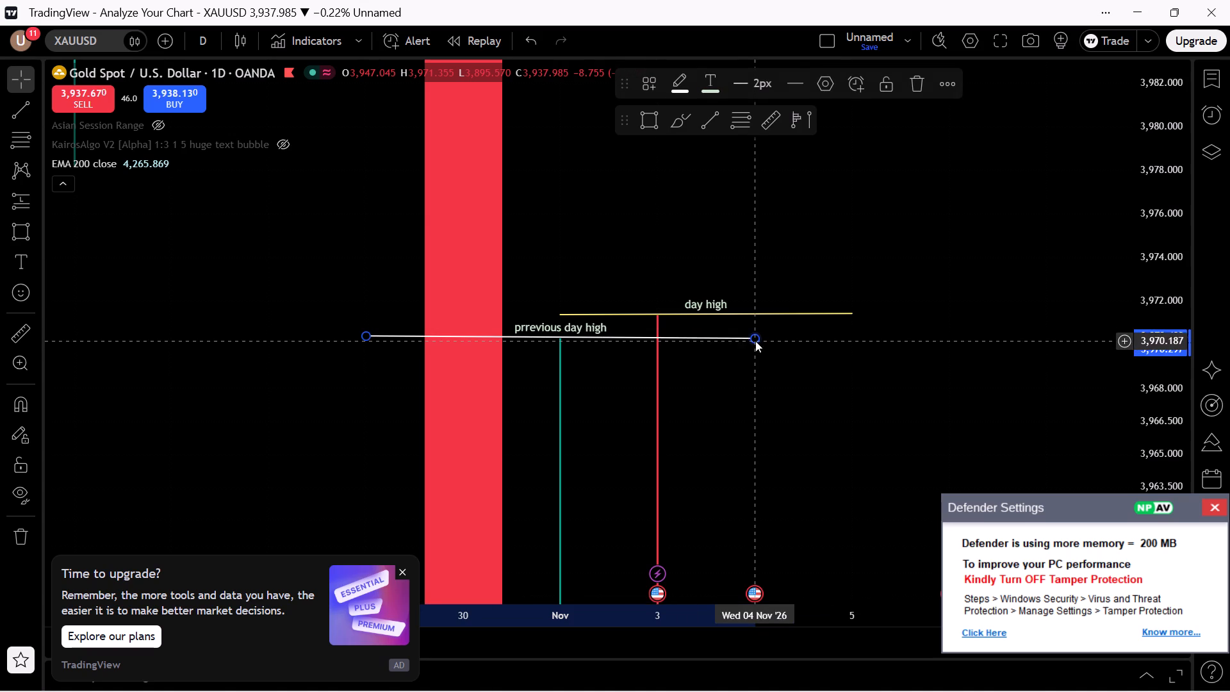
drag(755, 341, 755, 334)
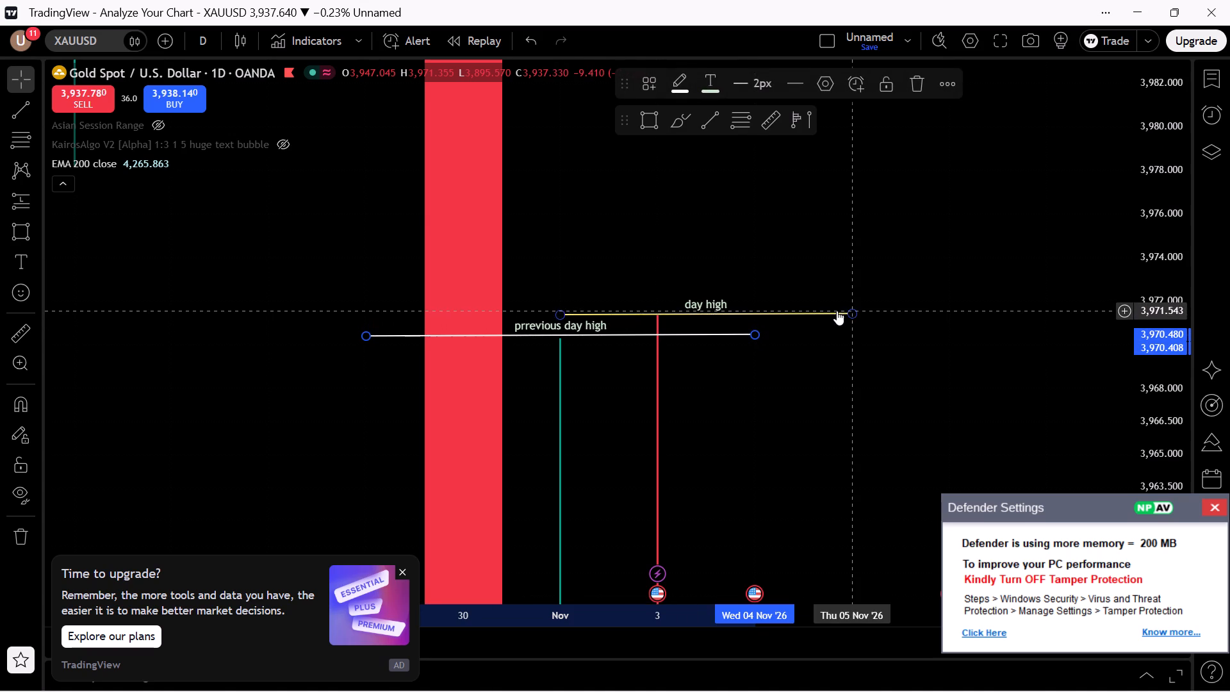
Adjust both ends of the "day low" line so it runs level at about 3,896.
drag(889, 403, 942, 74)
drag(924, 327, 897, 0)
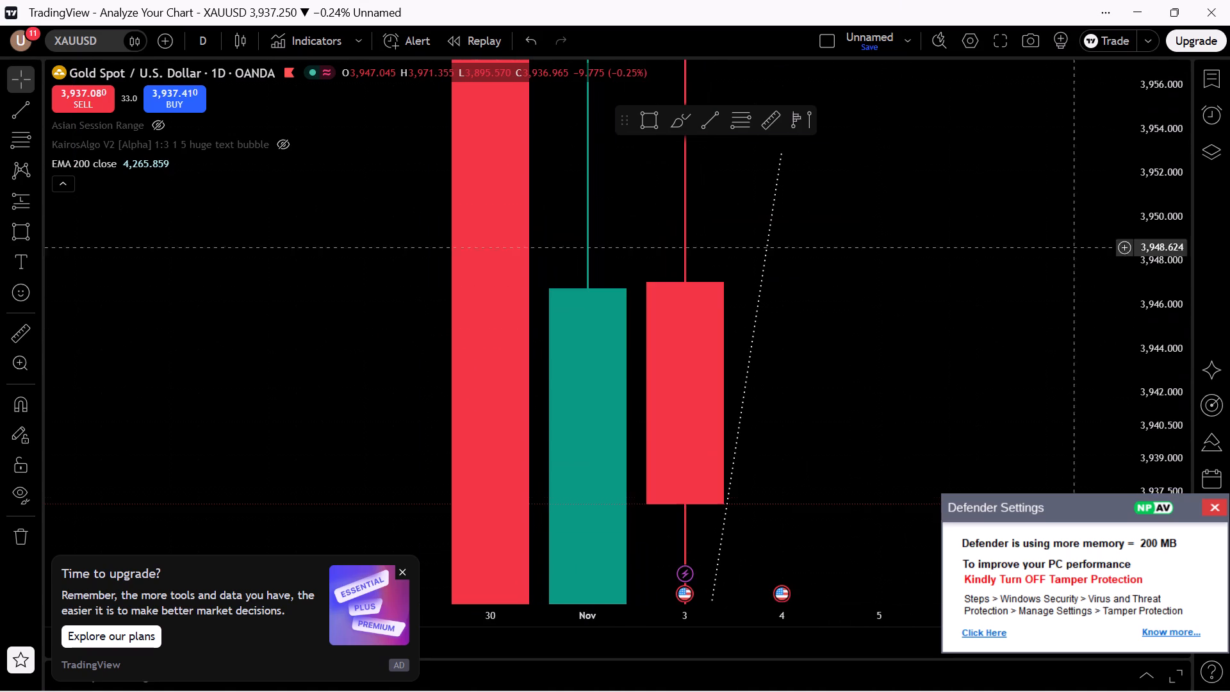
drag(1164, 267, 1147, 691)
drag(824, 532, 883, 239)
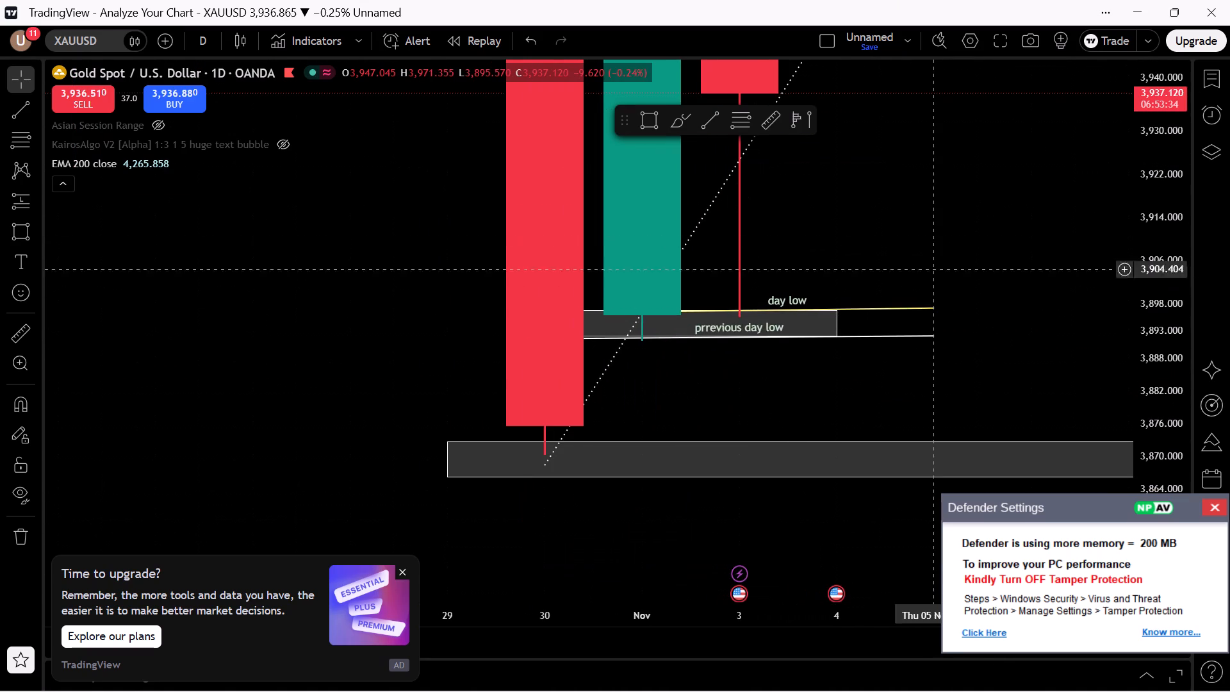
drag(935, 310, 948, 320)
click(949, 318)
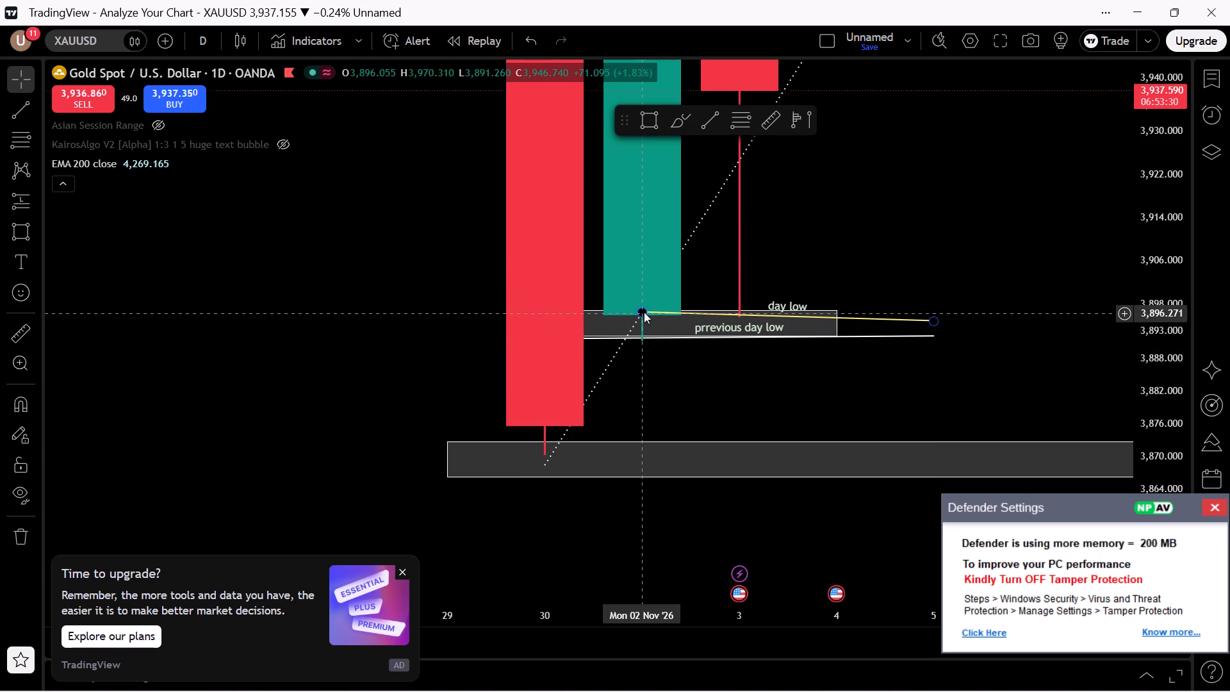
drag(638, 310, 632, 315)
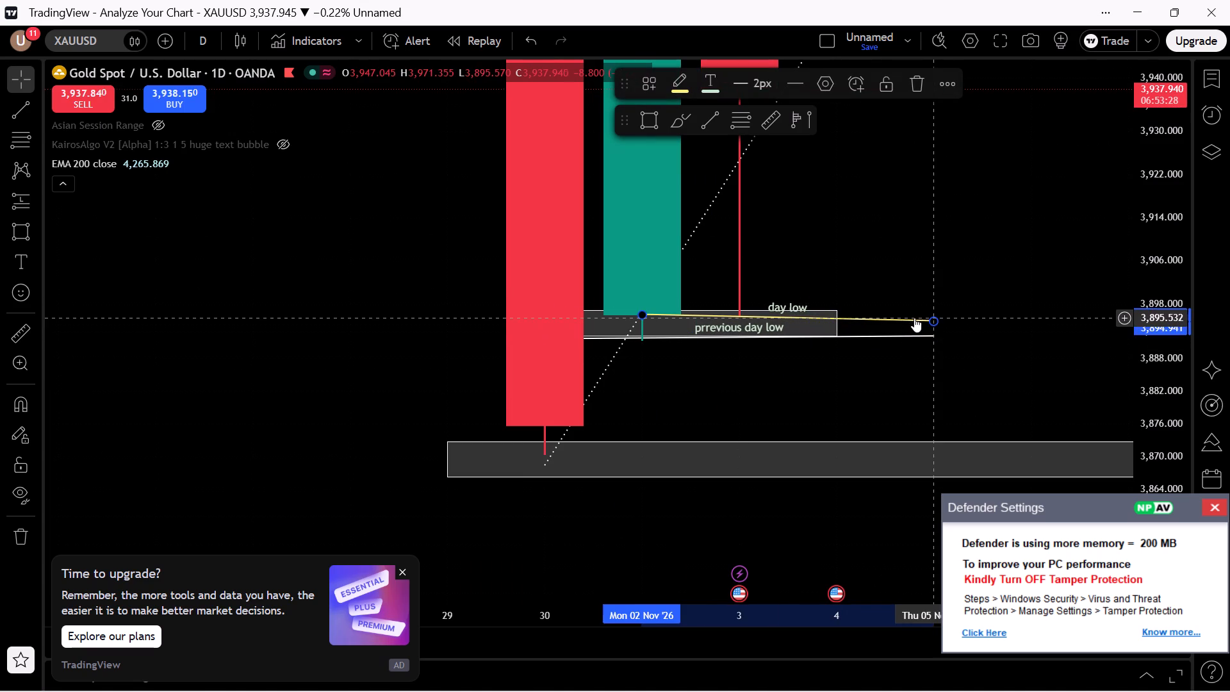
drag(932, 320, 942, 315)
drag(641, 313, 634, 314)
click(935, 315)
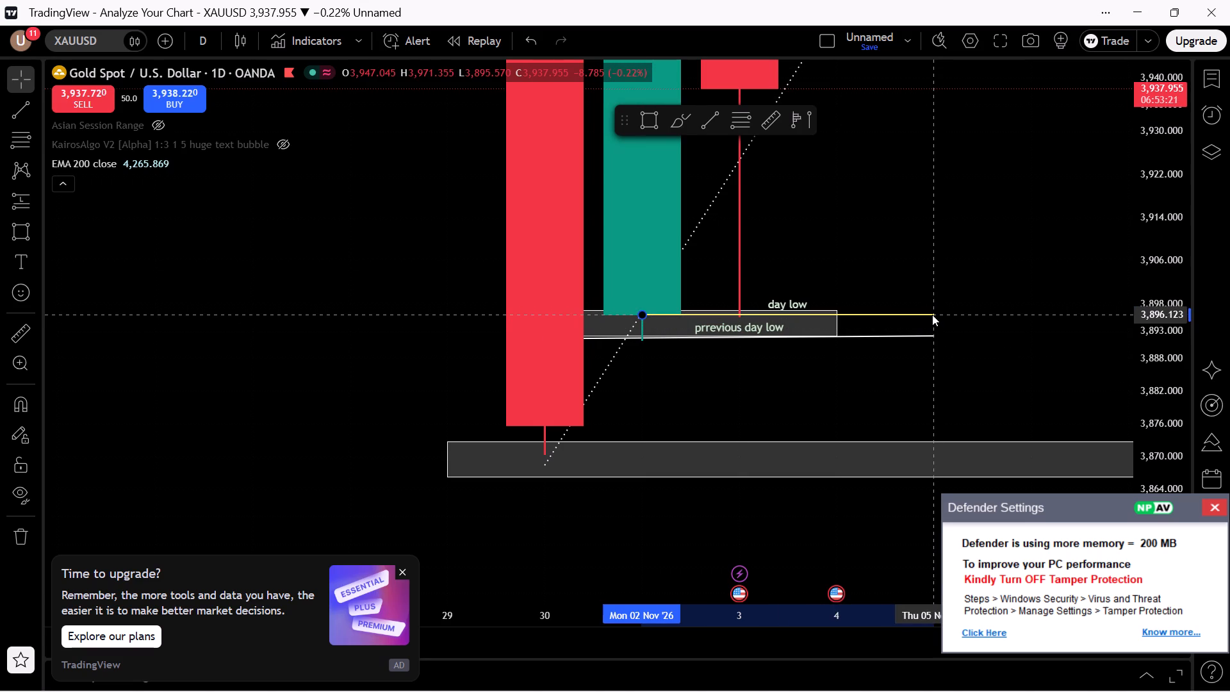
click(930, 293)
Lower the previous-day-low line to the 2 November candle's low and level both ends at about 3,891.
drag(1021, 288, 1021, 390)
drag(1222, 263, 1182, 357)
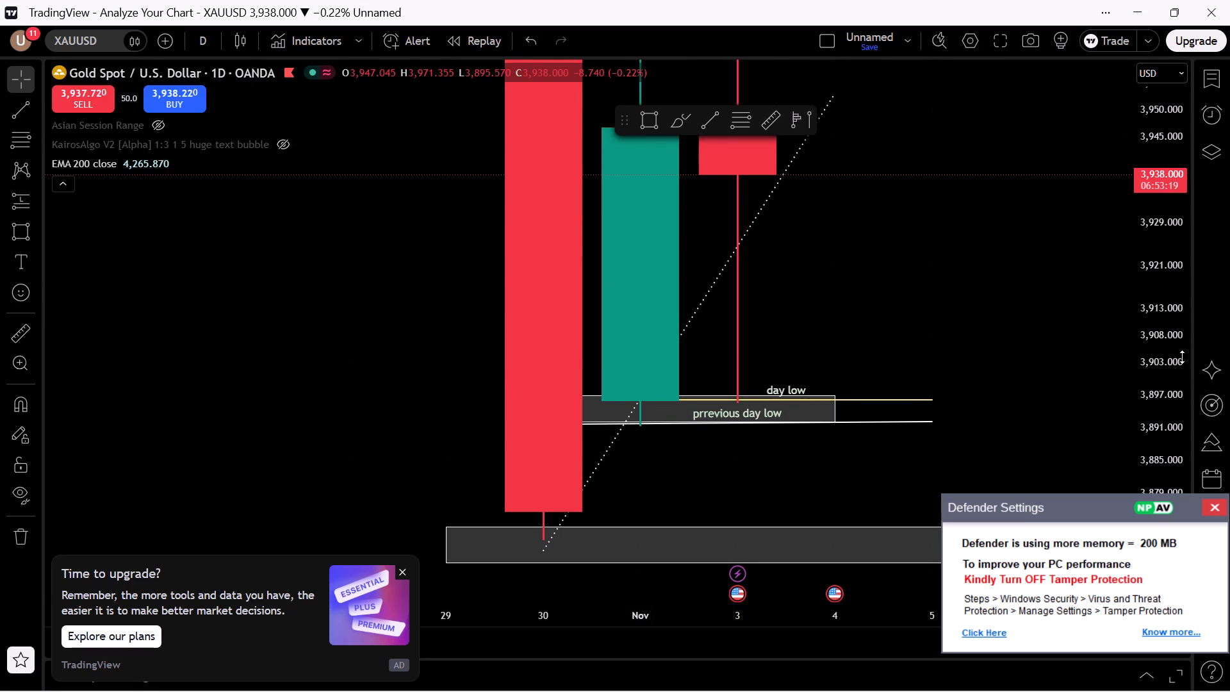
drag(1182, 357, 1181, 358)
drag(1152, 296, 1160, 444)
scroll(914, 399, up, 1)
scroll(914, 399, down, 2)
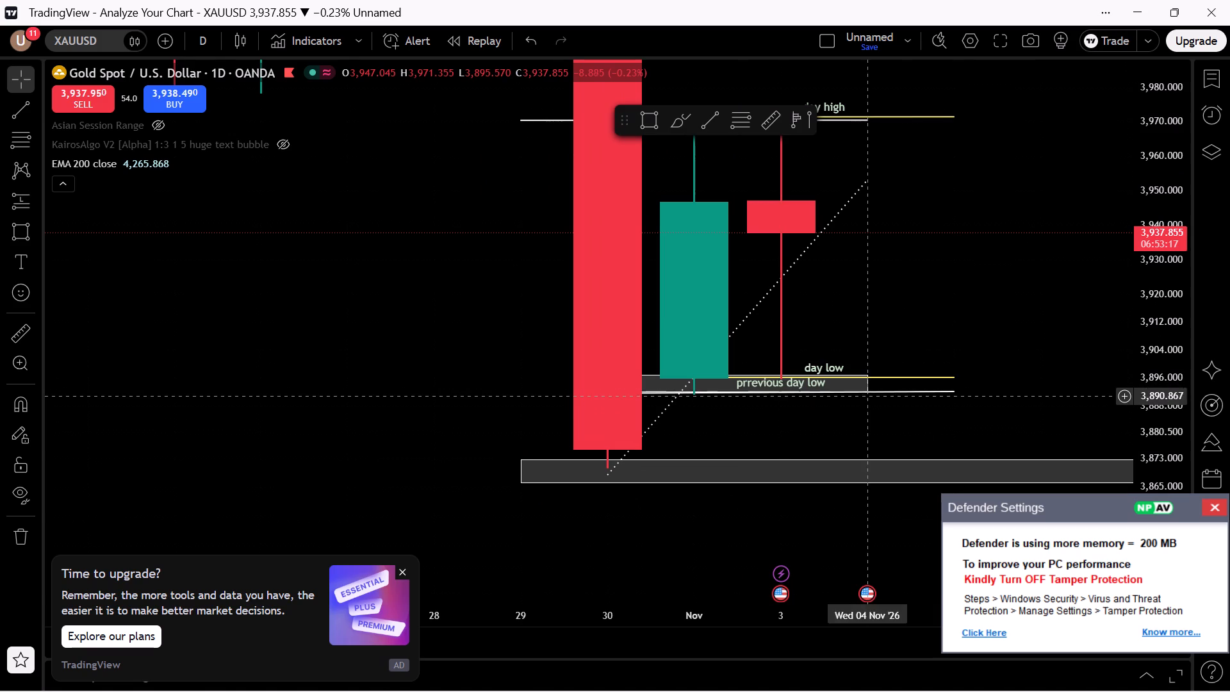
click(906, 391)
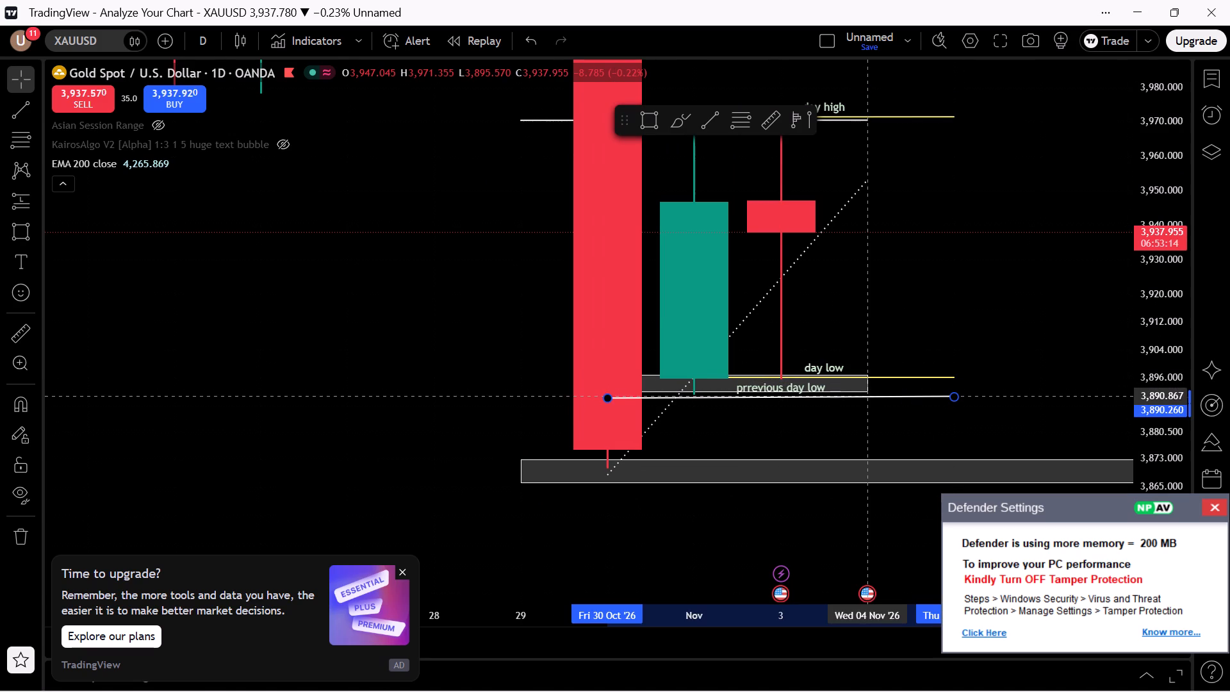
drag(947, 395, 951, 398)
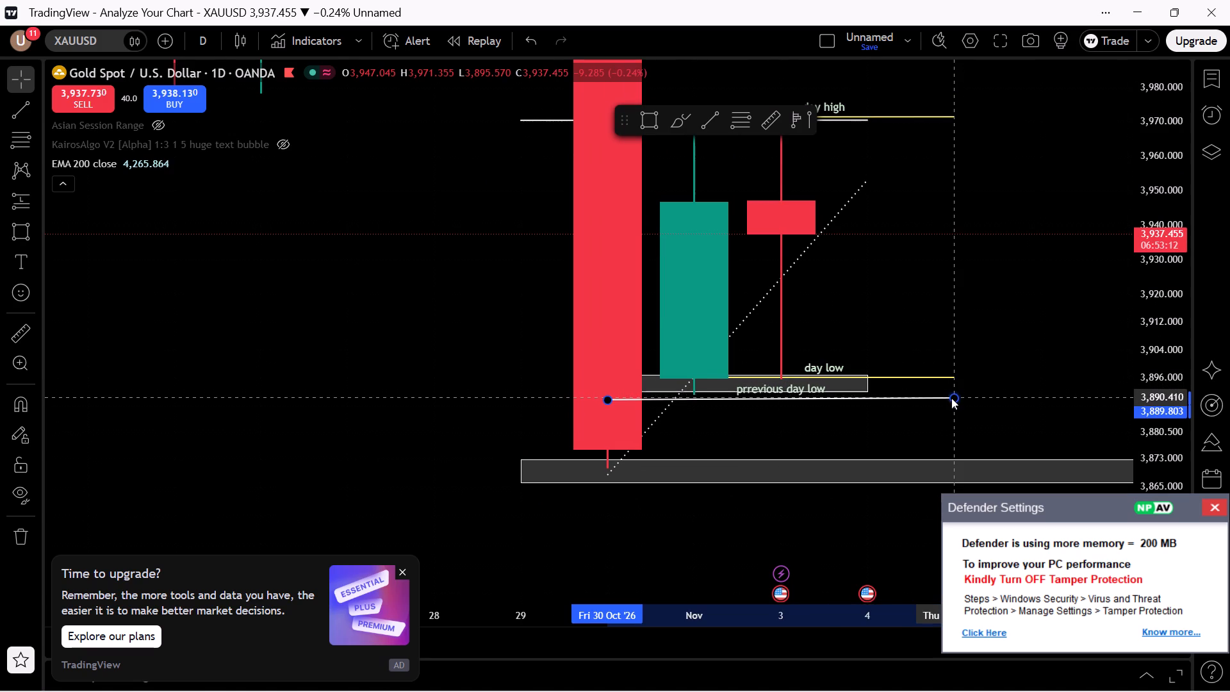
drag(951, 398, 954, 395)
drag(955, 400, 965, 398)
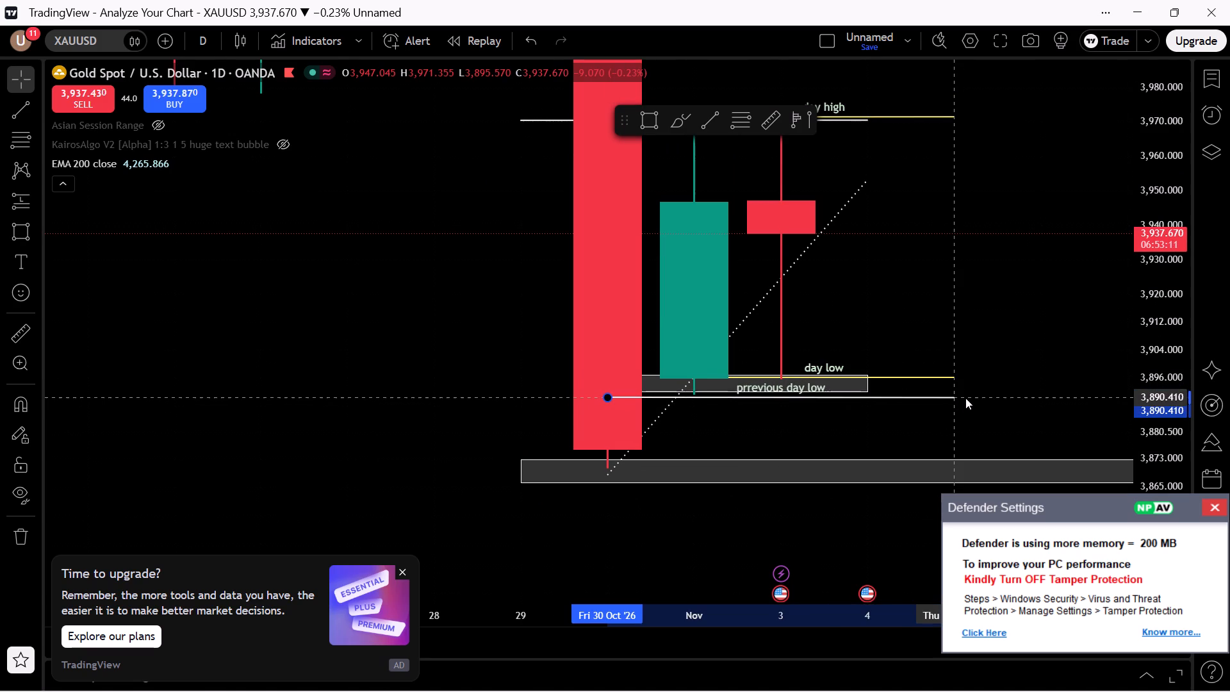
drag(965, 398, 966, 395)
click(1005, 374)
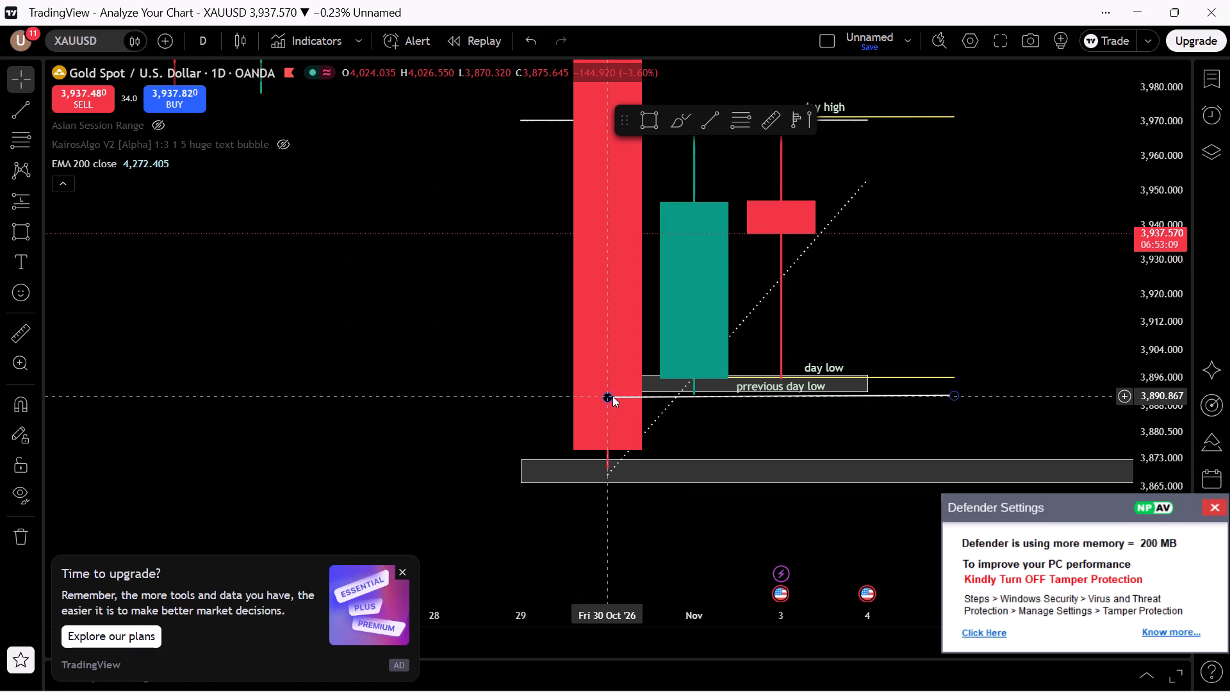
drag(604, 396, 598, 396)
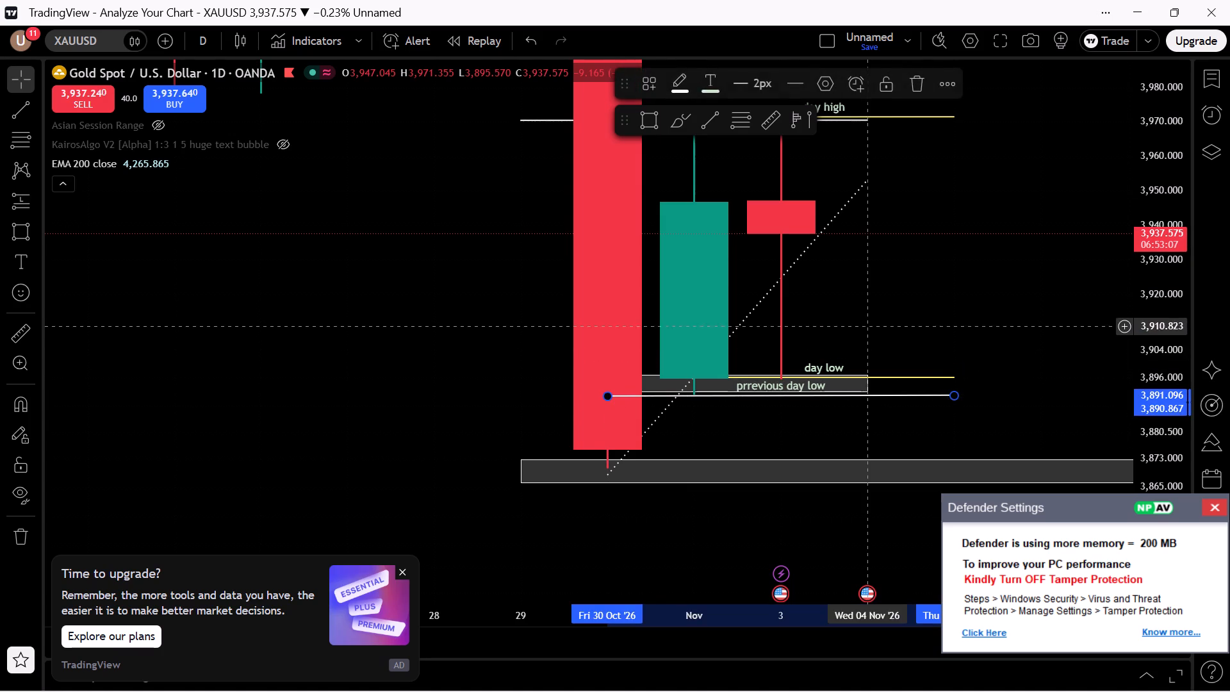
click(892, 318)
Review the marked levels, zones and trend line together on gold's daily chart.
drag(1174, 264, 1132, 427)
scroll(855, 343, down, 3)
scroll(918, 288, down, 3)
scroll(922, 283, up, 1)
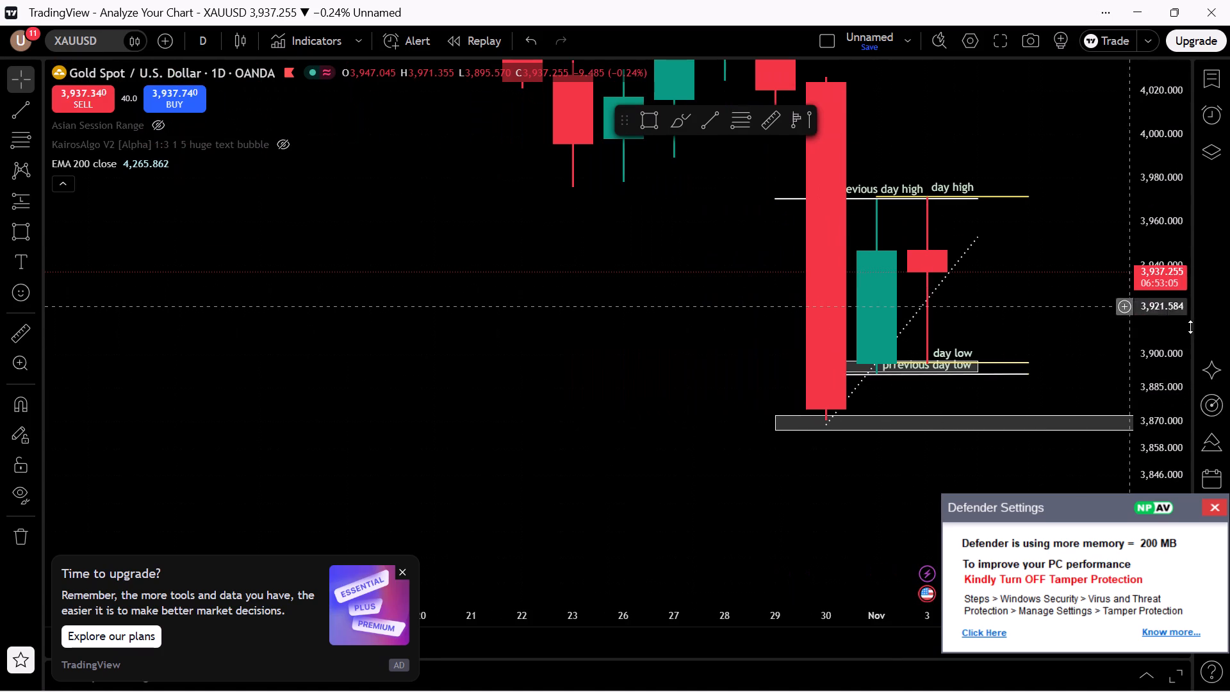
drag(1172, 361, 1206, 35)
drag(1037, 136, 963, 333)
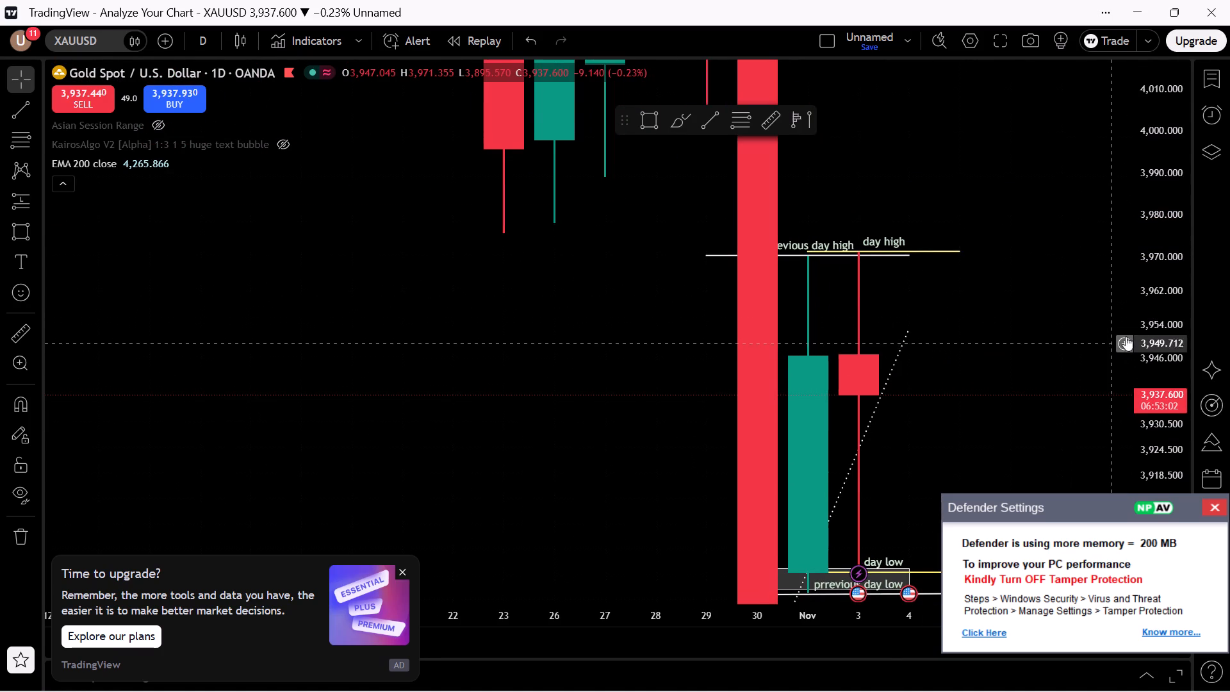
drag(1126, 334, 1115, 260)
drag(1127, 321, 1126, 252)
drag(1010, 310, 654, 234)
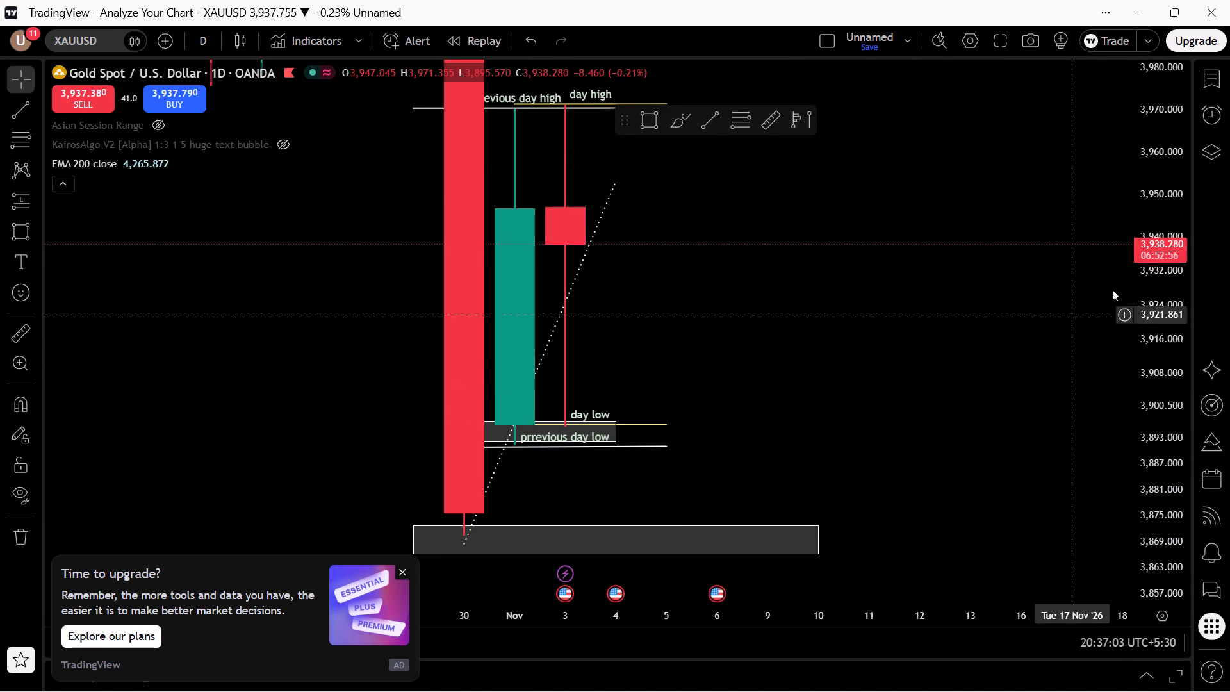
Switch the gold chart's interval to 1 hour.
click(201, 35)
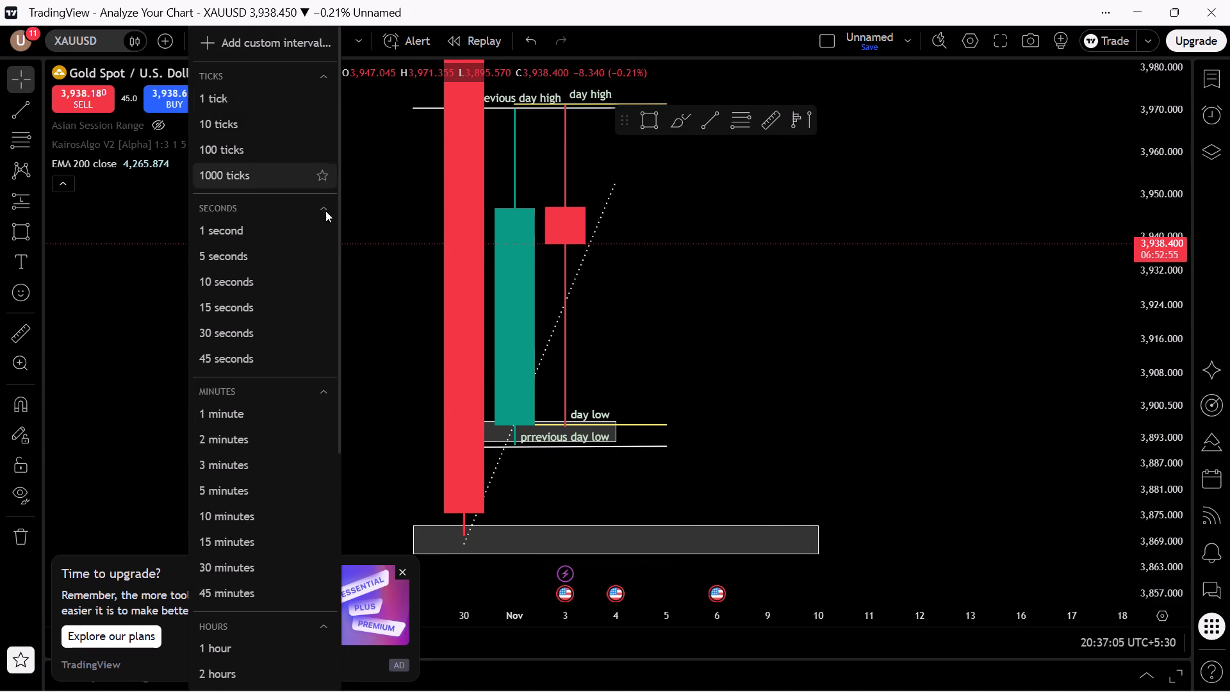
scroll(227, 636, down, 2)
click(225, 488)
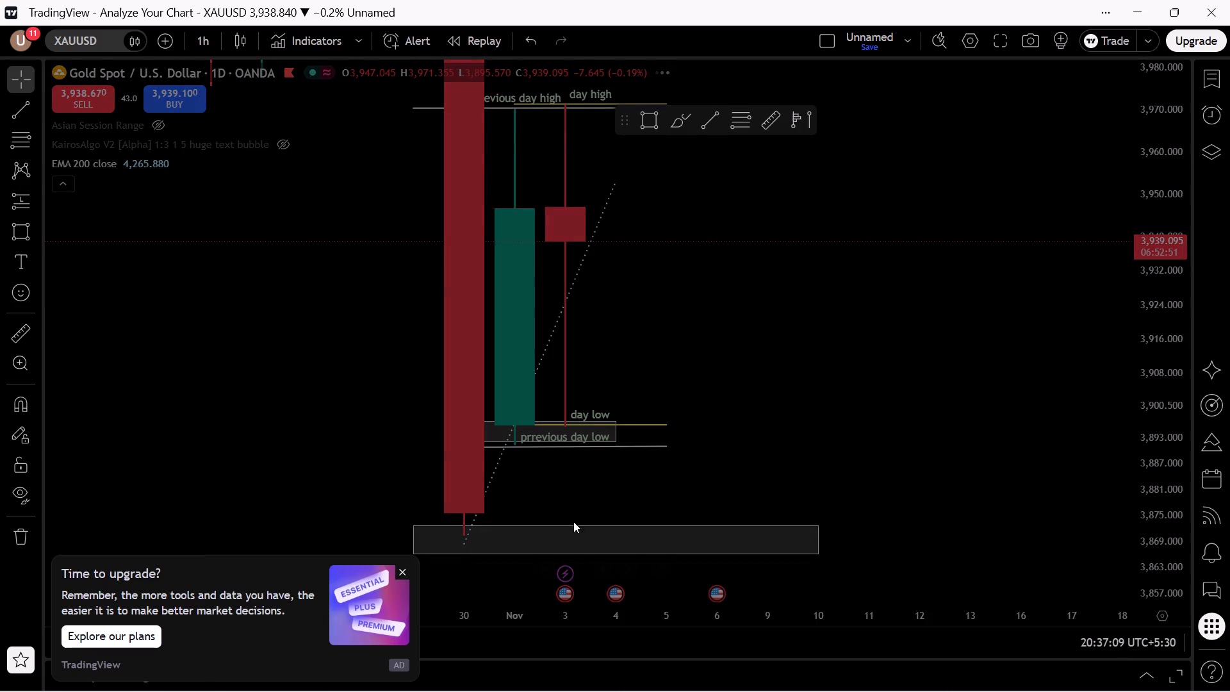
Examine gold's hourly price action against the dotted trend line, day high and low levels, and support zones.
scroll(771, 432, down, 4)
scroll(771, 432, up, 1)
scroll(771, 432, down, 3)
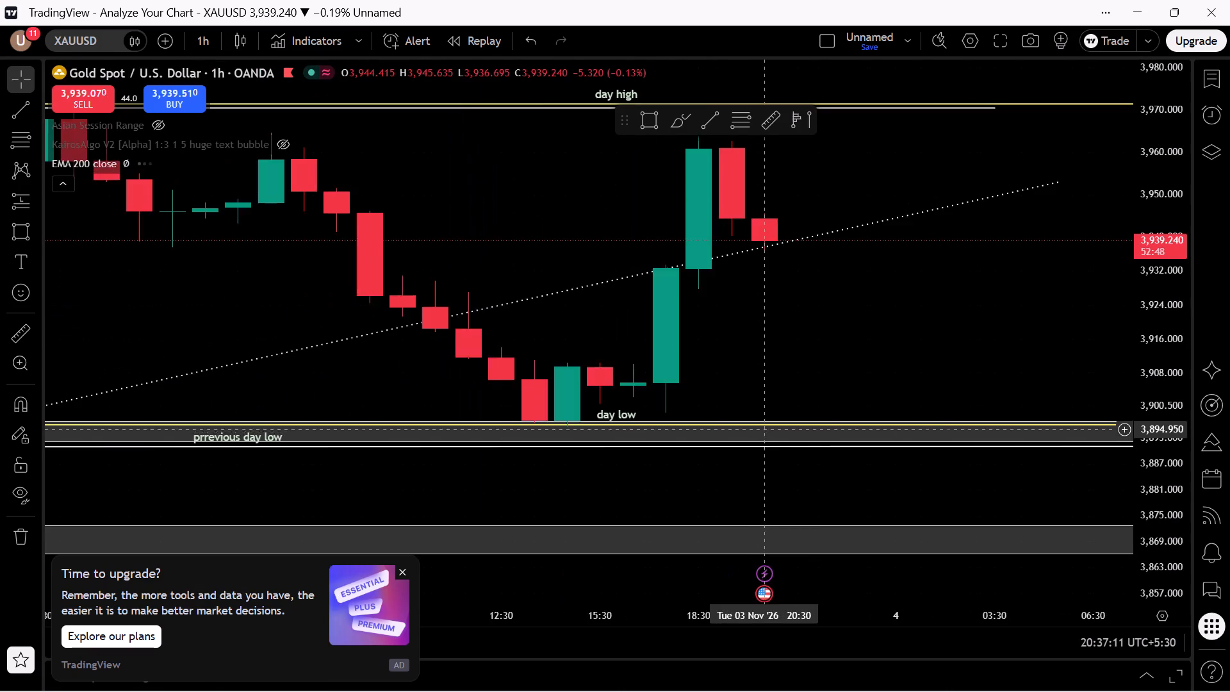
scroll(768, 430, down, 1)
scroll(768, 430, up, 1)
drag(849, 378, 858, 423)
drag(937, 366, 933, 383)
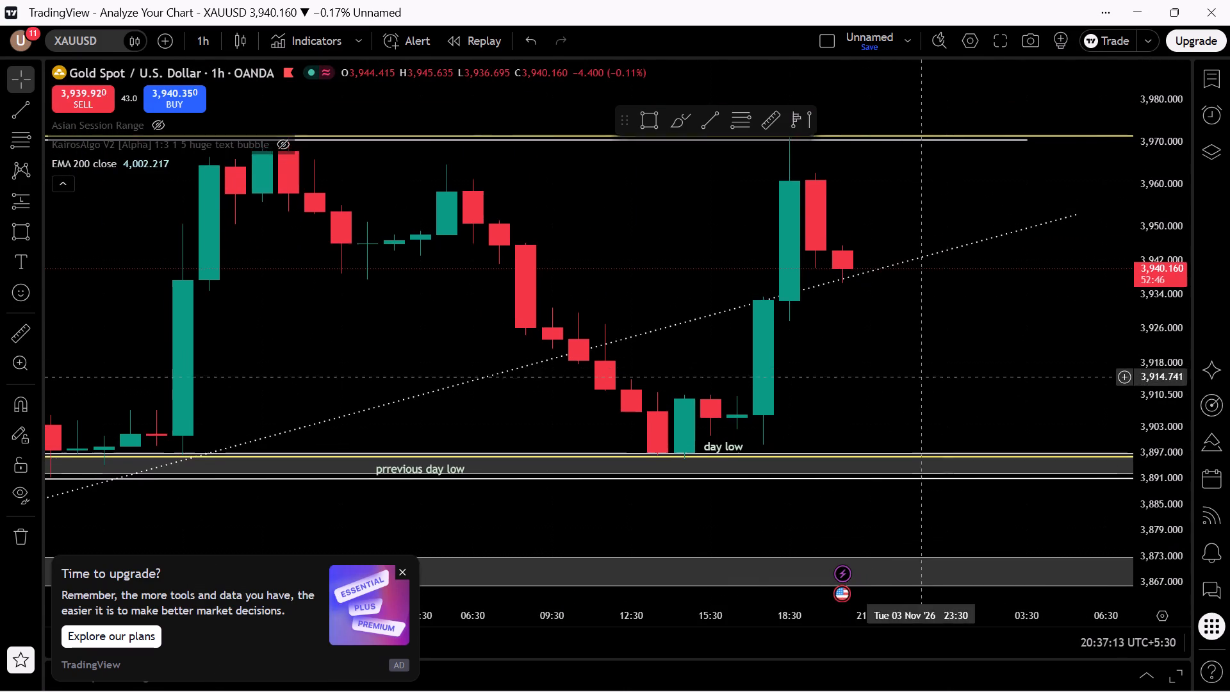
drag(933, 383, 926, 411)
drag(874, 202, 852, 203)
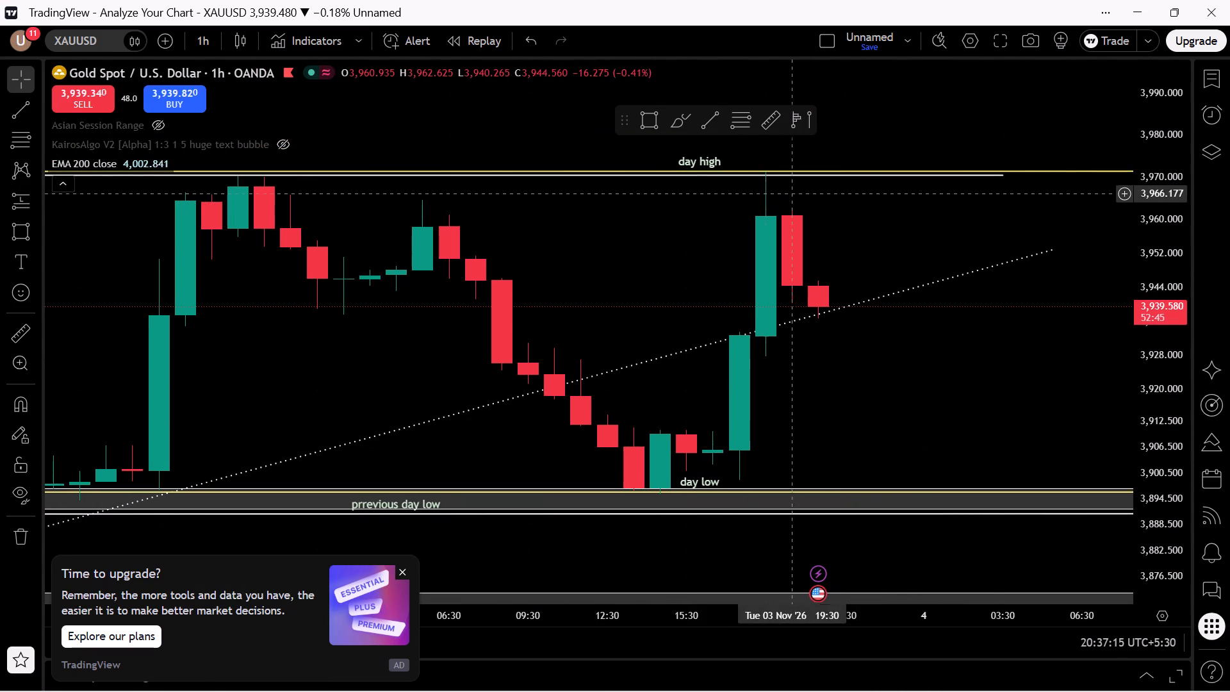
drag(1152, 332, 1130, 196)
scroll(991, 317, down, 2)
scroll(989, 317, up, 1)
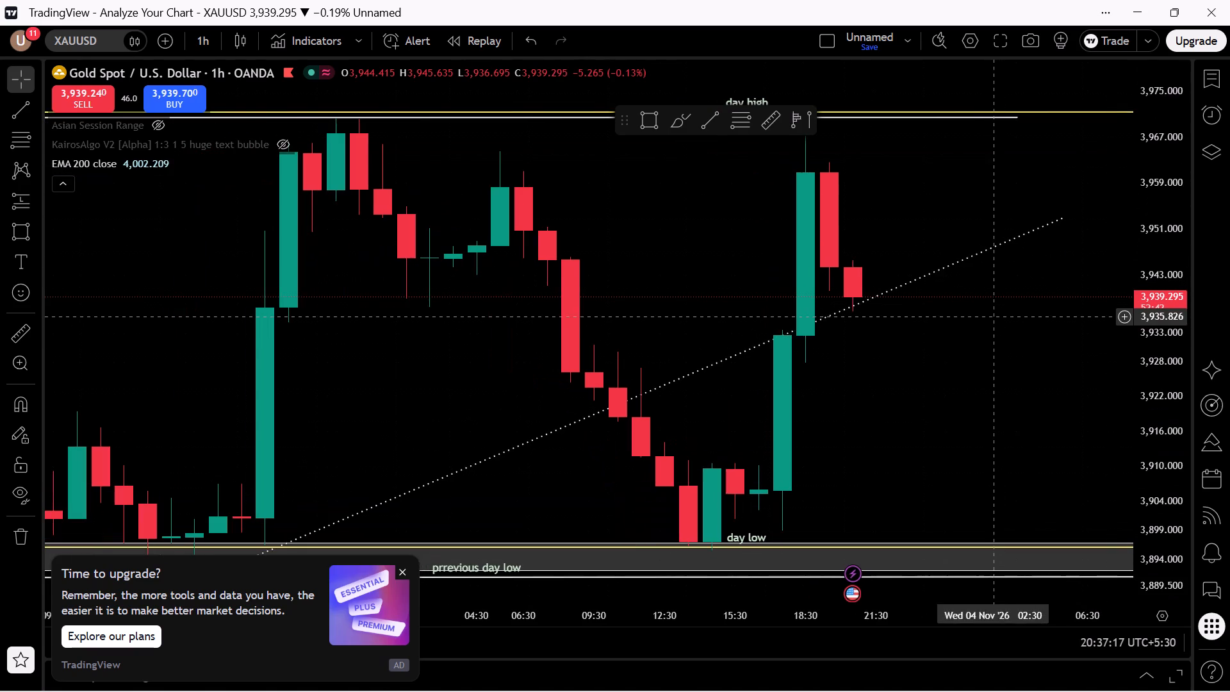
drag(898, 345, 874, 347)
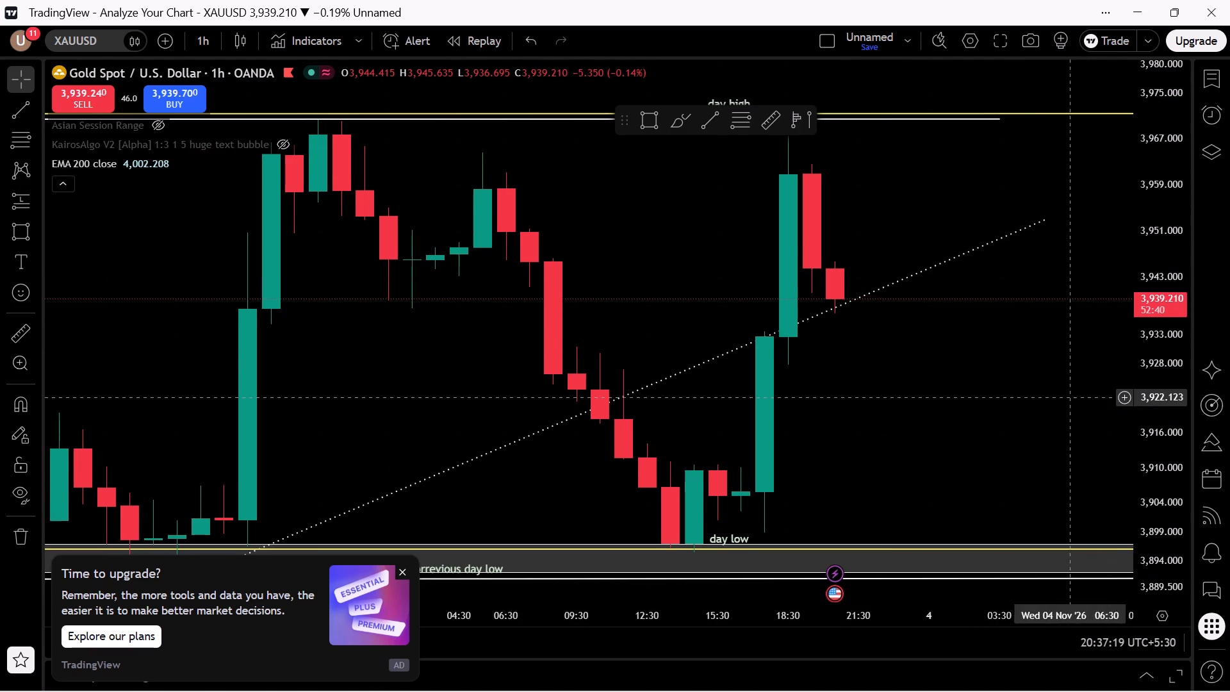
drag(1067, 397, 1049, 325)
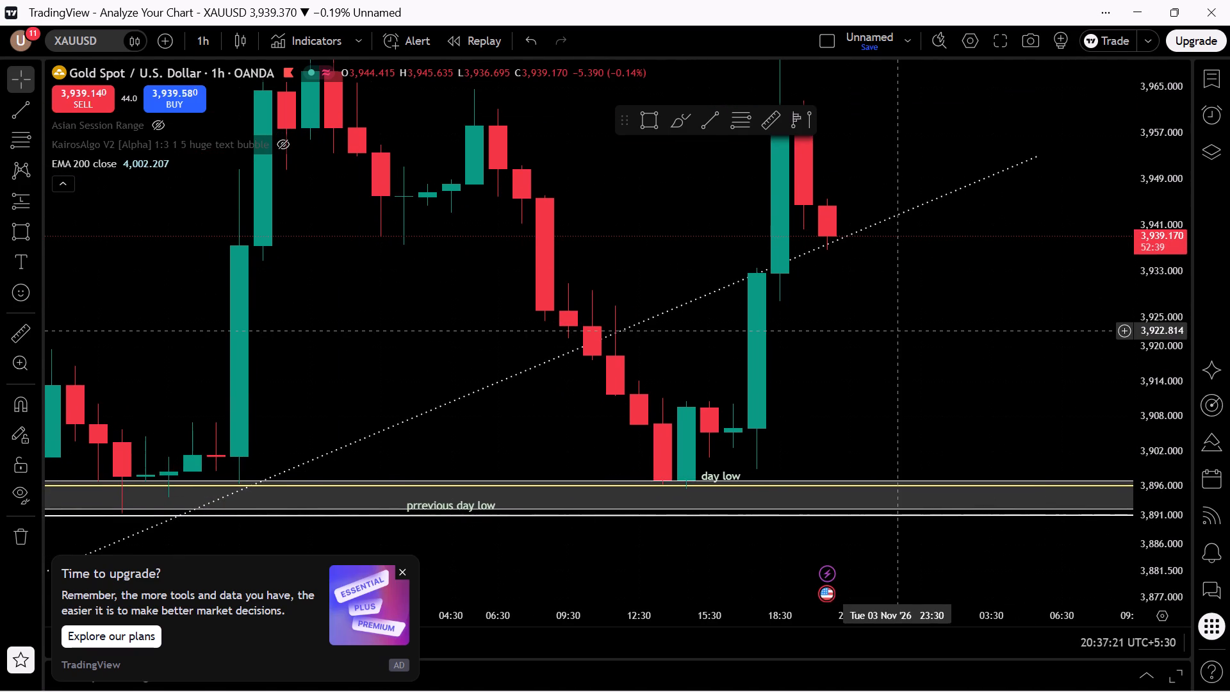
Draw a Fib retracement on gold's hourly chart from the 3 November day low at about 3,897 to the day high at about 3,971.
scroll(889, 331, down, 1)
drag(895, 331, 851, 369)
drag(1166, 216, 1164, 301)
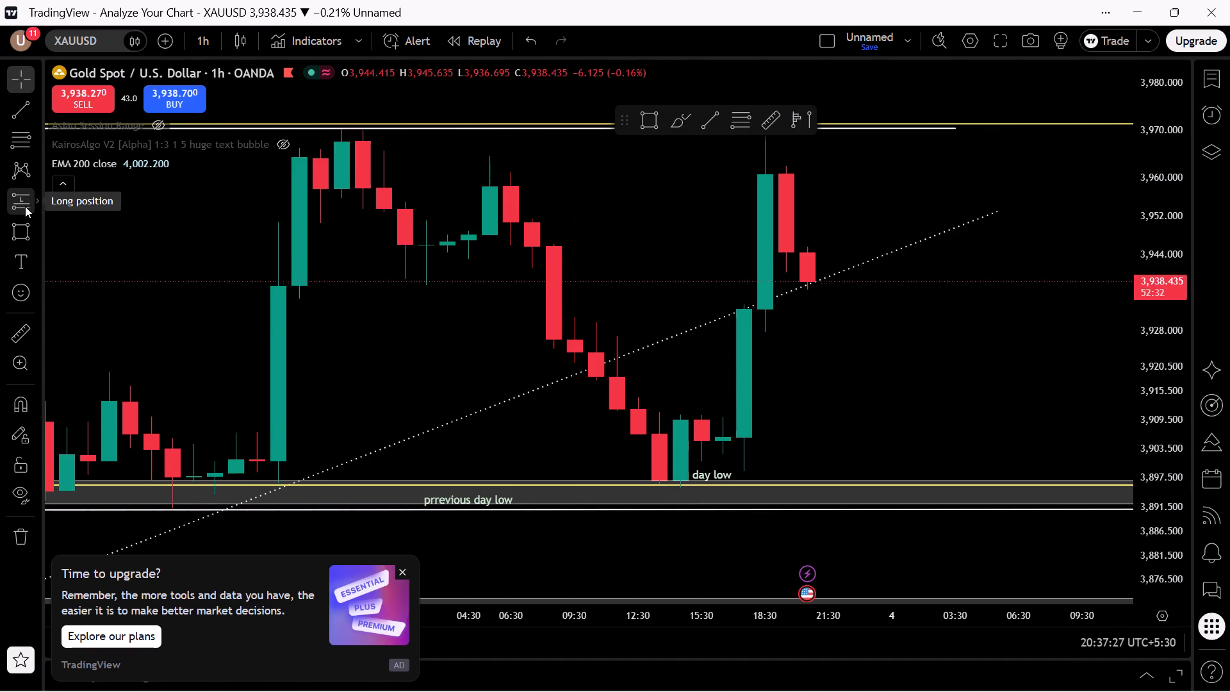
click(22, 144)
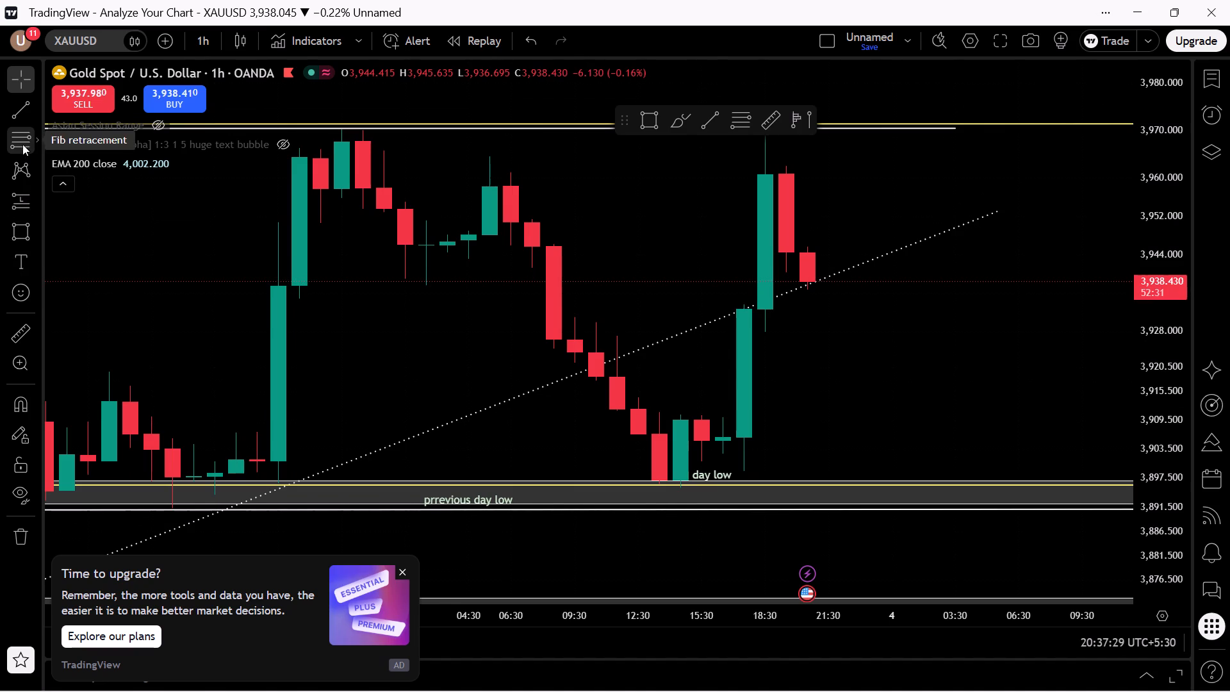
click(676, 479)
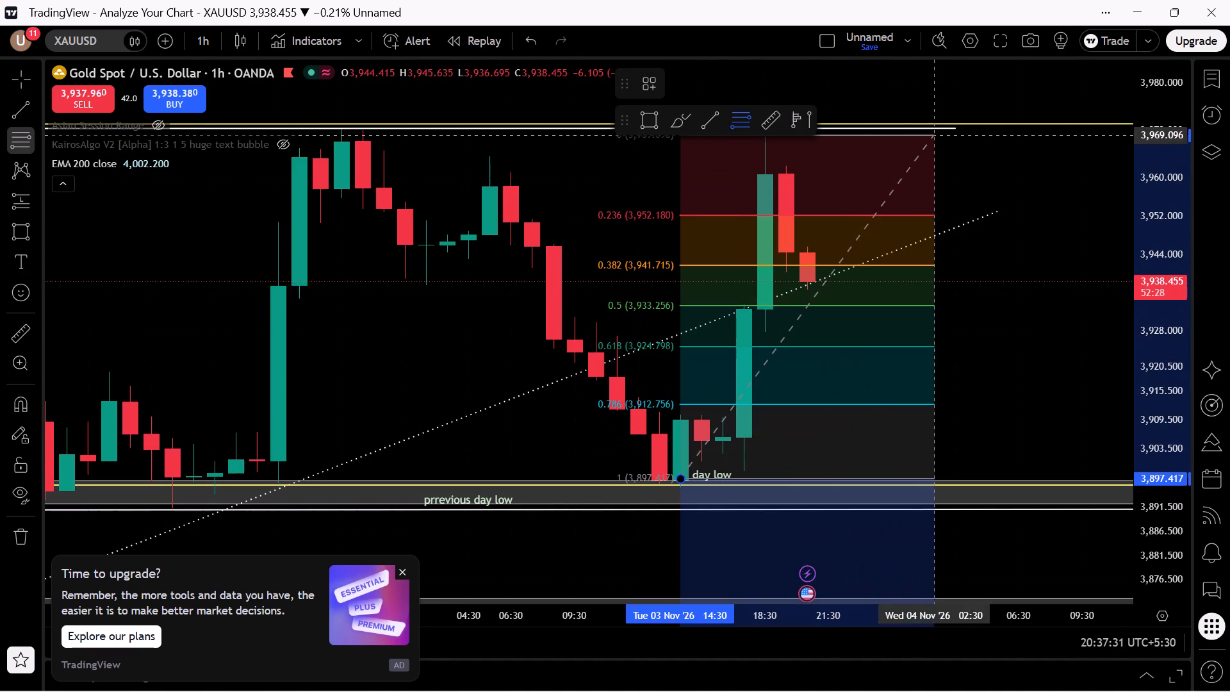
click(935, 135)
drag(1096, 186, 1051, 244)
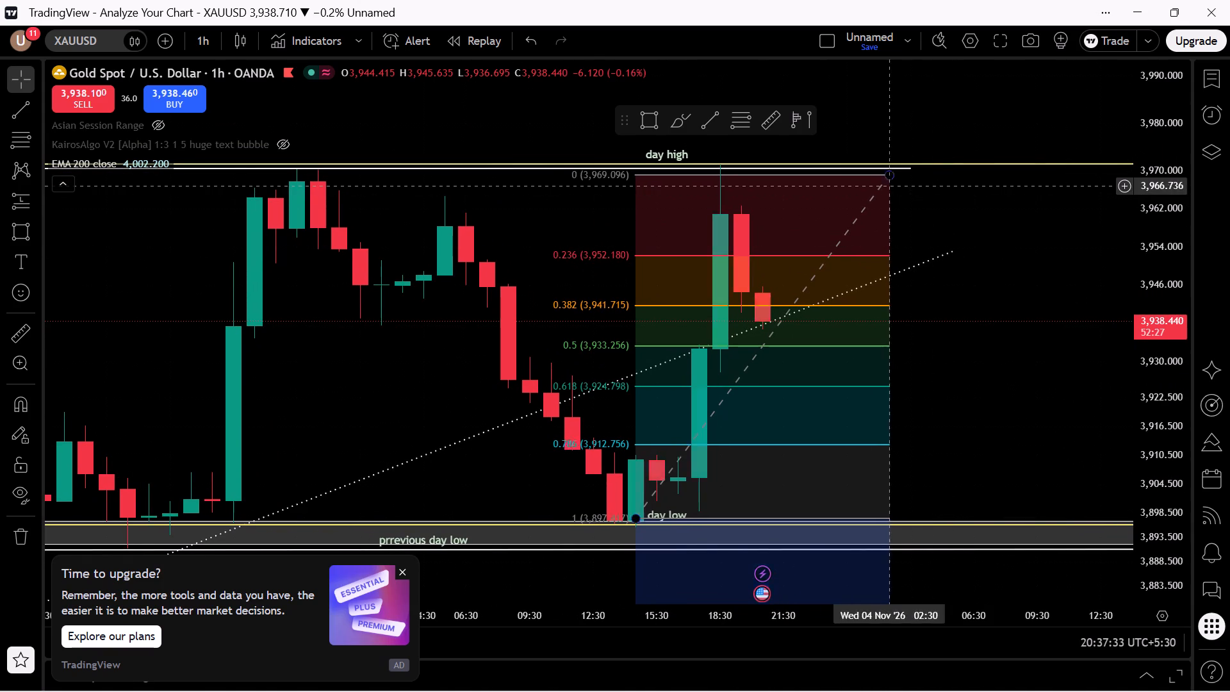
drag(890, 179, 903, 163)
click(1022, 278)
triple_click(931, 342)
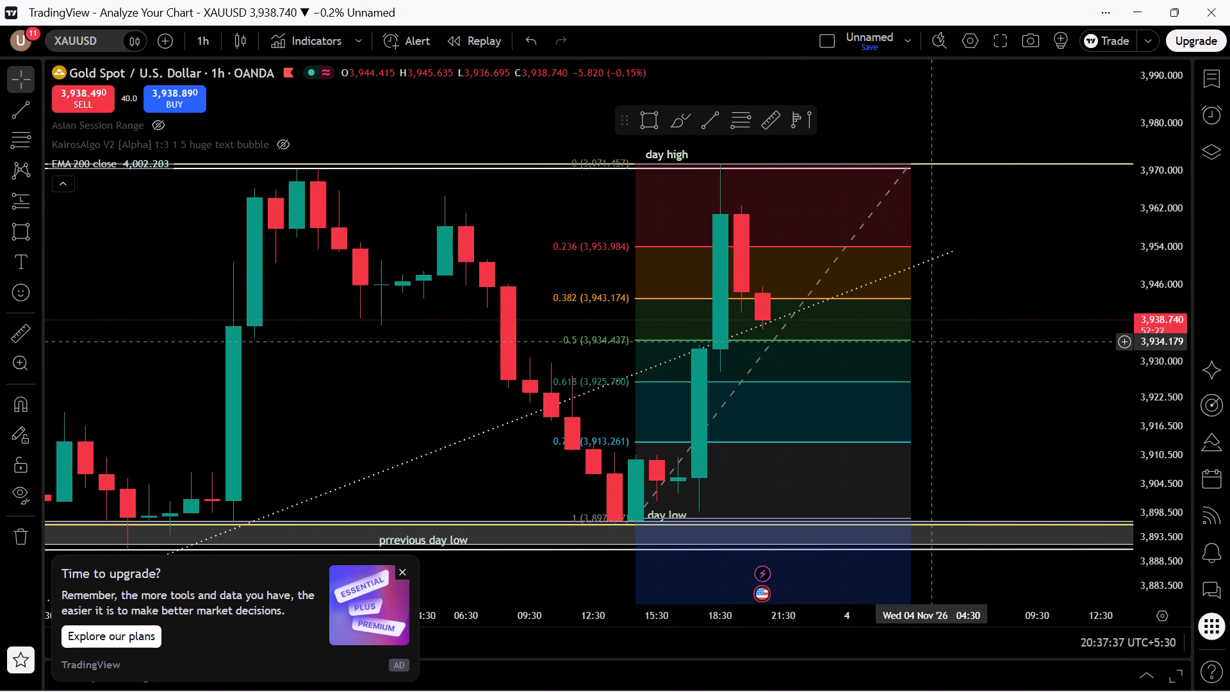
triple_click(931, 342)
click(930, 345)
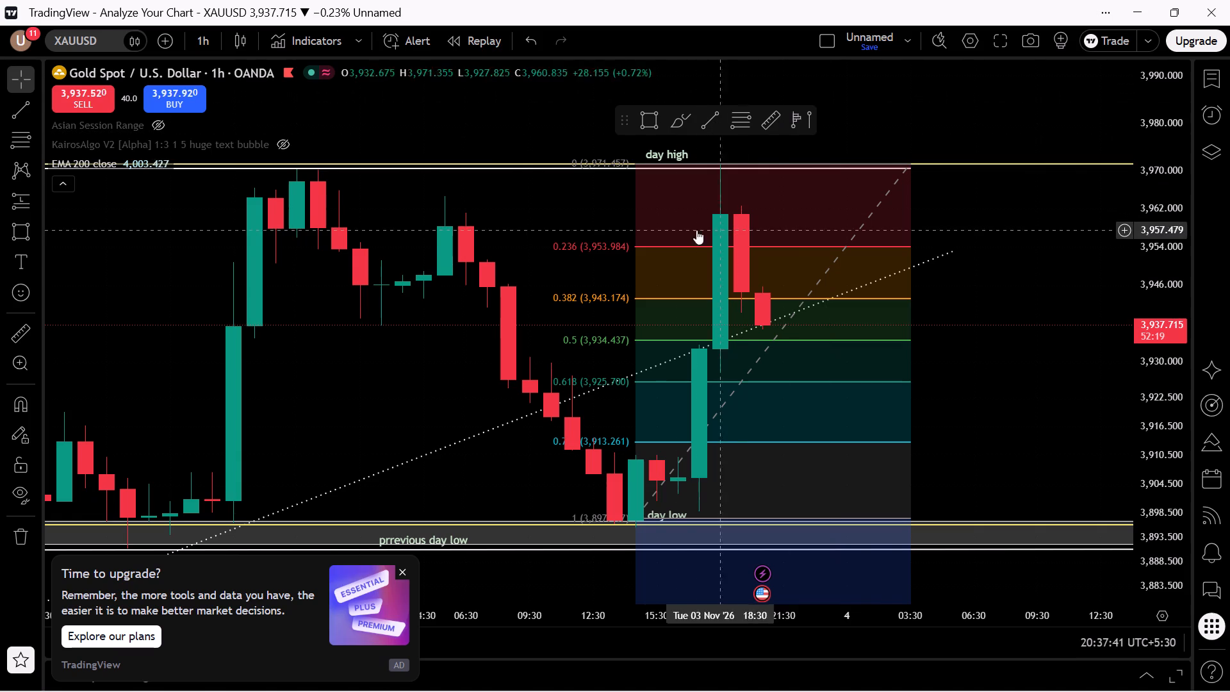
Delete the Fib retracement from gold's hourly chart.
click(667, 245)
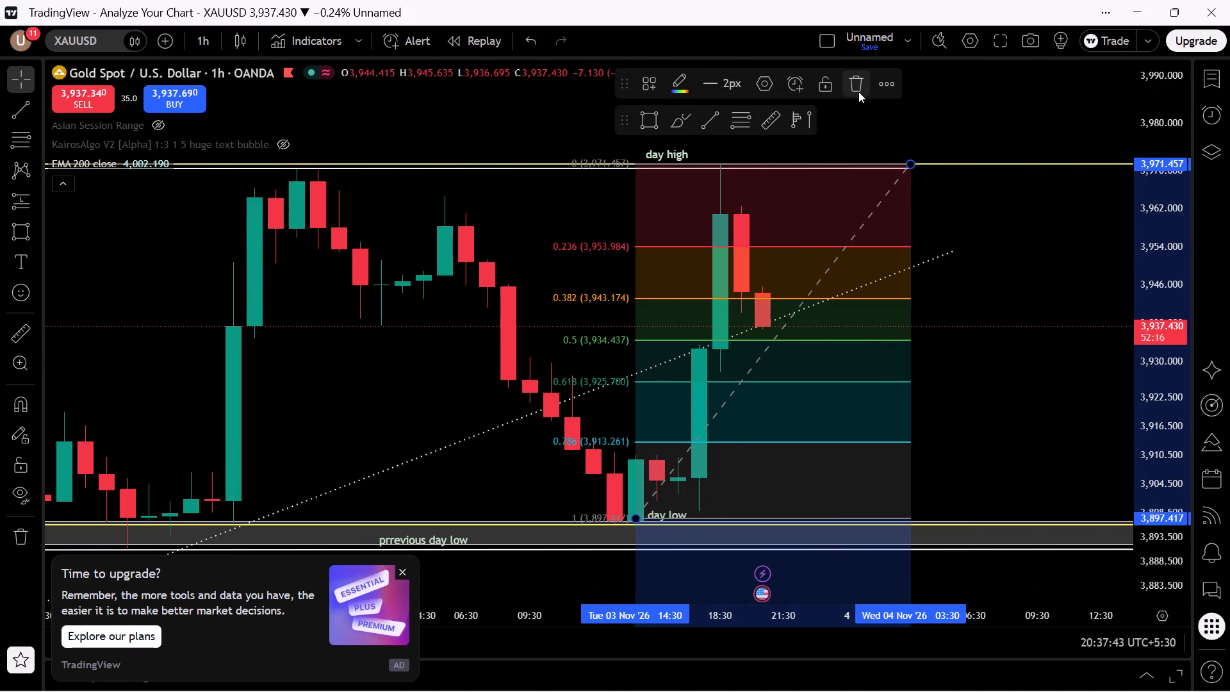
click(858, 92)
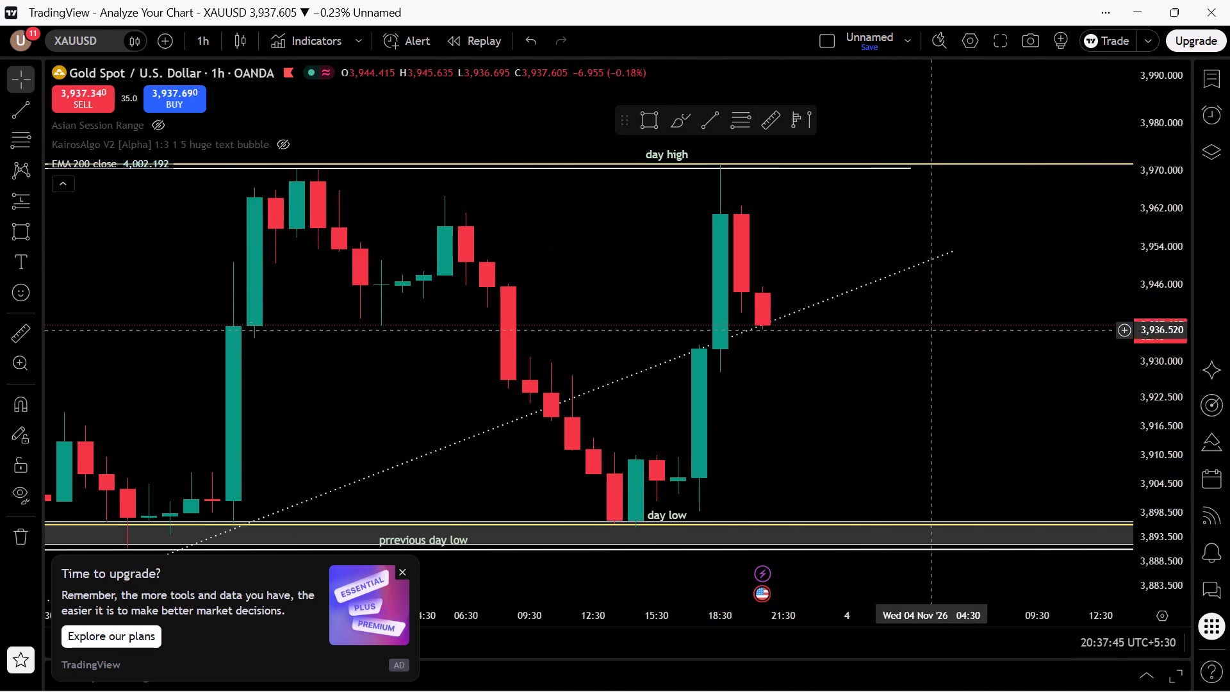
Adjust the dotted trend line's ends, starting slightly earlier at about 3,869 and extending to about 3,953 on 4 November.
drag(928, 332, 946, 284)
drag(915, 327, 951, 268)
drag(958, 295, 1044, 242)
scroll(1038, 254, up, 2)
scroll(1038, 256, down, 1)
scroll(1038, 256, up, 7)
scroll(1038, 256, down, 3)
scroll(1024, 270, up, 1)
scroll(1023, 271, down, 6)
scroll(1017, 281, up, 1)
scroll(1017, 281, down, 2)
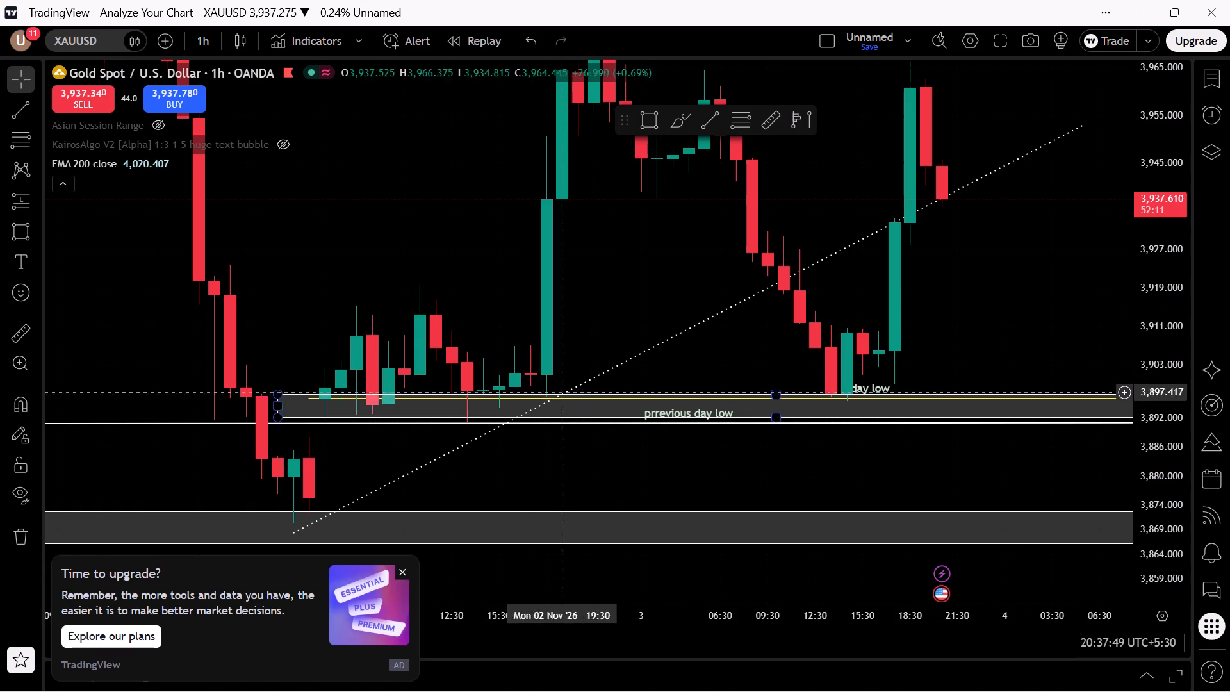
drag(491, 469, 566, 431)
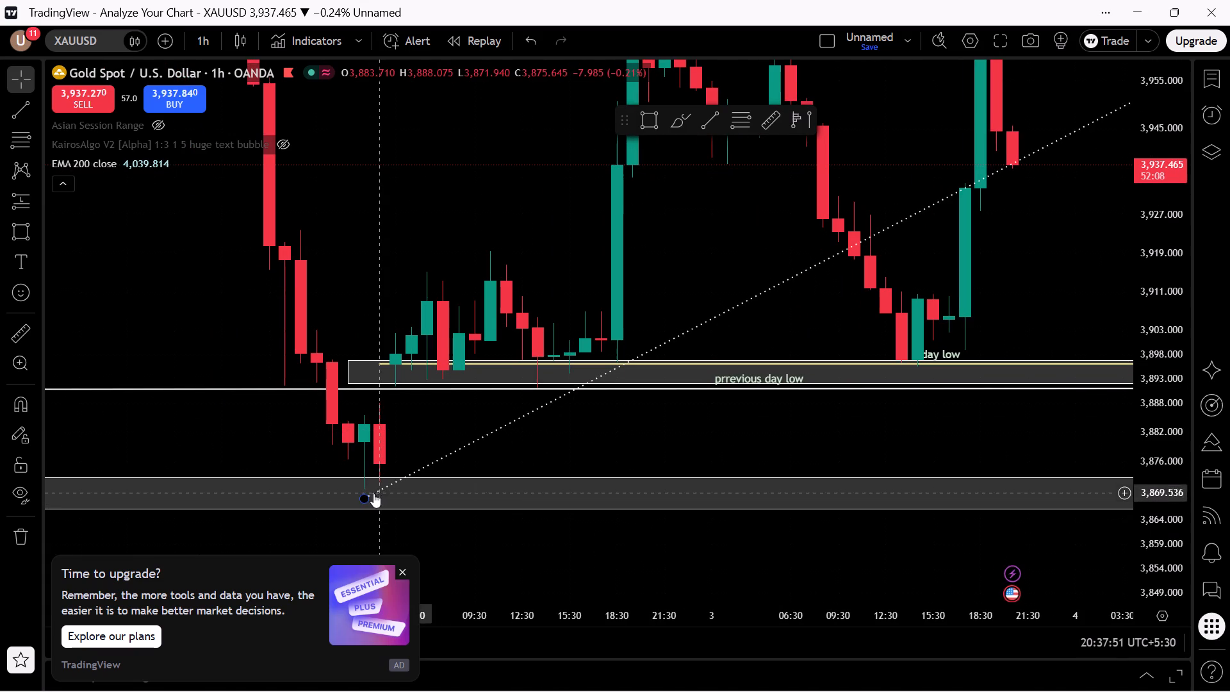
drag(368, 502, 318, 496)
drag(810, 310, 558, 397)
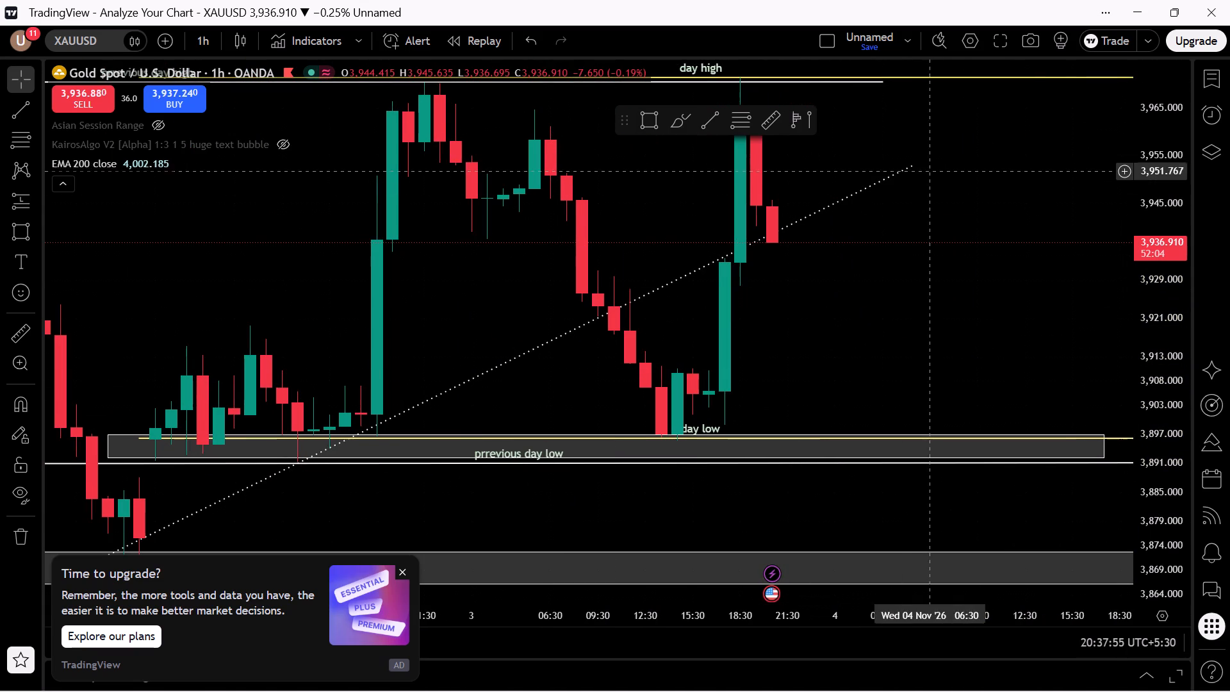
drag(915, 162, 940, 168)
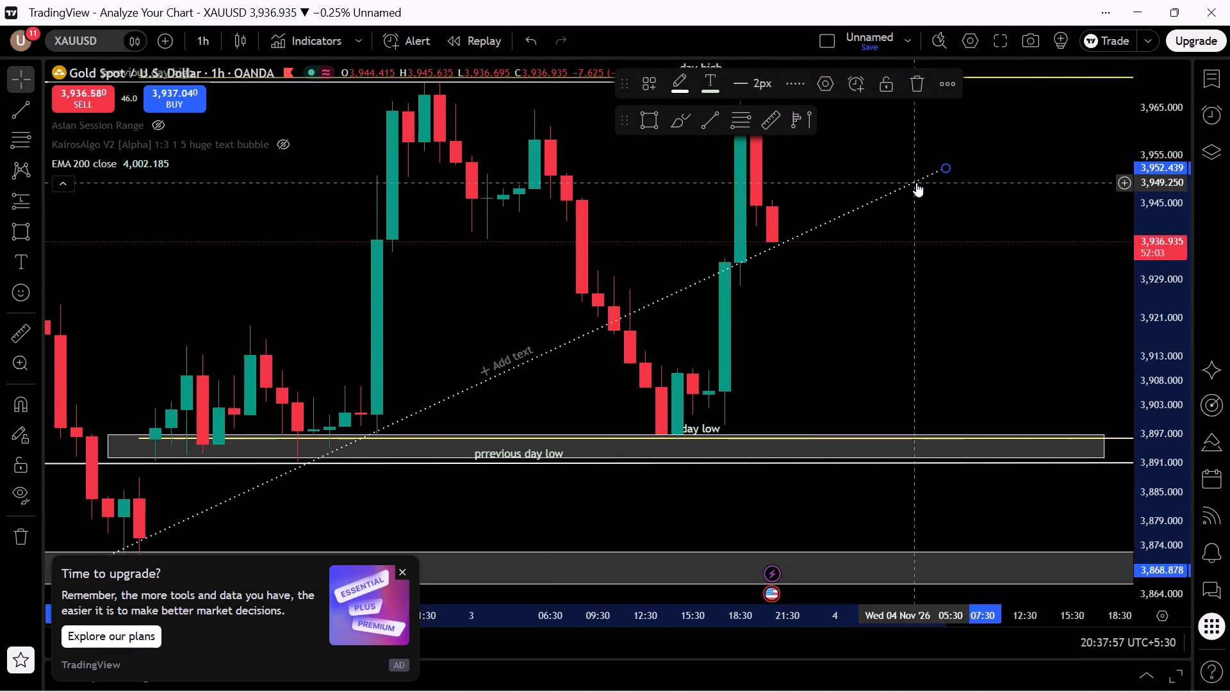
drag(946, 170, 955, 165)
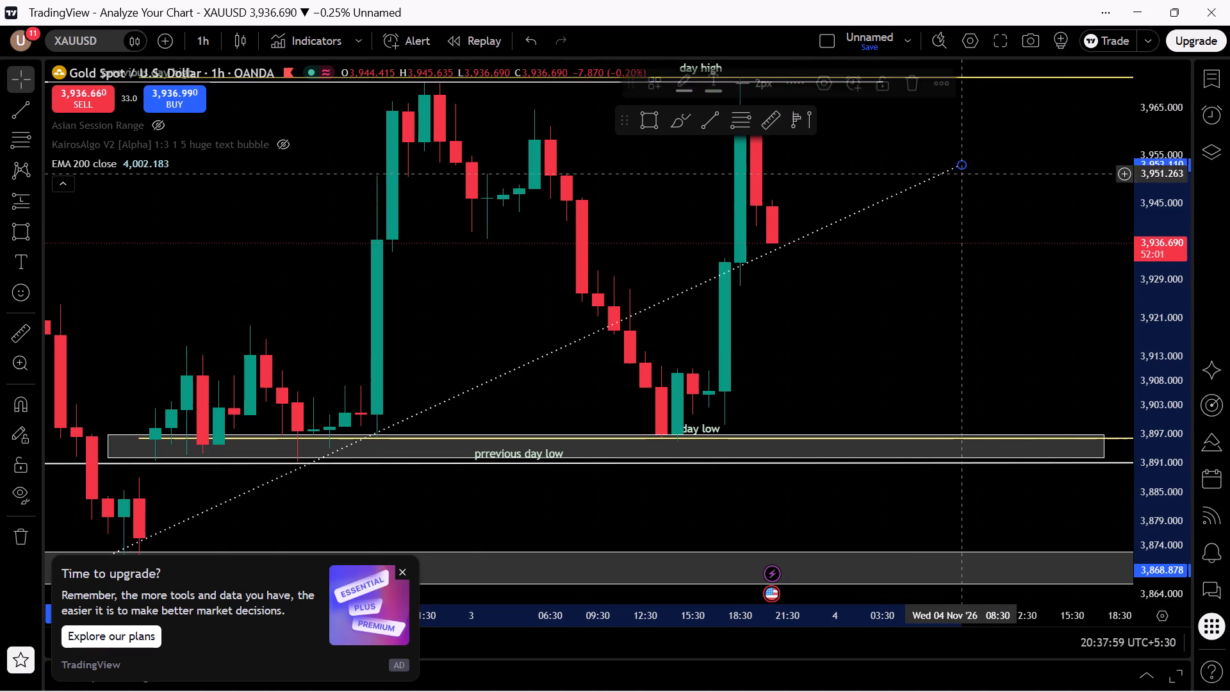
Examine gold's hourly price action against the adjusted trend line, the day high and low levels, and the 200 EMA.
drag(974, 200, 863, 263)
drag(1178, 362, 1177, 295)
scroll(643, 375, up, 1)
scroll(643, 375, down, 1)
scroll(643, 375, up, 2)
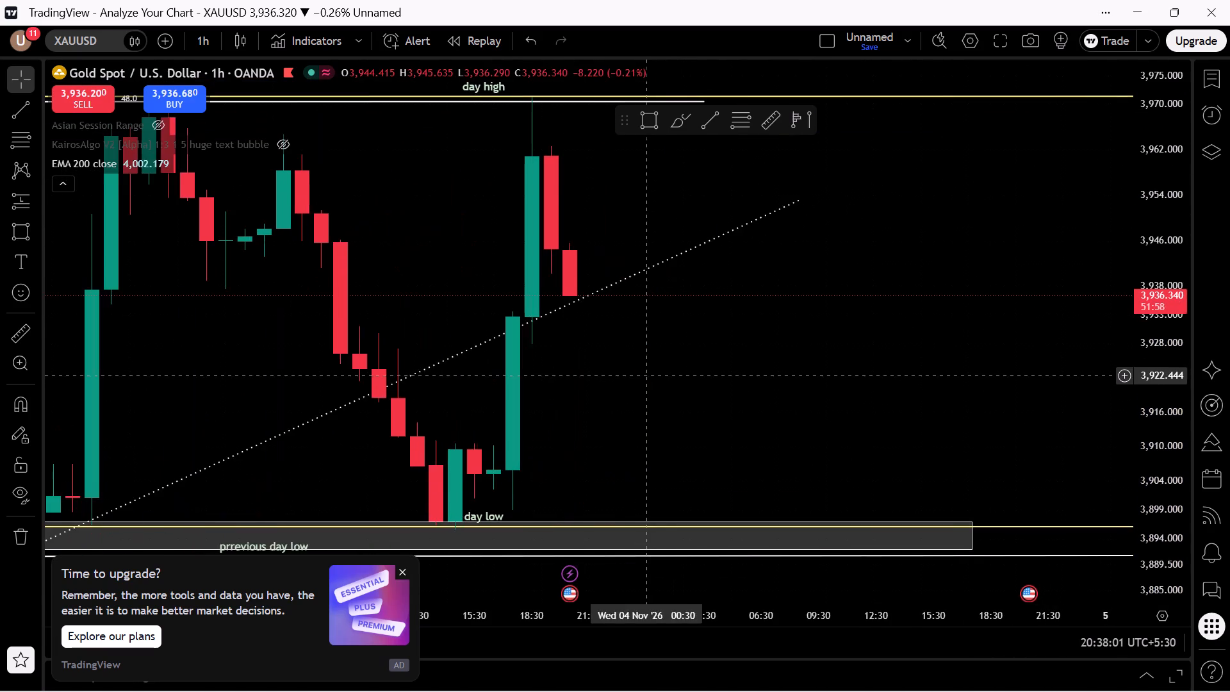
drag(664, 372, 854, 274)
drag(1129, 230, 1080, 445)
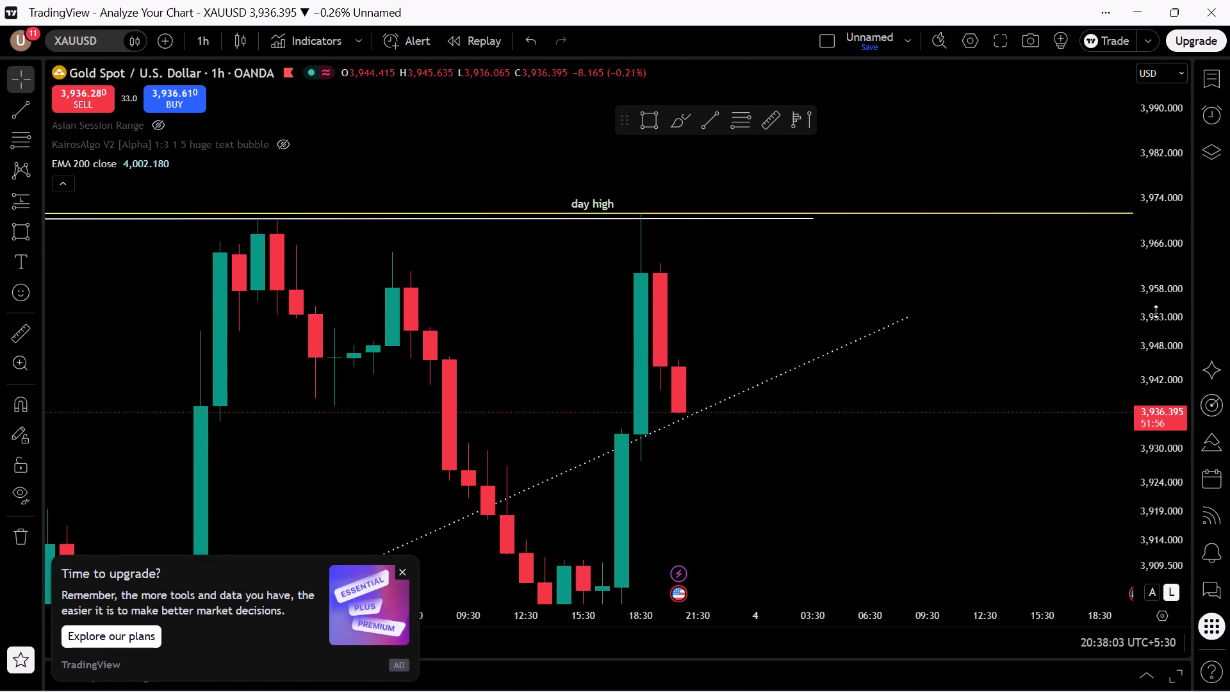
drag(1157, 311, 1099, 494)
scroll(894, 432, down, 3)
scroll(894, 432, up, 1)
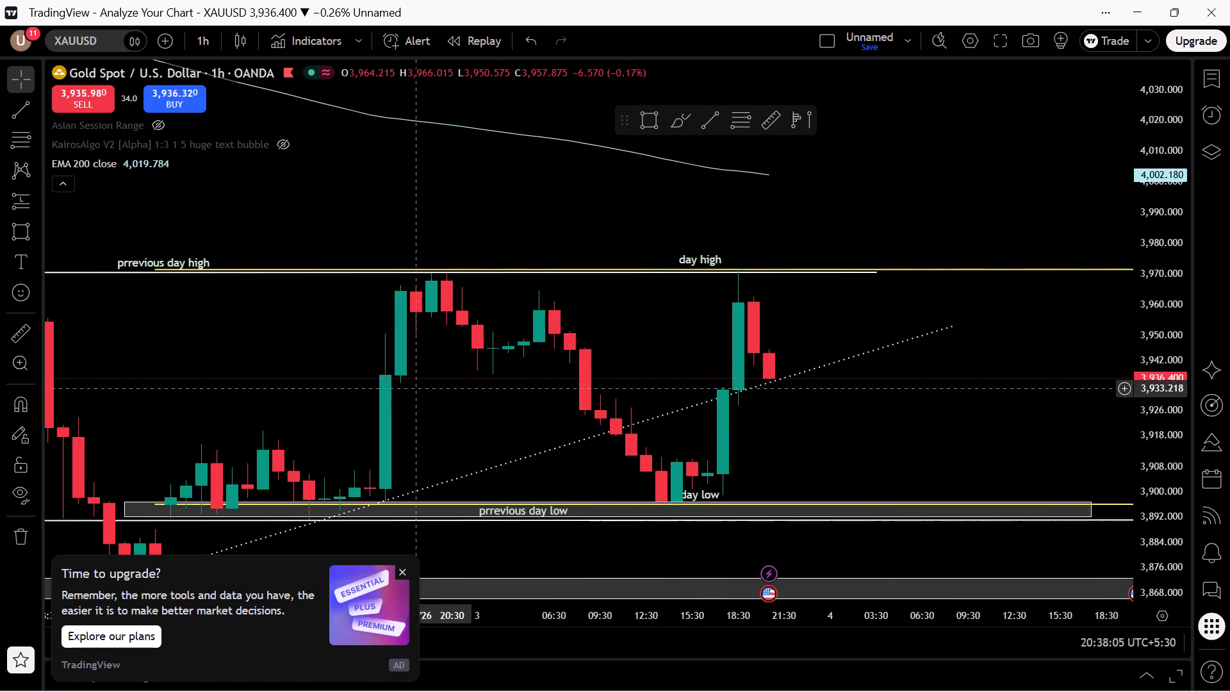
Switch the gold chart's interval to 30 minutes.
click(206, 47)
scroll(265, 608, down, 4)
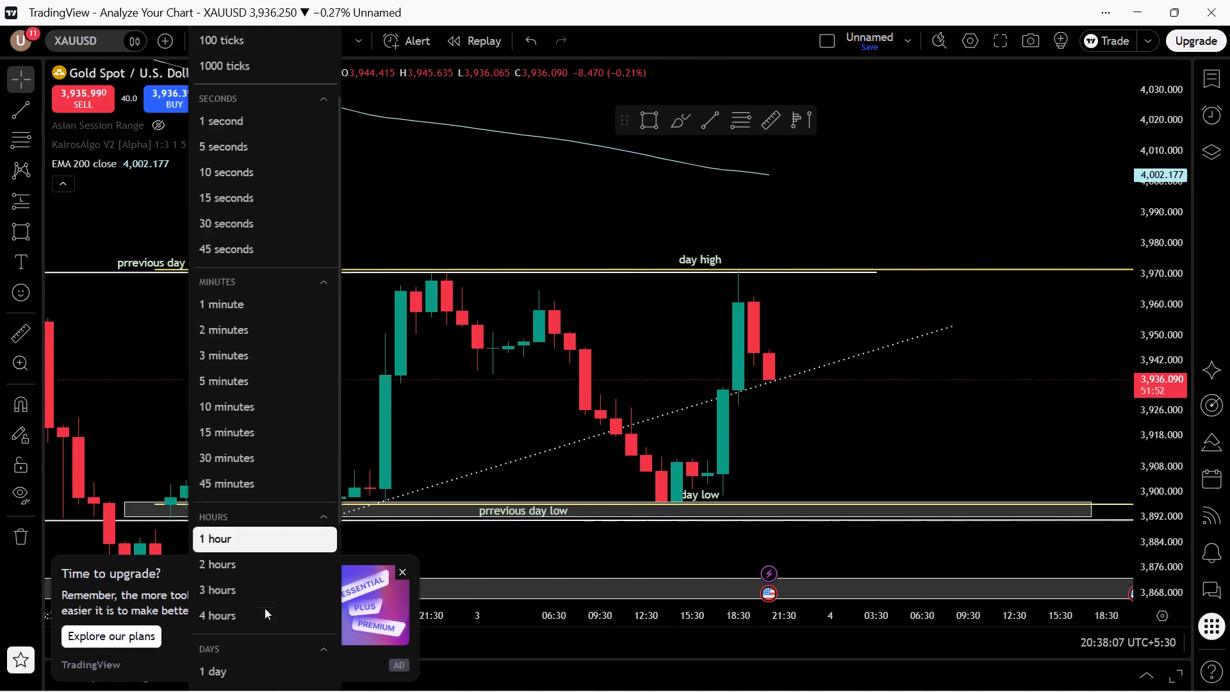
click(259, 242)
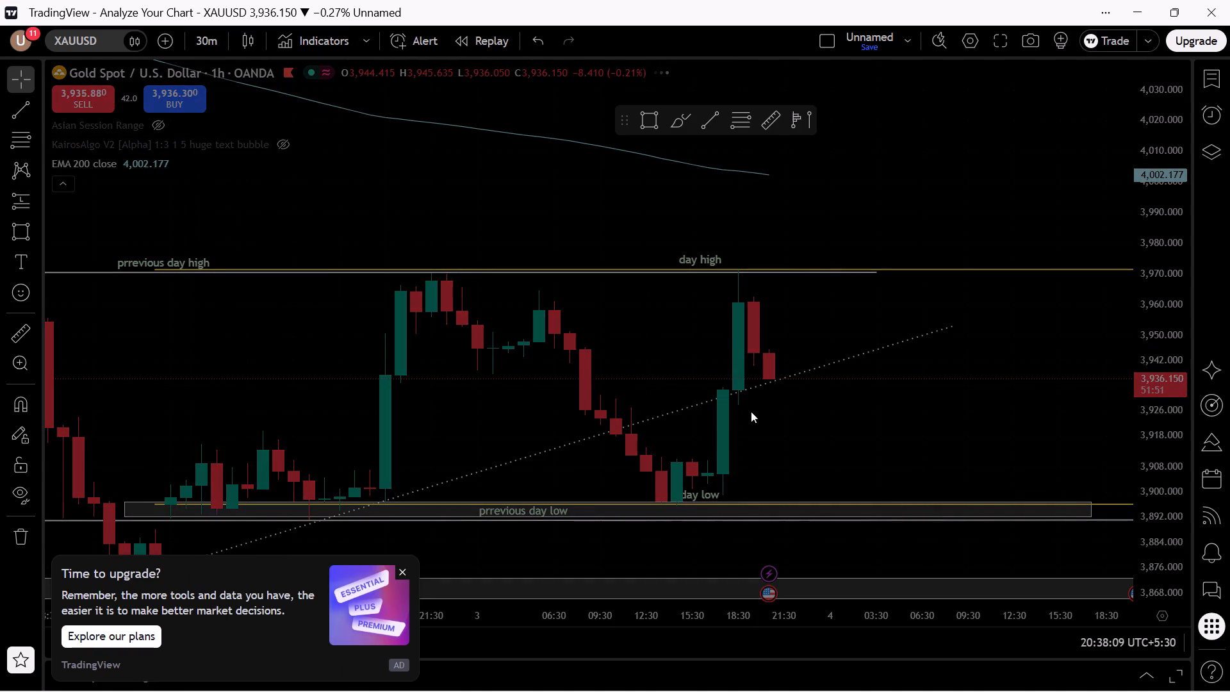
Examine gold's 30-minute price action around the trend line, day high and low levels, and support zones.
scroll(968, 449, down, 5)
scroll(968, 449, up, 1)
scroll(966, 457, down, 2)
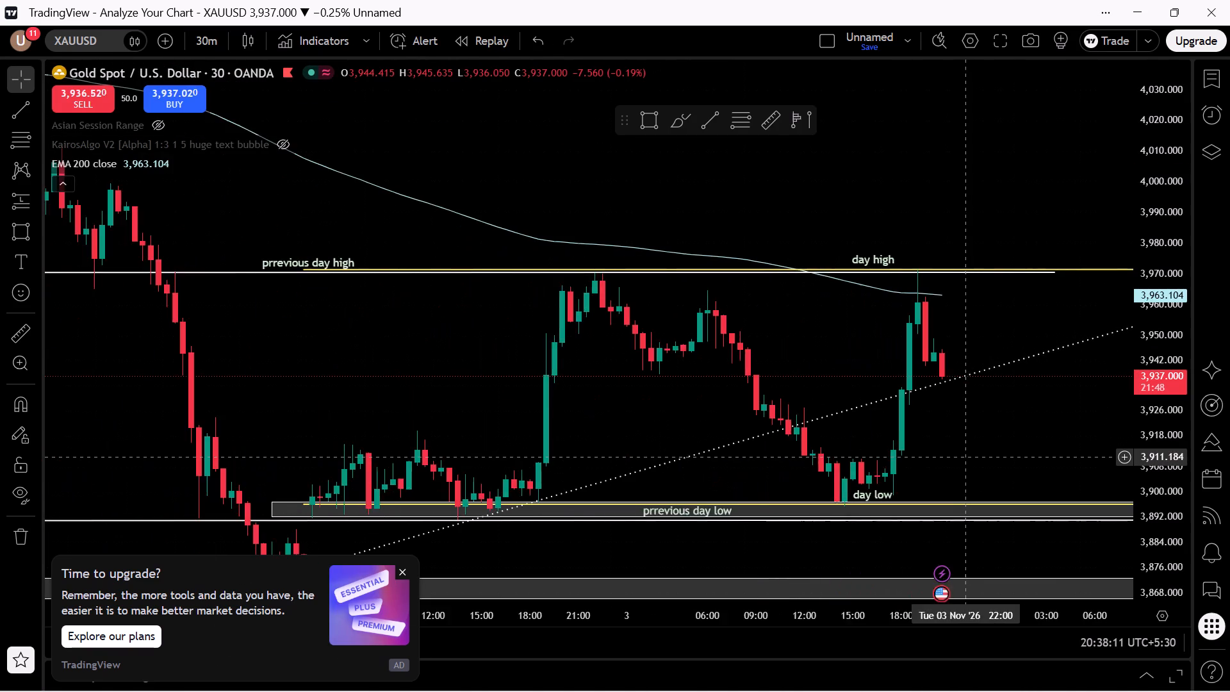
scroll(966, 457, down, 3)
drag(752, 481, 297, 483)
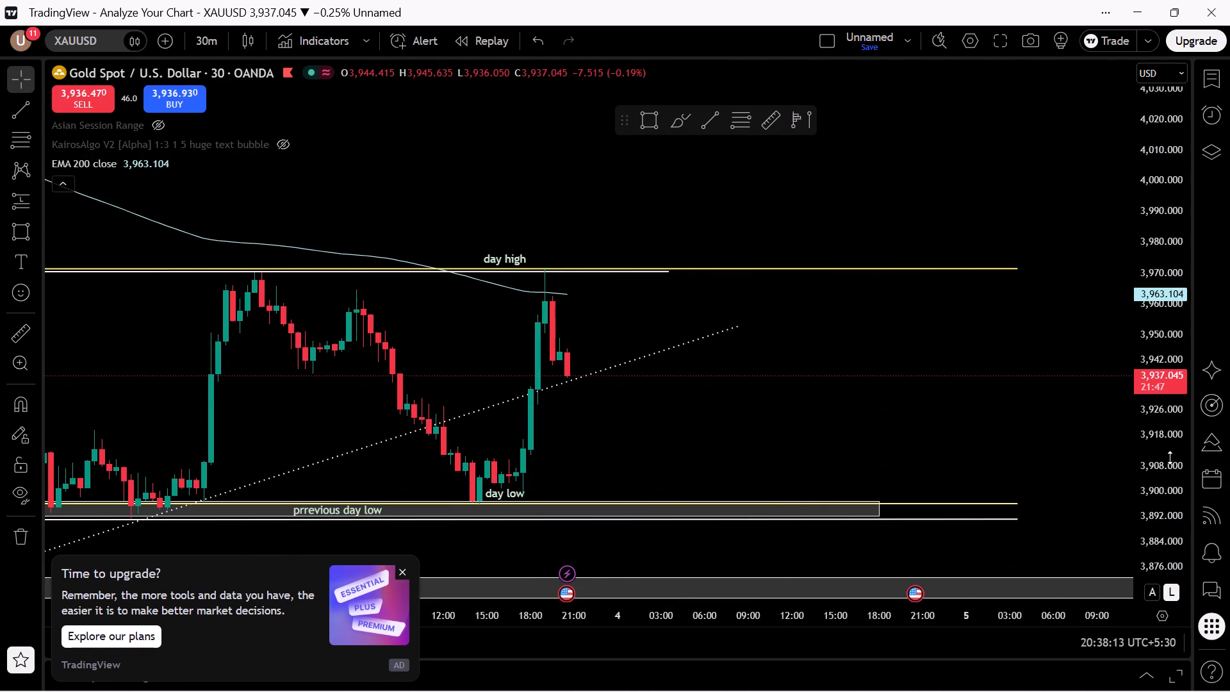
drag(1172, 456, 1179, 345)
drag(893, 442, 1202, 284)
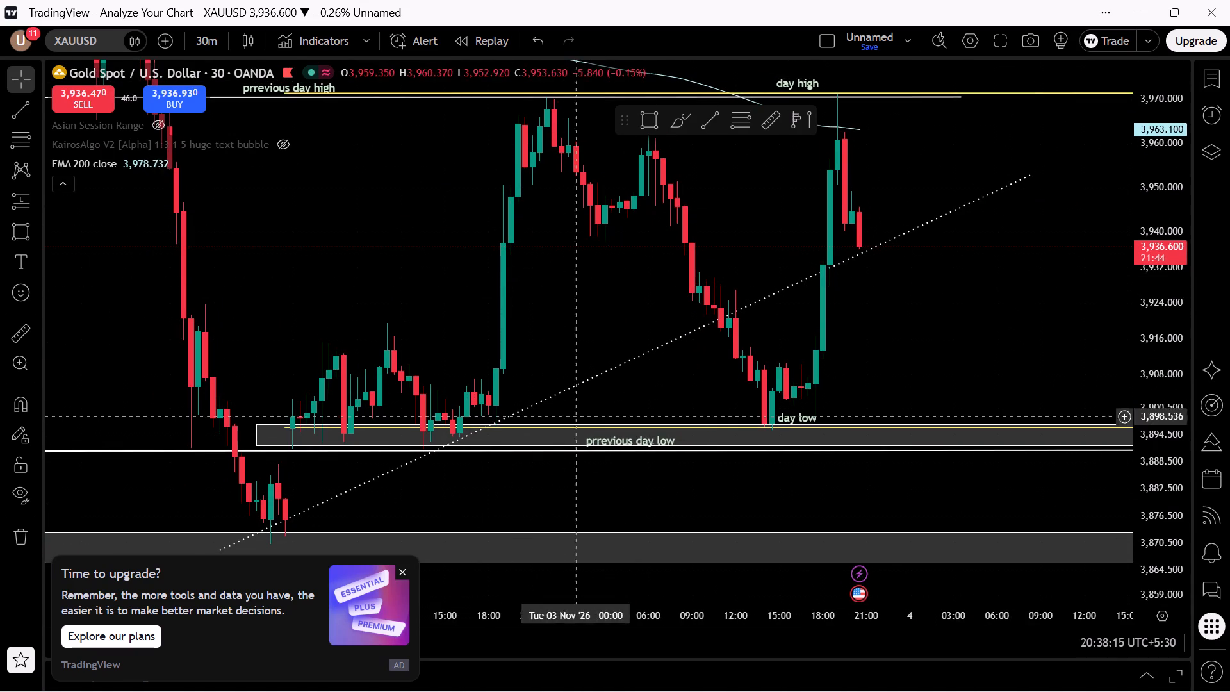
drag(912, 391, 819, 447)
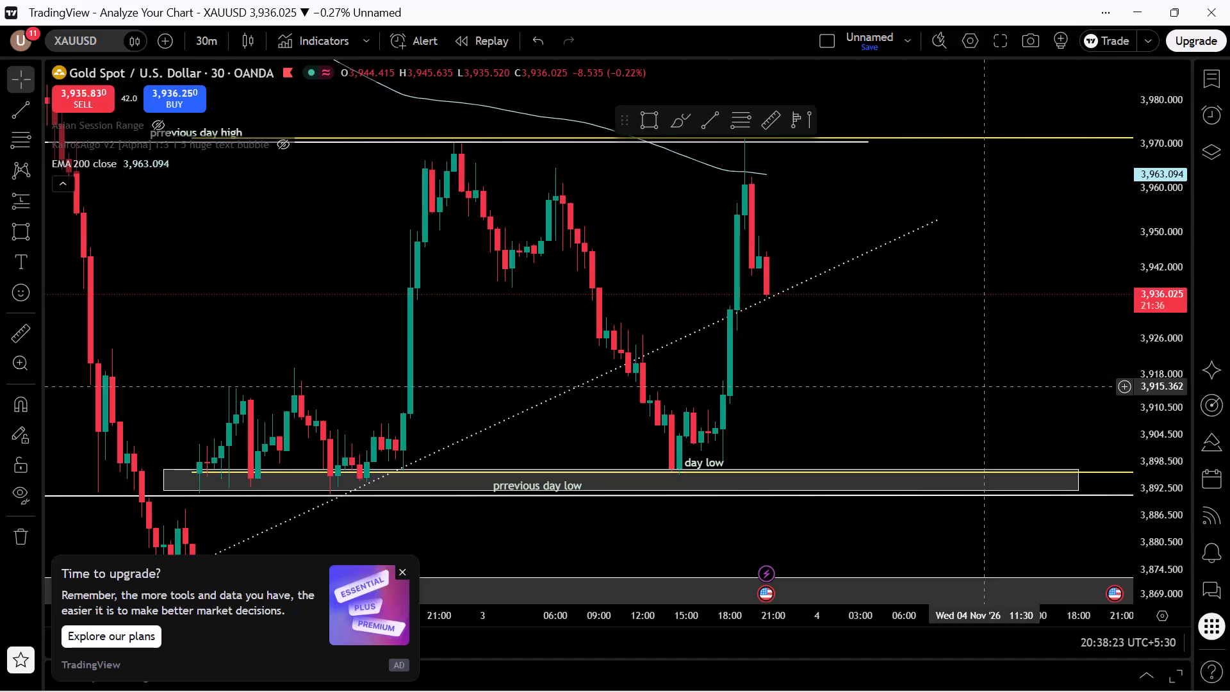
drag(911, 311, 951, 331)
drag(1168, 258, 1165, 331)
scroll(1033, 342, down, 6)
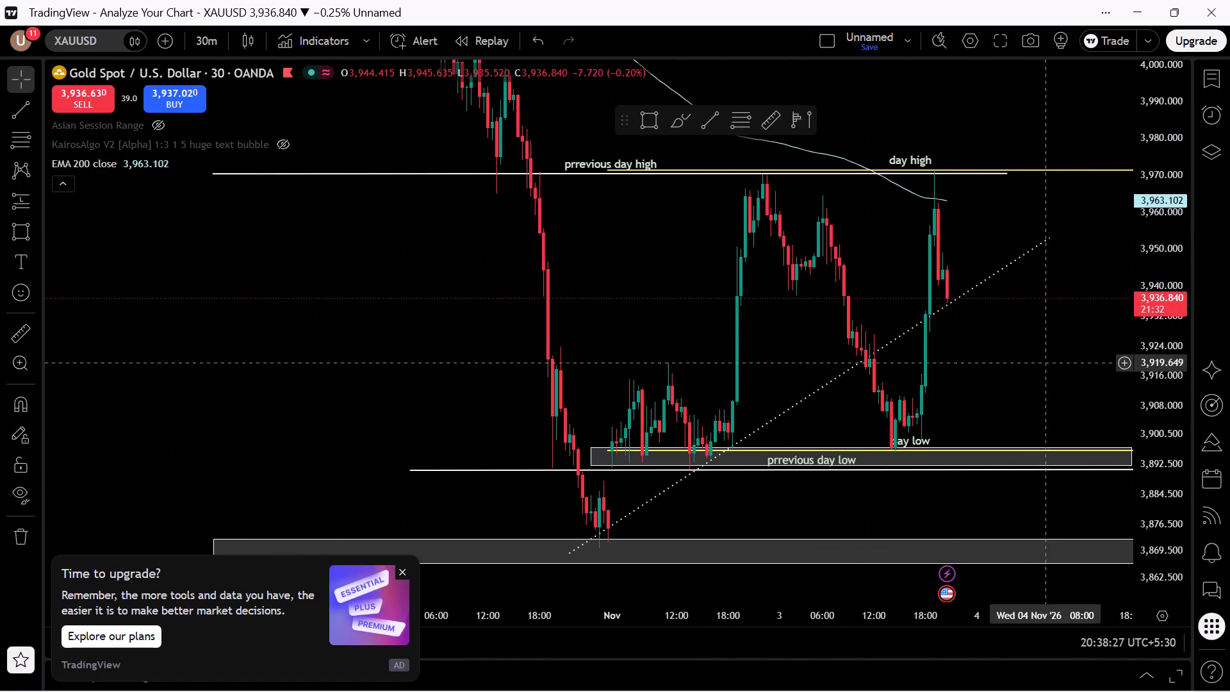
Add the text "support" to the upper support zone, just above the previous-day-low line.
click(951, 451)
double_click(593, 456)
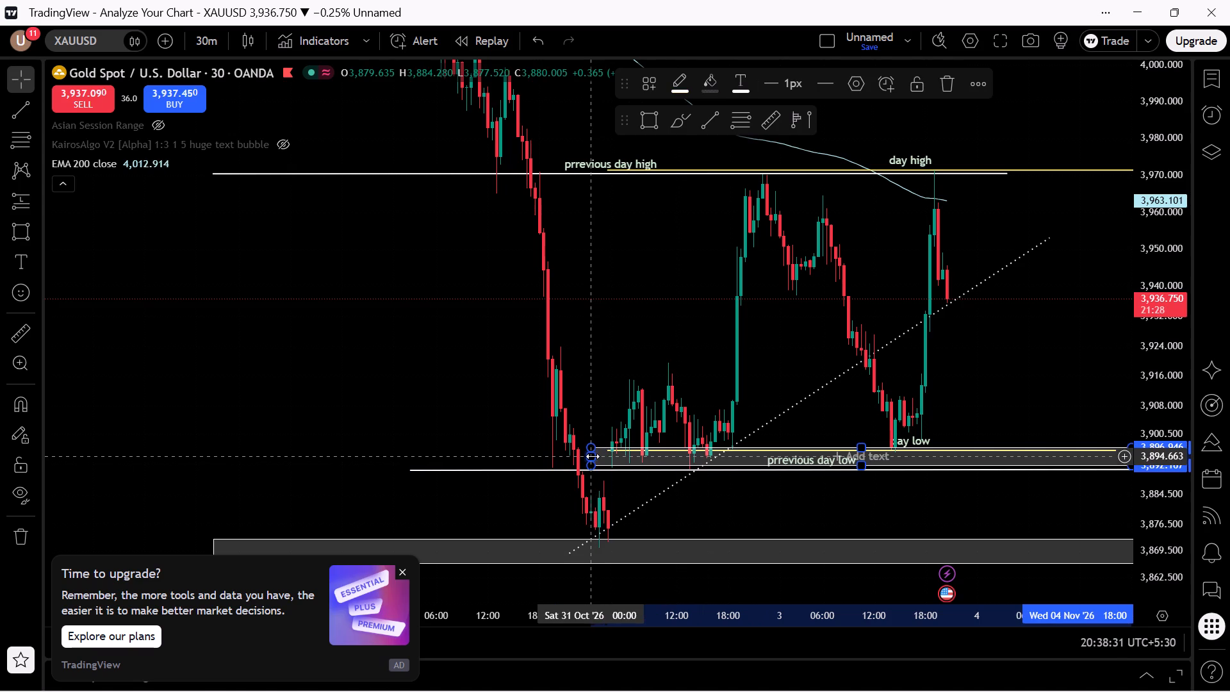
click(876, 456)
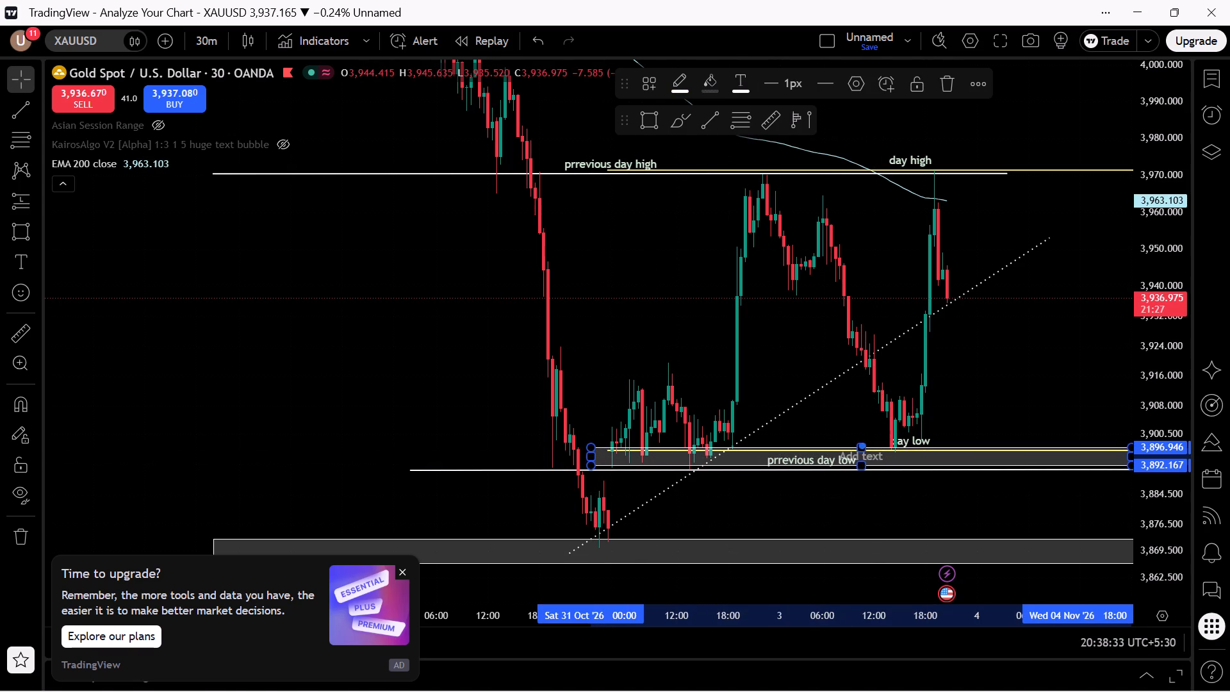
click(876, 456)
key(s)
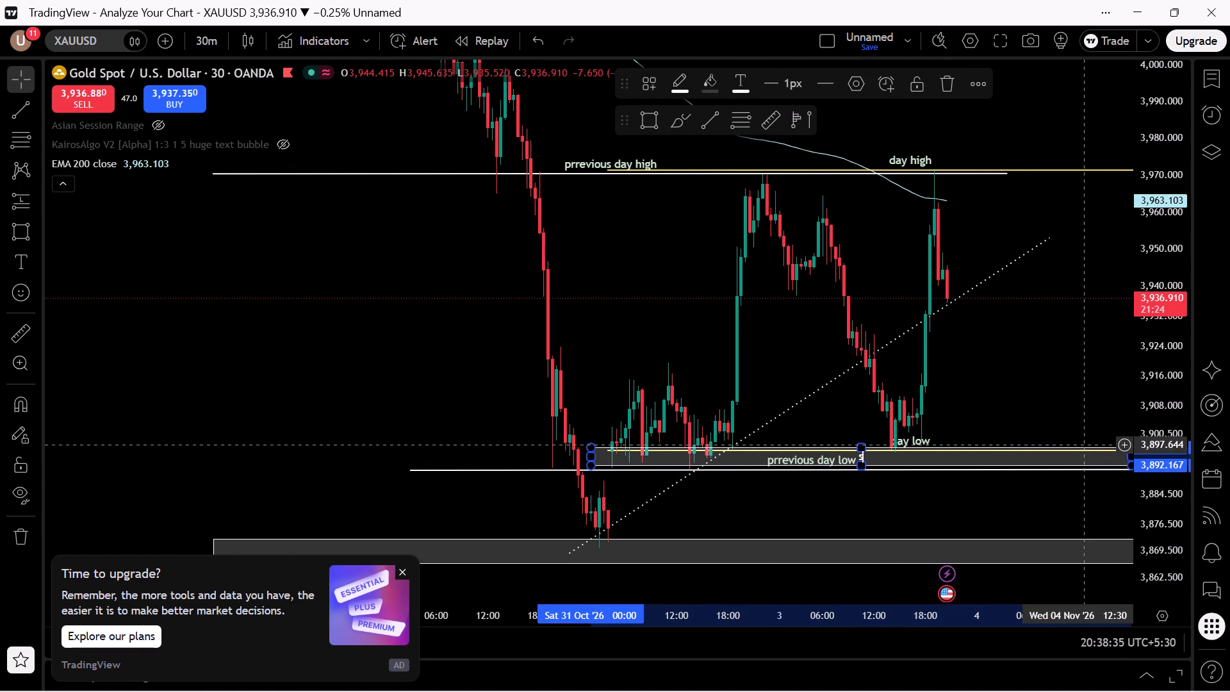
key(u)
text(ppo)
text(rt)
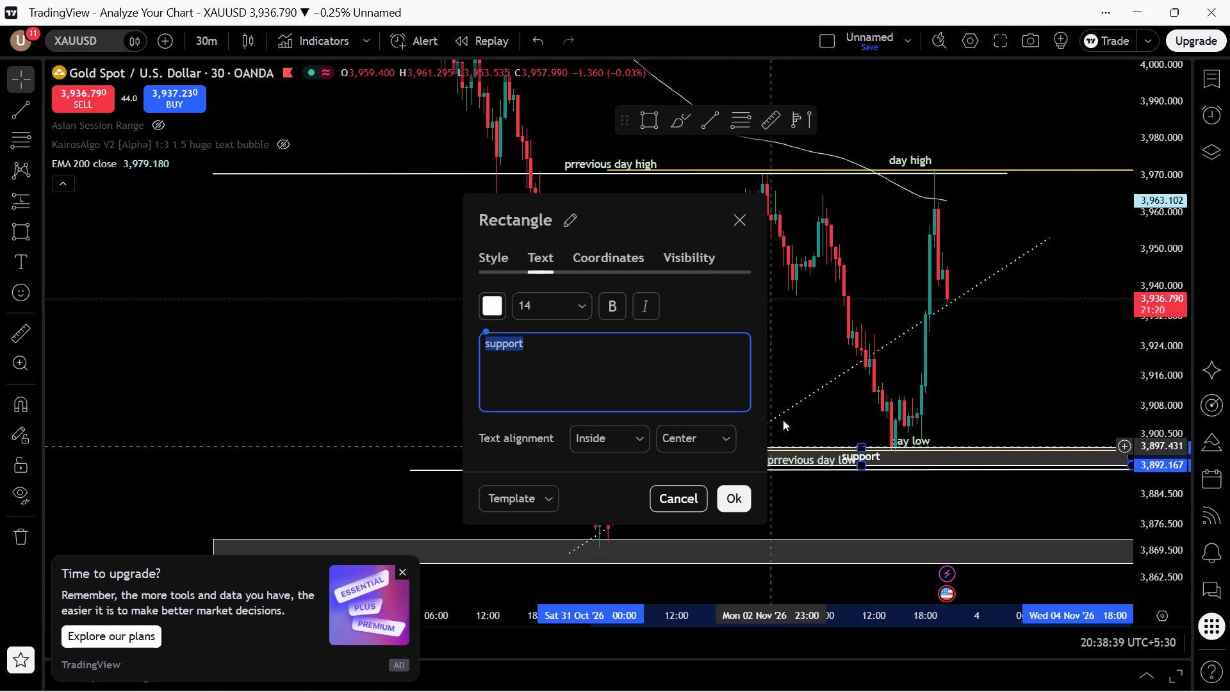
click(733, 229)
Review gold's 30-minute price action between the labelled support zone, the trend line and the day high.
drag(990, 367, 799, 346)
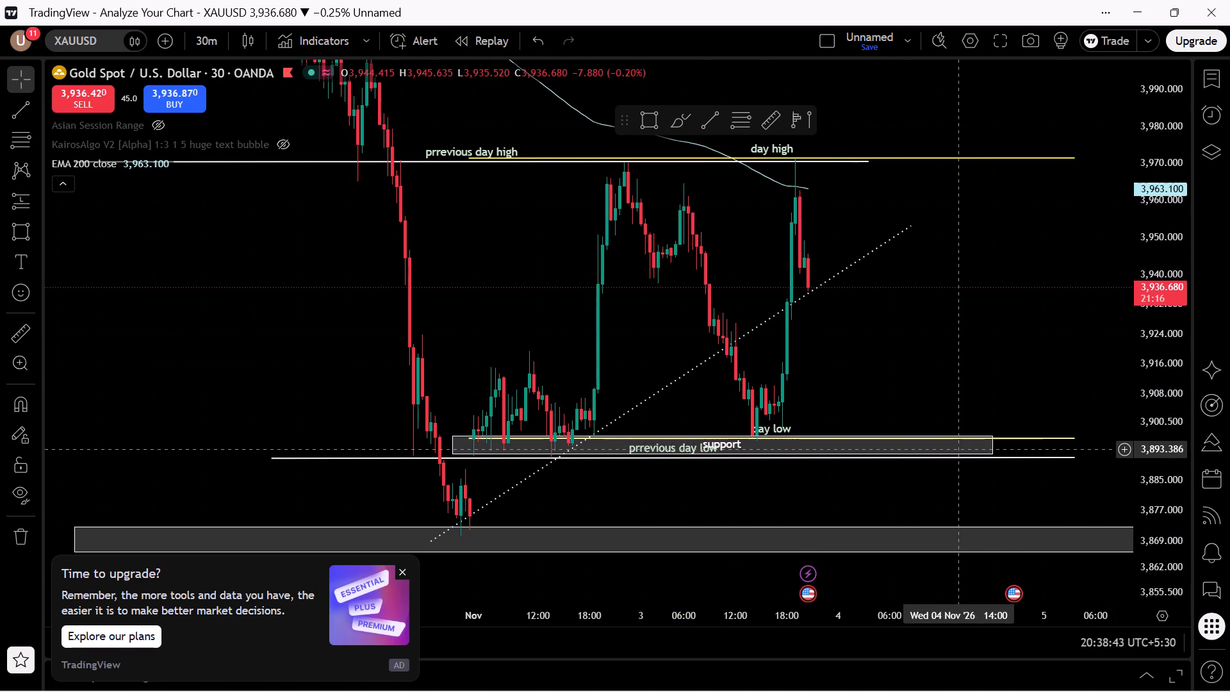
drag(922, 447, 946, 445)
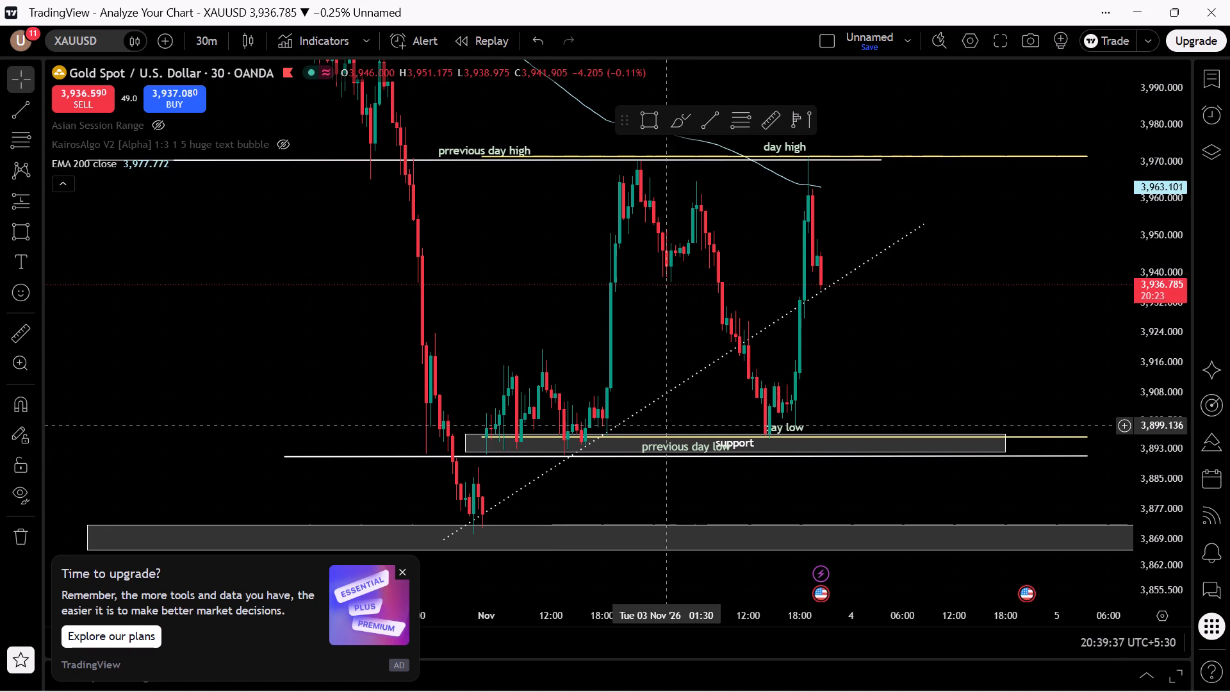
scroll(921, 331, up, 2)
drag(907, 337, 825, 347)
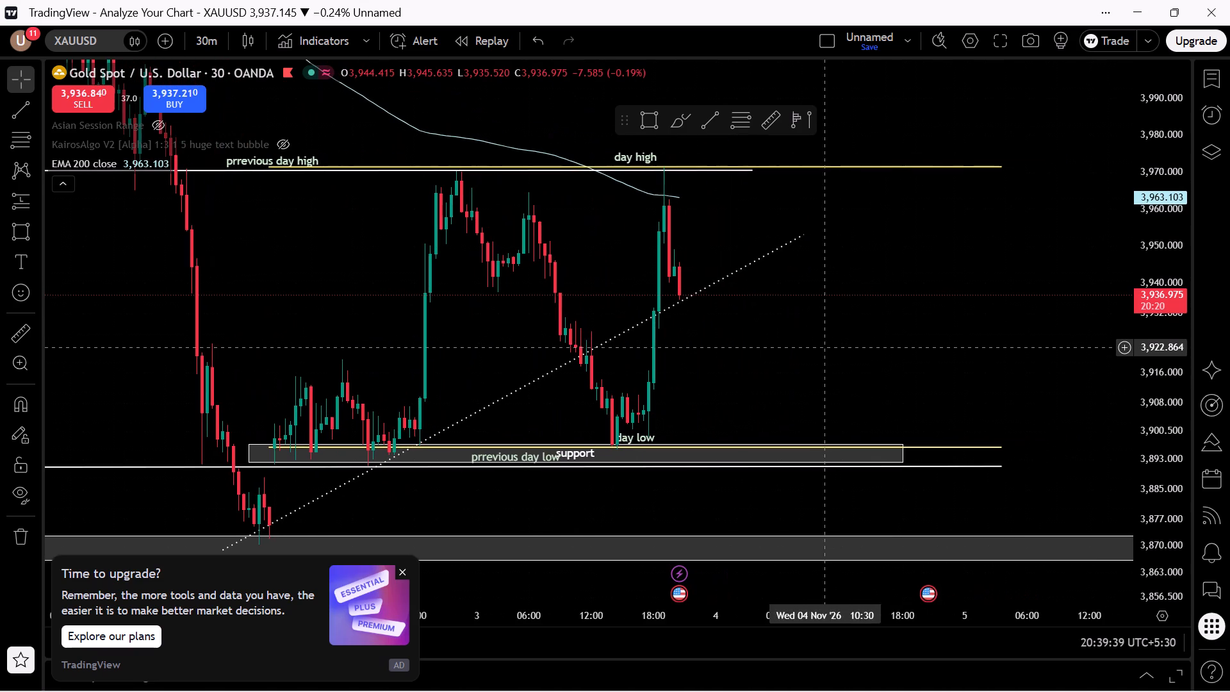
click(742, 353)
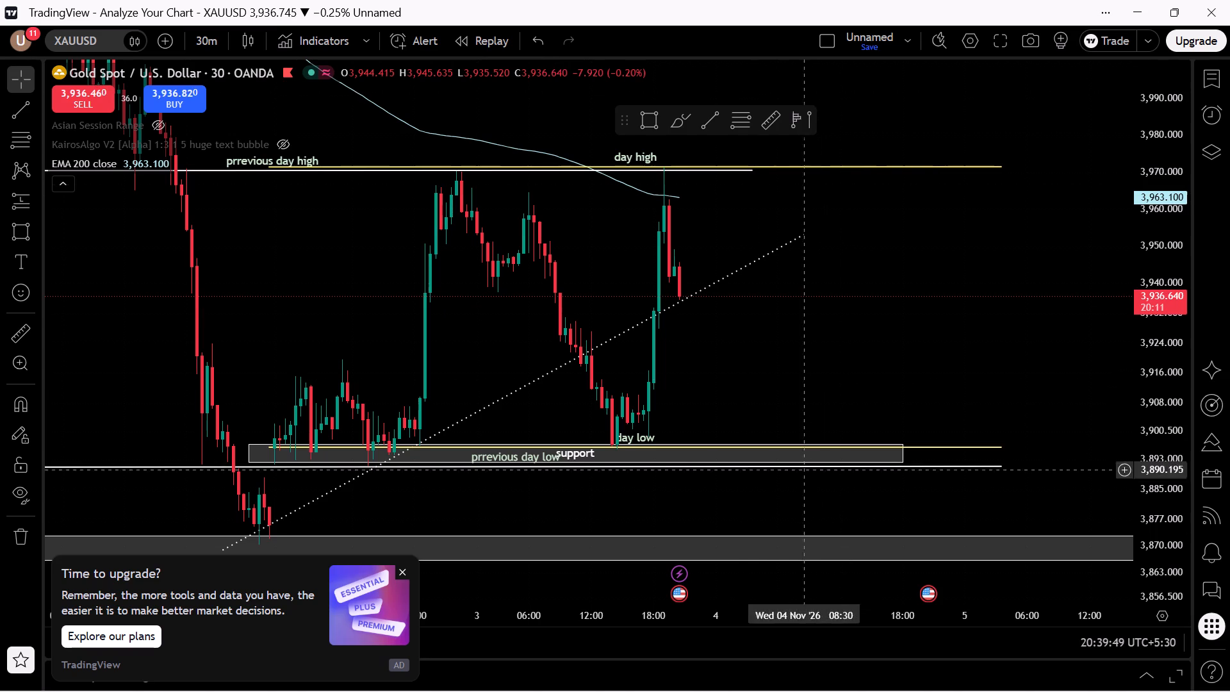
Examine gold's wider 30-minute price history from late October against the 200 EMA and the marked day levels.
drag(903, 313, 1133, 467)
scroll(1188, 265, down, 3)
scroll(1188, 267, up, 1)
scroll(1188, 268, down, 4)
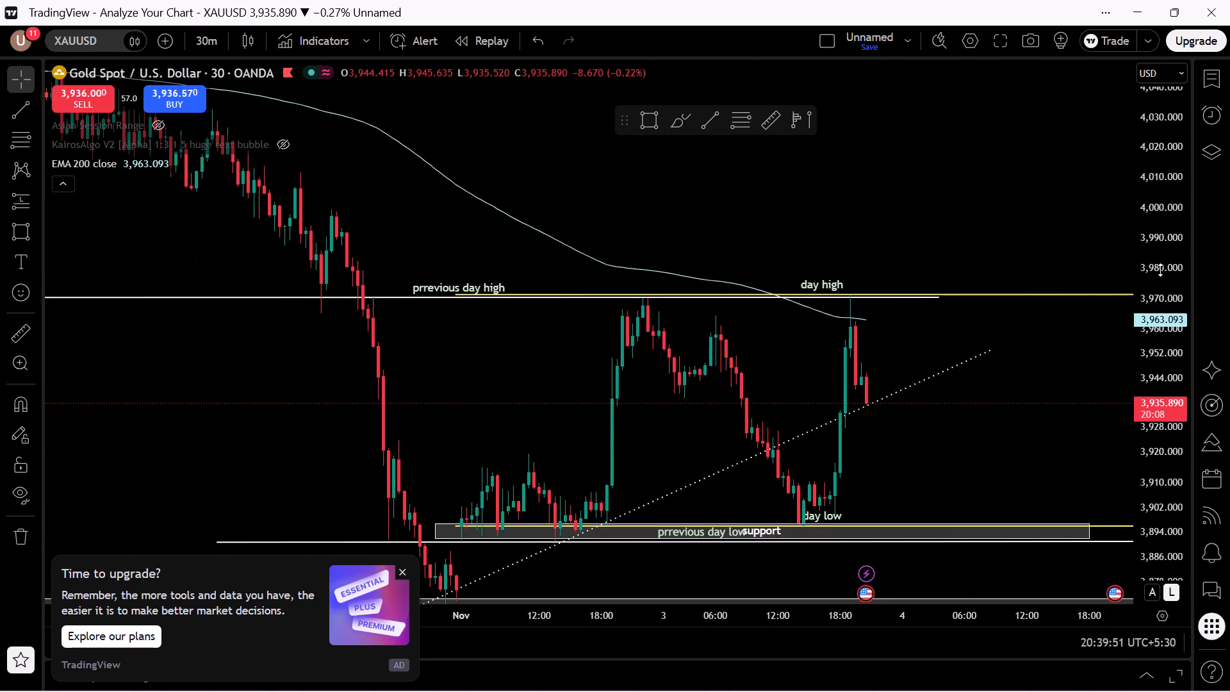
scroll(1160, 270, down, 2)
scroll(1157, 272, up, 1)
drag(917, 191, 1057, 252)
scroll(1020, 251, down, 1)
scroll(1018, 251, up, 3)
scroll(1012, 252, down, 12)
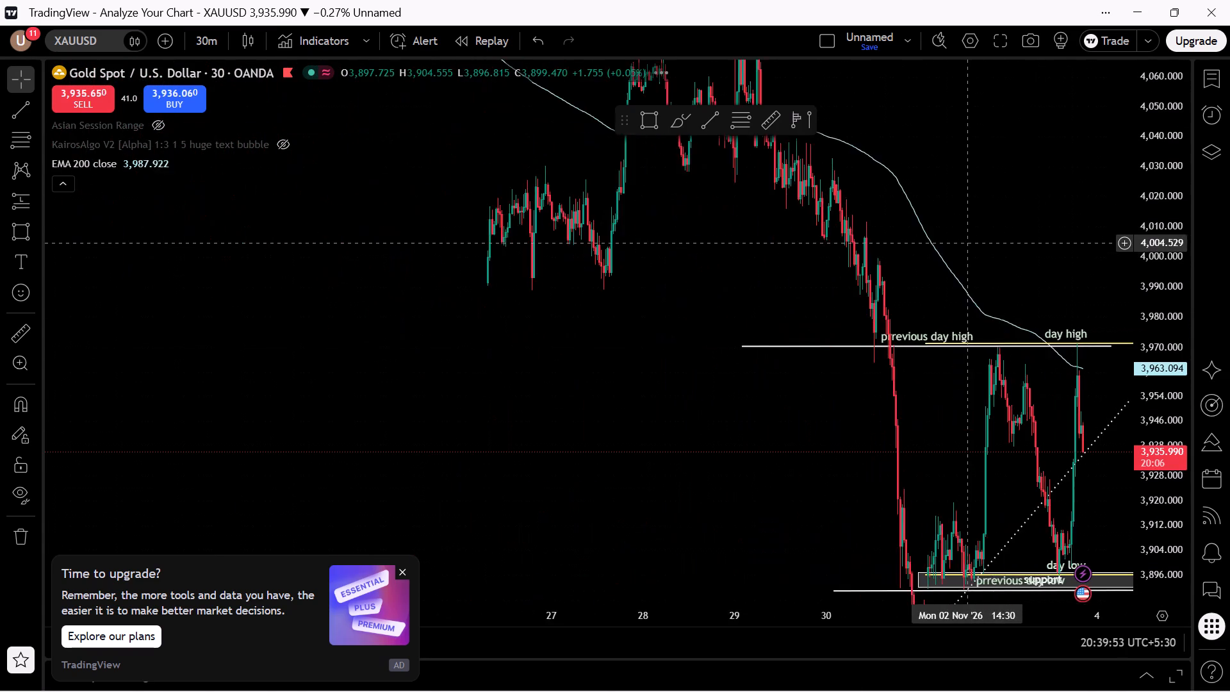
scroll(969, 234, down, 4)
drag(992, 243, 541, 422)
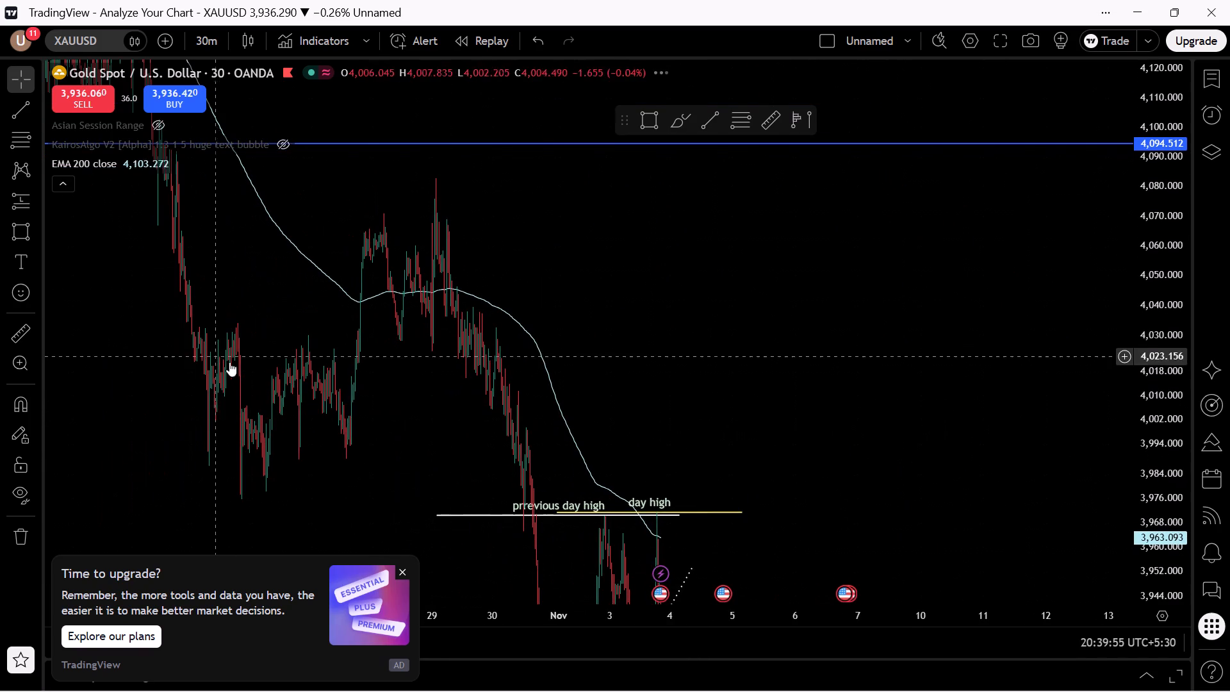
double_click(183, 342)
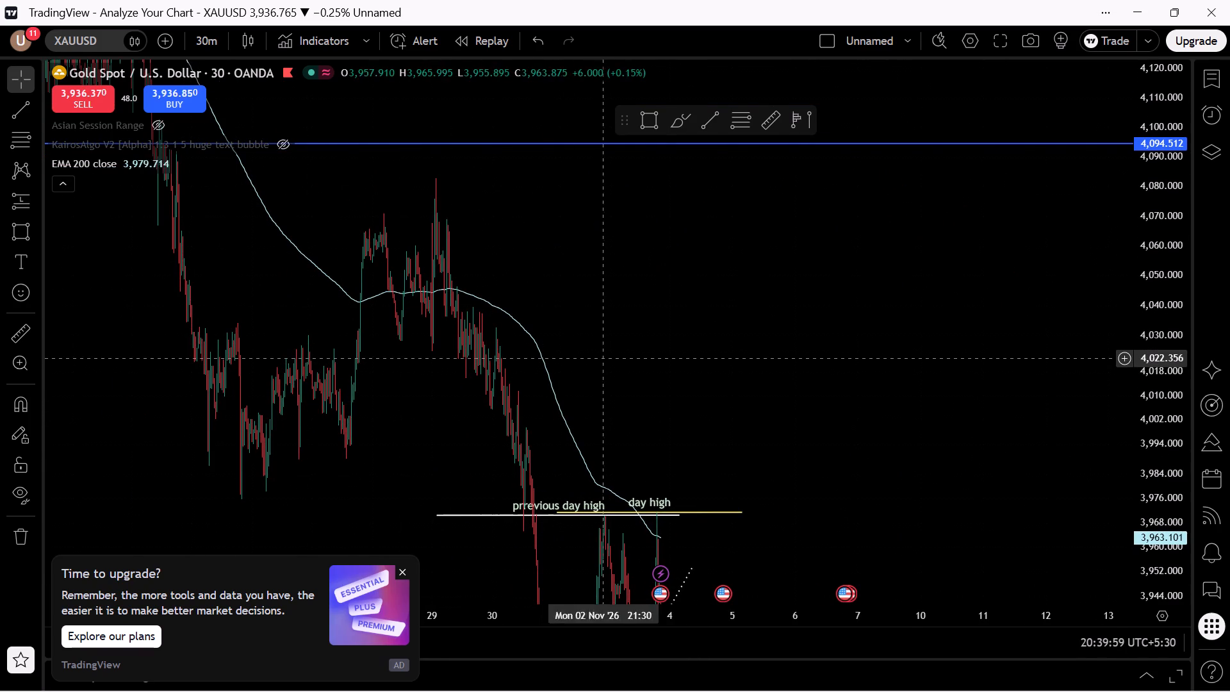
Examine gold's late-October 30-minute decline against the 200 EMA, the blue horizontal line and the marked day highs.
drag(676, 358, 726, 470)
drag(1168, 351, 1172, 515)
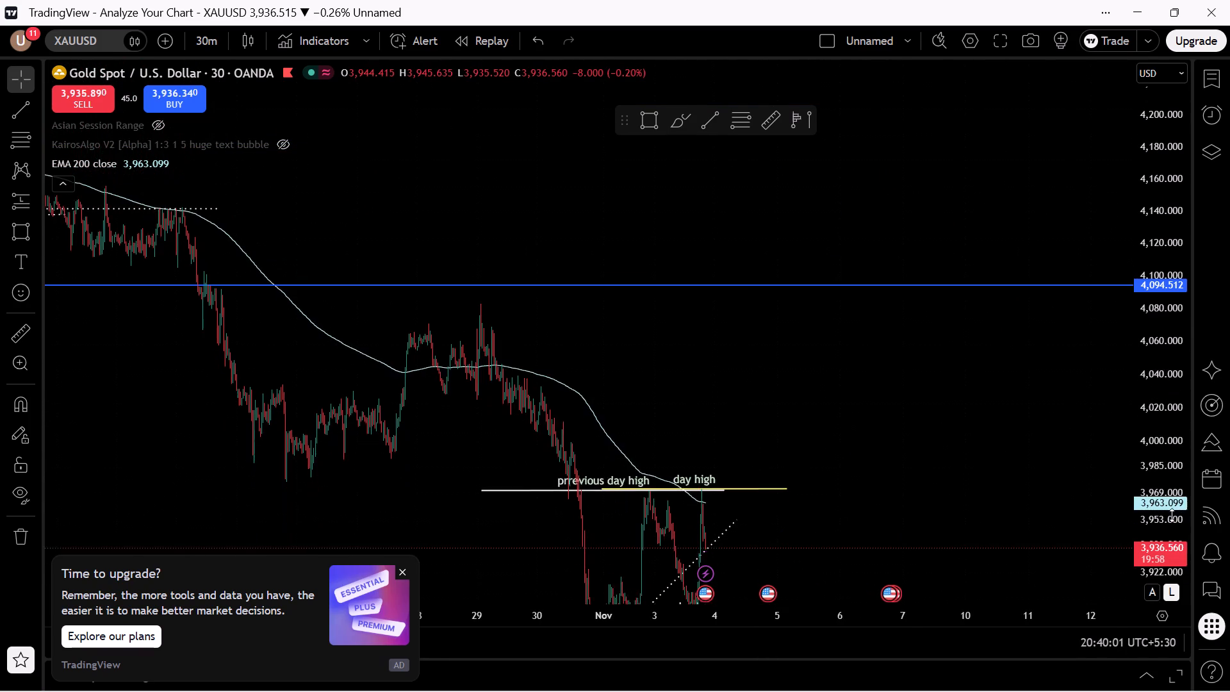
drag(1172, 515, 1170, 516)
scroll(759, 408, up, 2)
scroll(759, 408, down, 3)
scroll(763, 404, up, 2)
scroll(763, 404, down, 2)
scroll(766, 404, up, 1)
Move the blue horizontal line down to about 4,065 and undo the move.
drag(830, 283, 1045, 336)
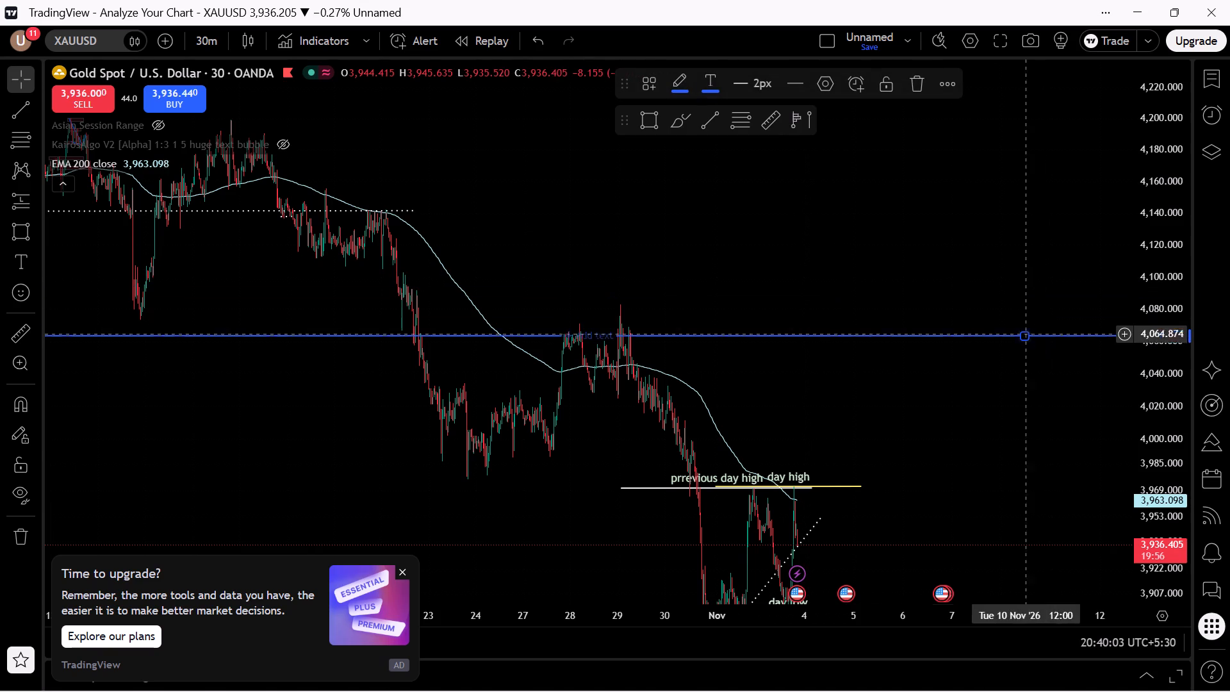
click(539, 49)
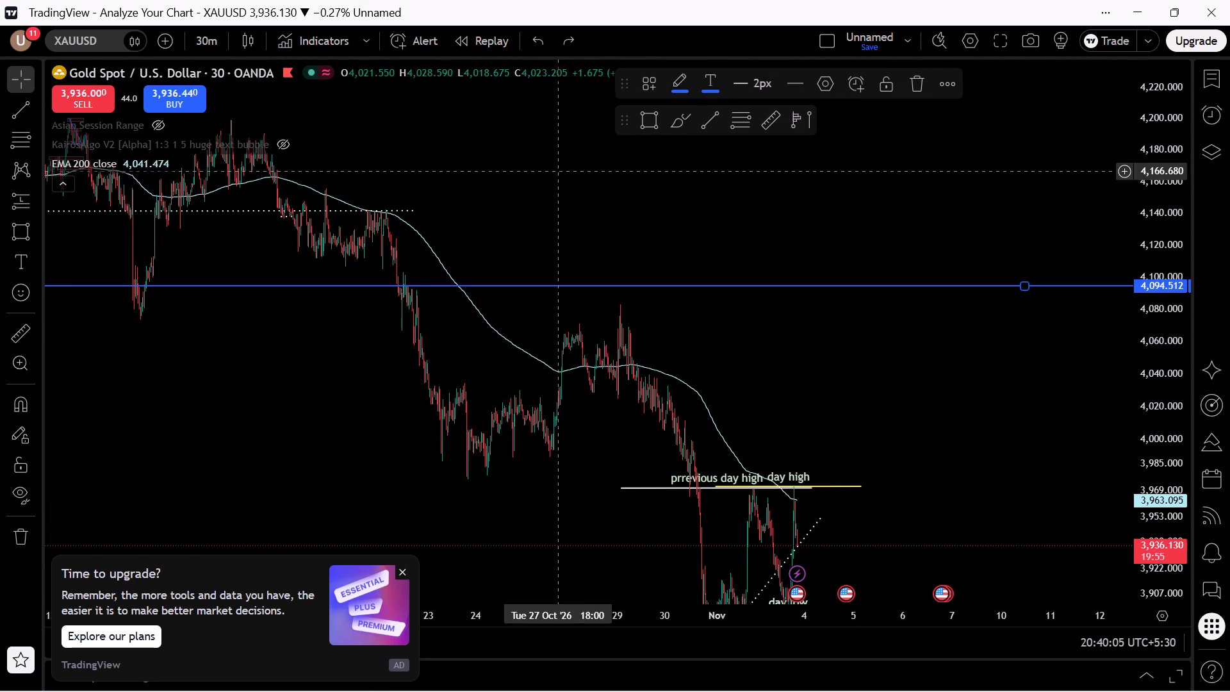
Review gold's 30-minute action from mid-October to early November around the 200 EMA, dotted level and marked day levels.
drag(563, 175, 901, 284)
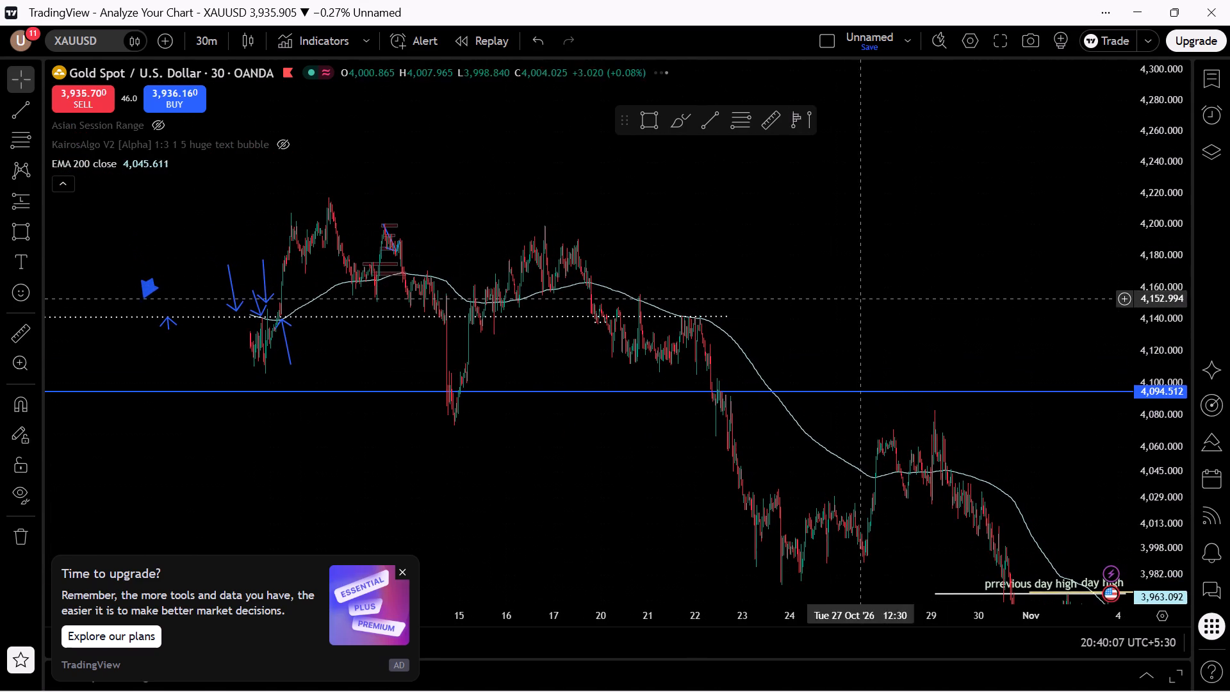
drag(878, 297, 674, 290)
drag(813, 379, 683, 76)
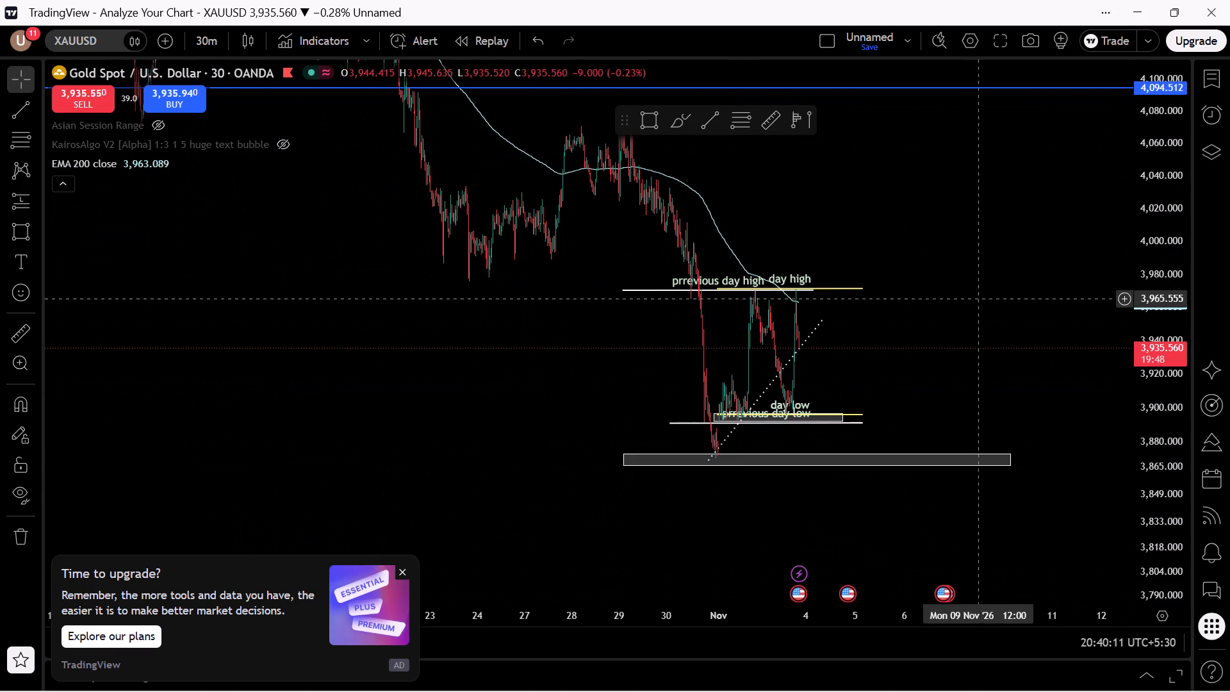
scroll(1074, 411, up, 4)
scroll(1073, 411, down, 1)
scroll(920, 376, up, 3)
drag(817, 283, 1209, 442)
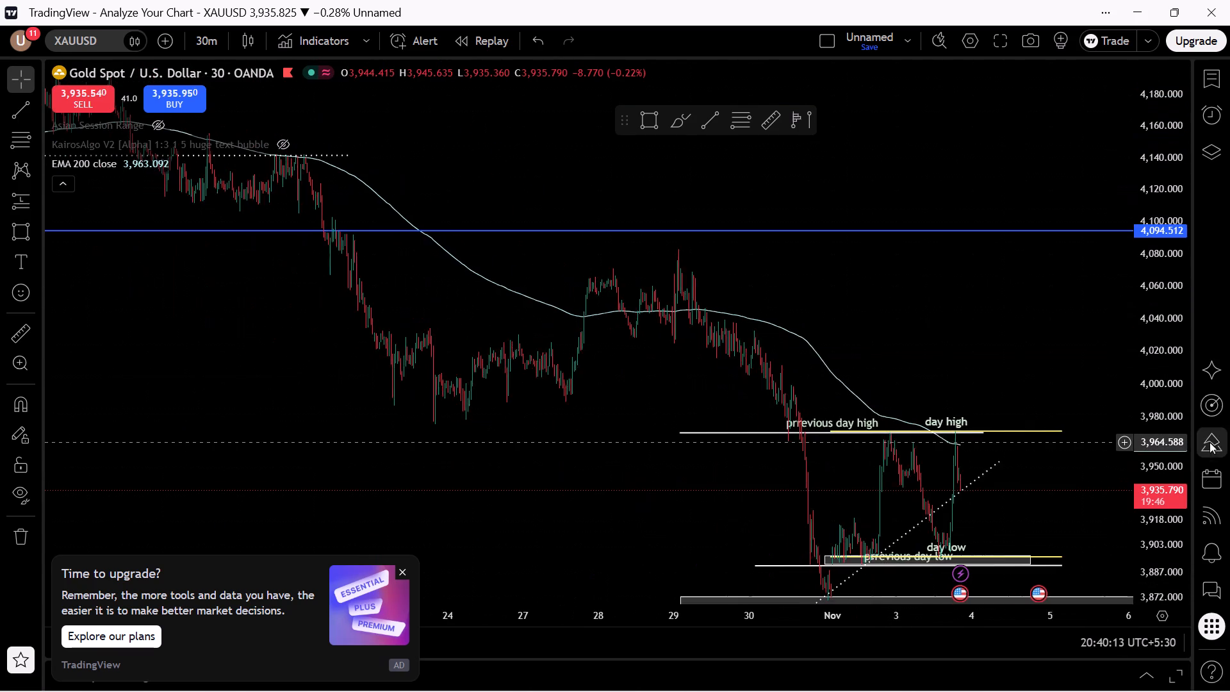
drag(1209, 442, 1211, 442)
drag(1147, 341, 1216, 627)
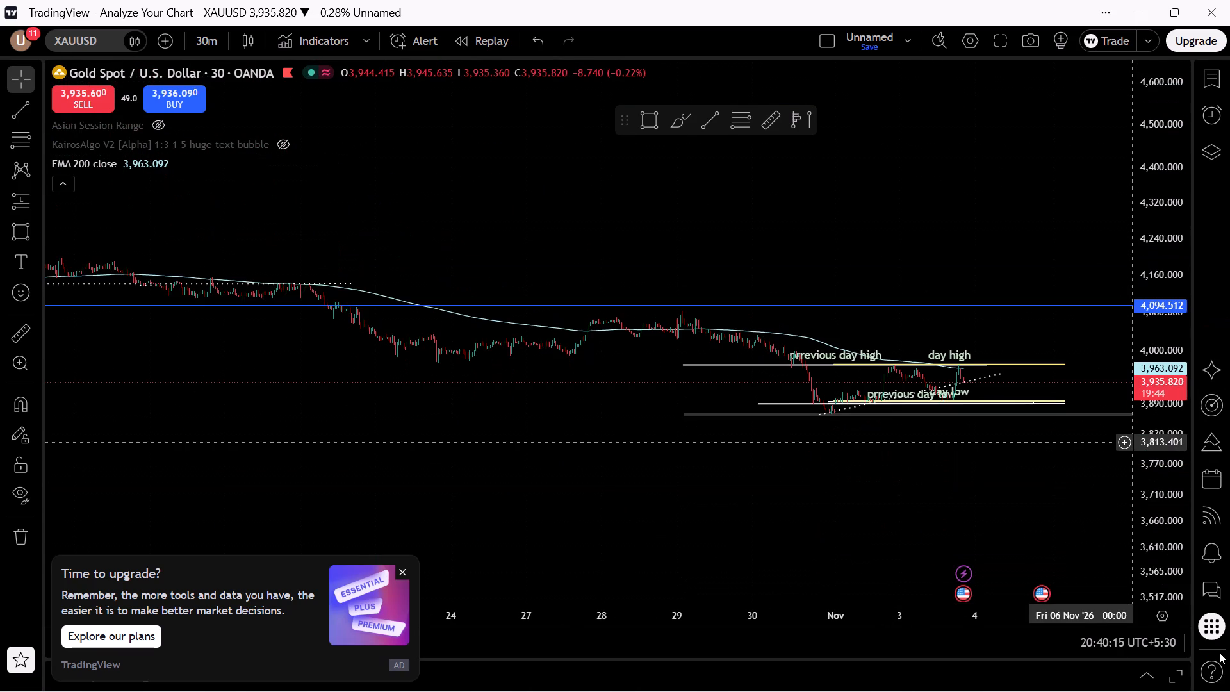
drag(1229, 675, 1229, 691)
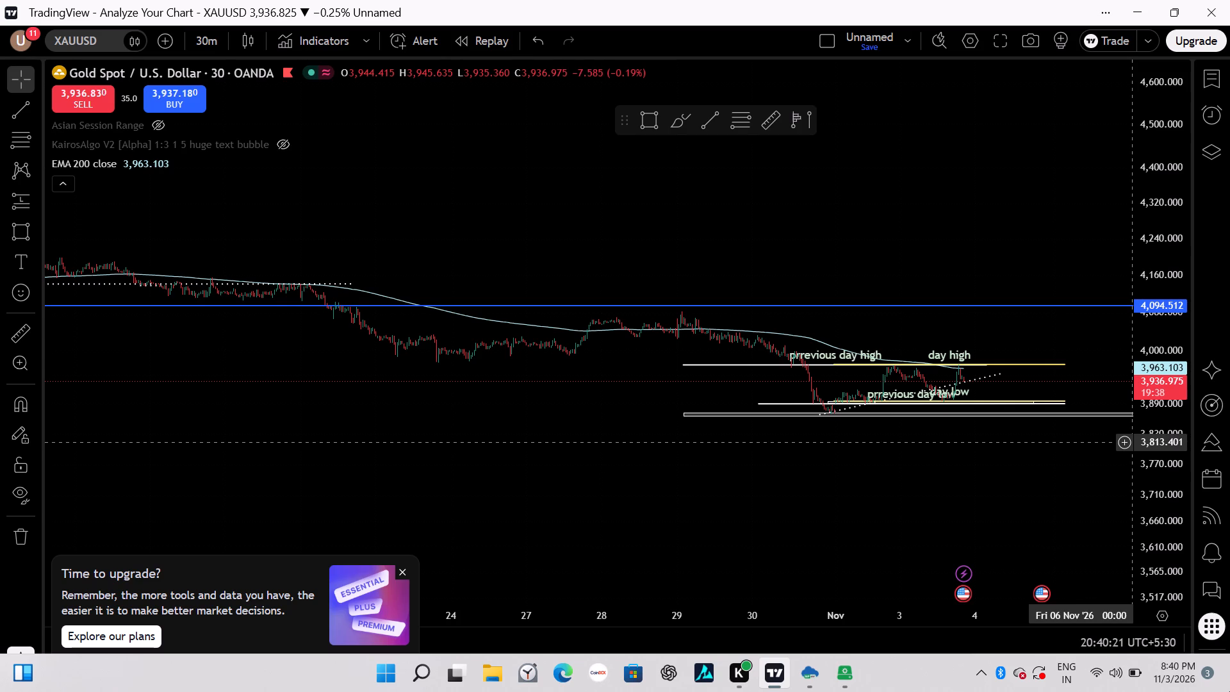
Examine gold's whole October 30-minute history against the 200 EMA, the blue horizontal line and the lower support zone.
scroll(1229, 287, down, 8)
scroll(1012, 228, up, 2)
scroll(1012, 228, down, 19)
scroll(1015, 239, up, 1)
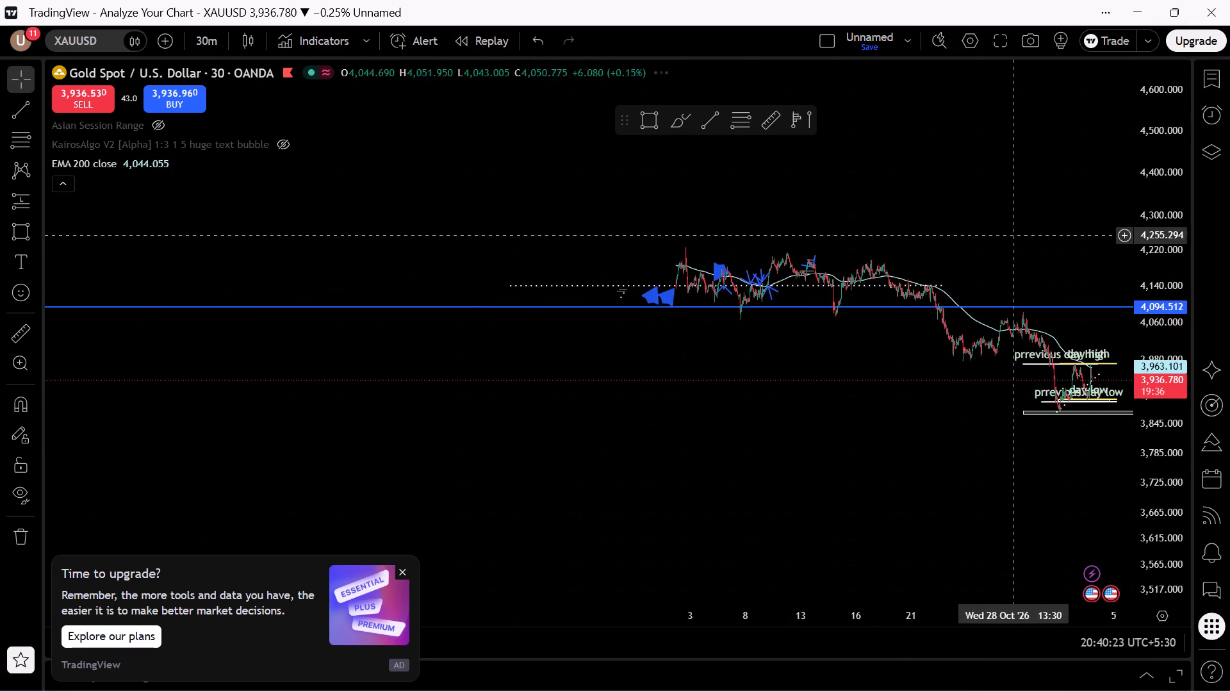
drag(894, 456, 607, 453)
drag(1174, 455, 1133, 0)
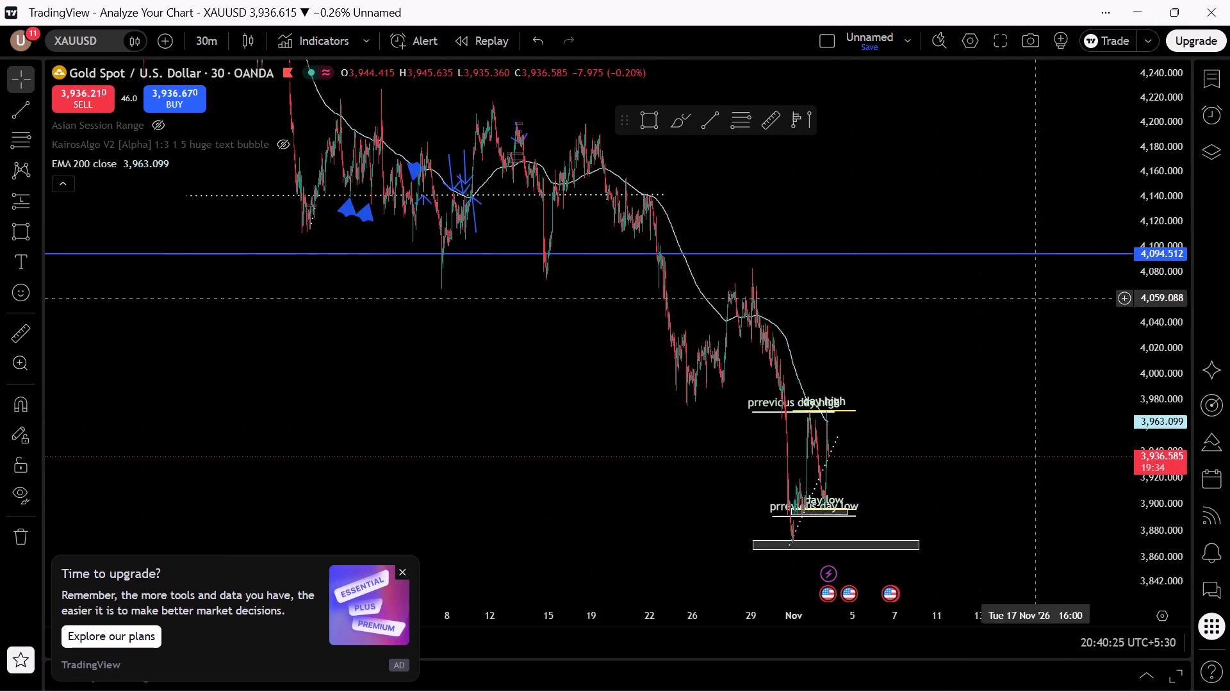
scroll(962, 352, up, 3)
scroll(961, 352, down, 2)
scroll(958, 352, up, 4)
scroll(928, 359, down, 1)
scroll(928, 359, up, 6)
drag(789, 560, 1027, 388)
drag(1154, 504, 1108, 0)
Examine gold's early-November 30-minute candles between the day high, the dotted trend line and the two support zones.
scroll(974, 245, up, 8)
scroll(970, 245, down, 1)
scroll(965, 243, up, 2)
scroll(679, 329, up, 1)
scroll(679, 329, down, 1)
scroll(679, 329, up, 3)
drag(548, 359, 1170, 363)
drag(1146, 272, 1144, 423)
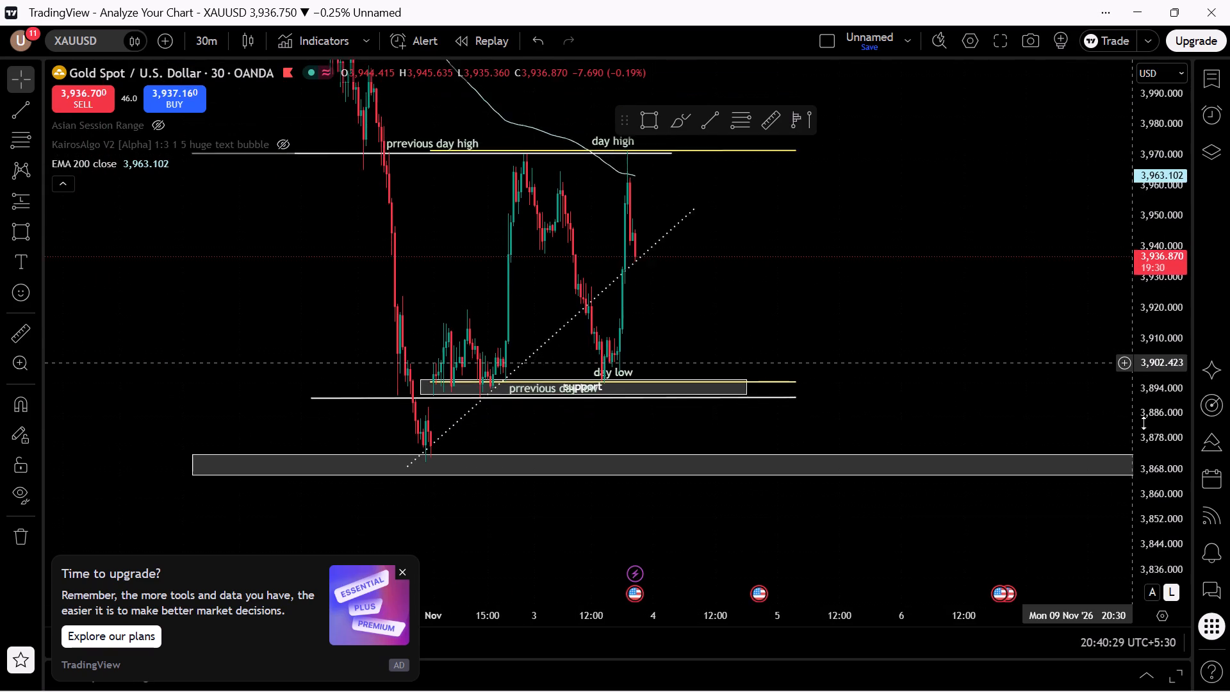
drag(1144, 423, 1133, 440)
scroll(919, 405, up, 5)
drag(739, 342, 898, 347)
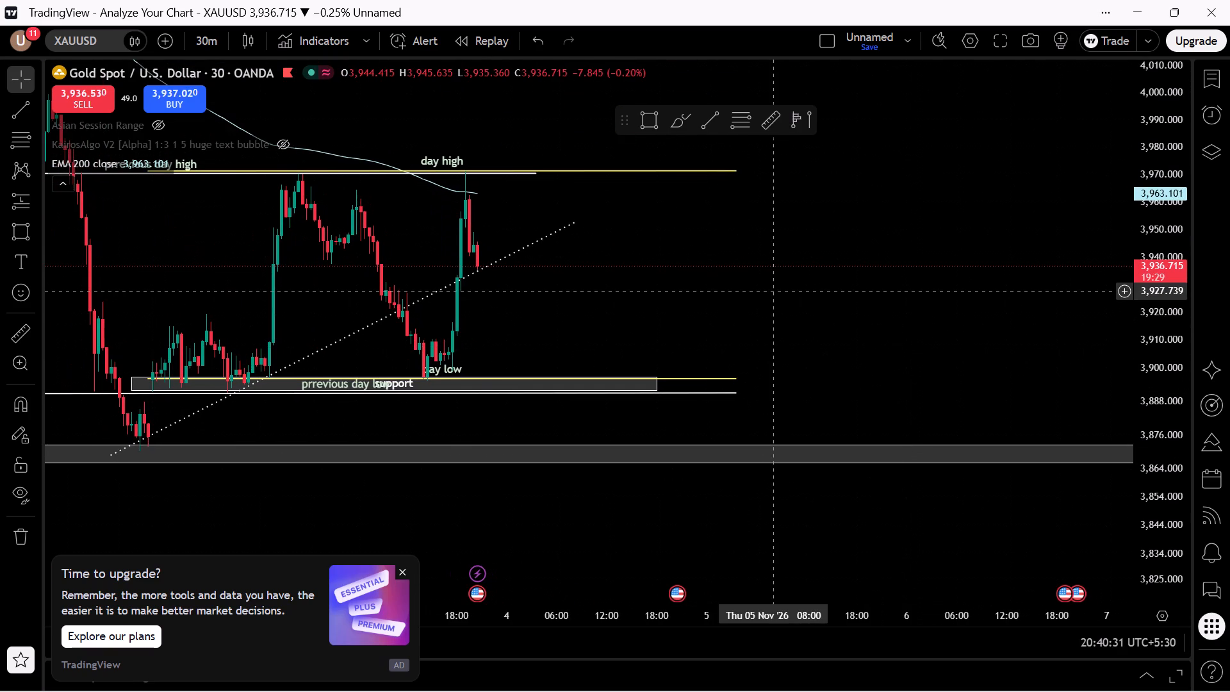
scroll(741, 325, up, 2)
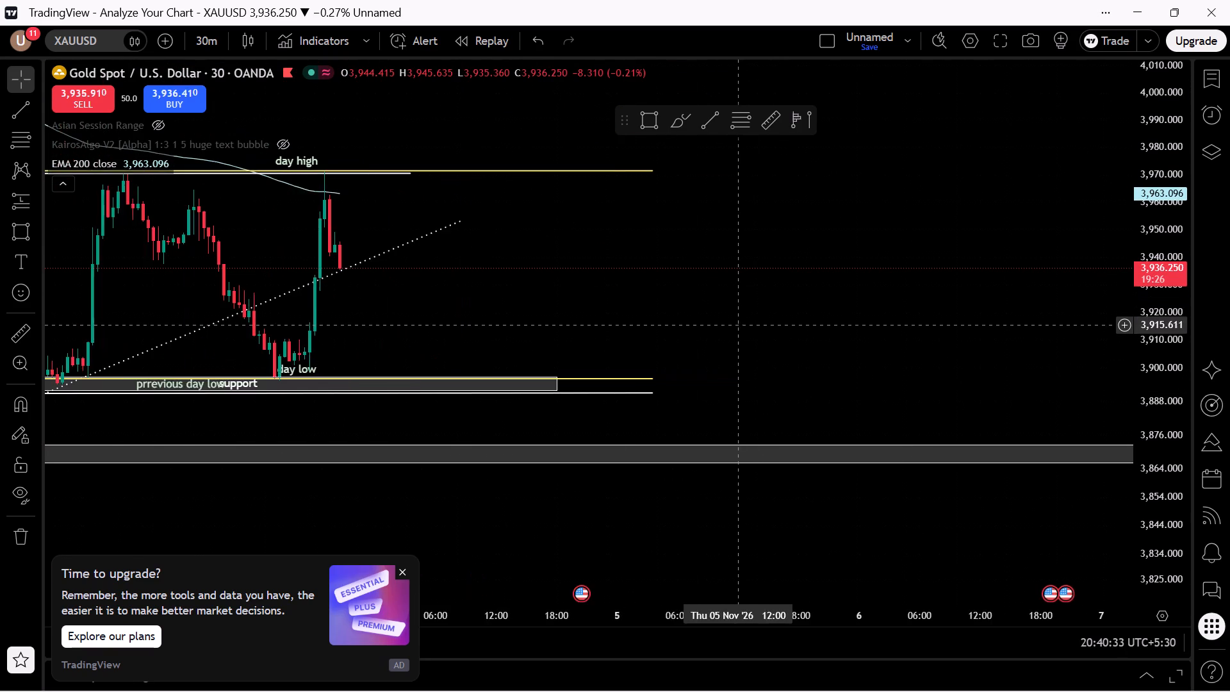
drag(618, 325, 930, 331)
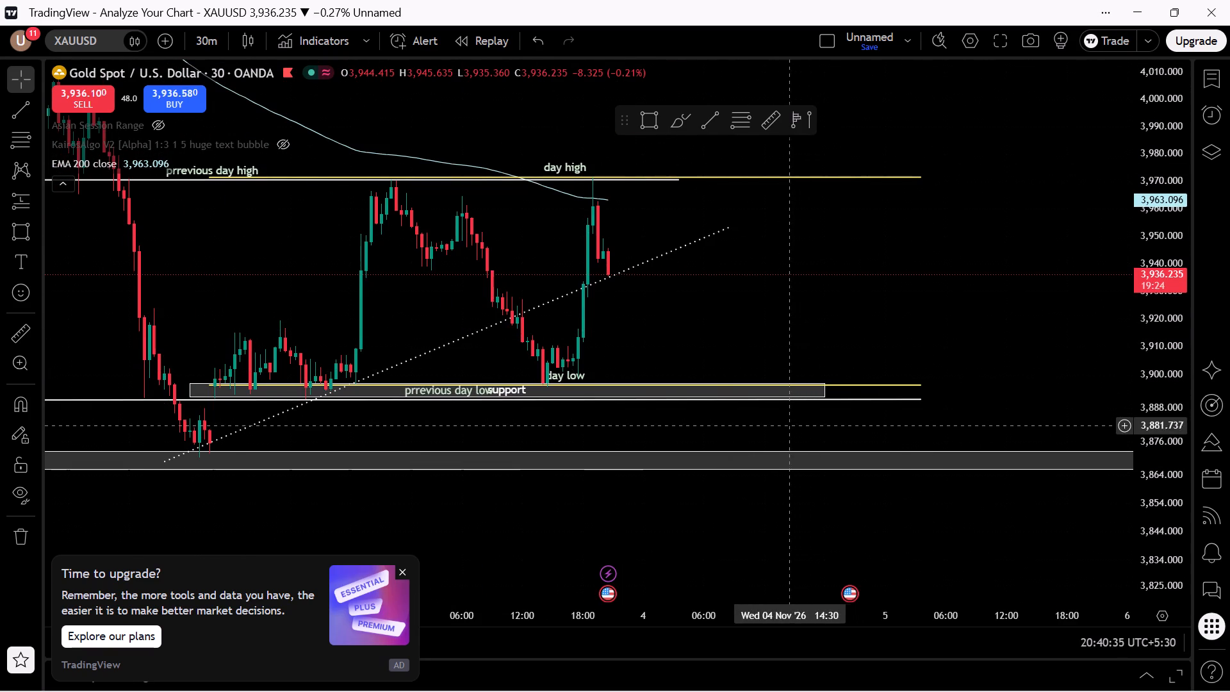
drag(789, 425, 789, 390)
drag(1149, 413, 1114, 244)
scroll(987, 297, up, 2)
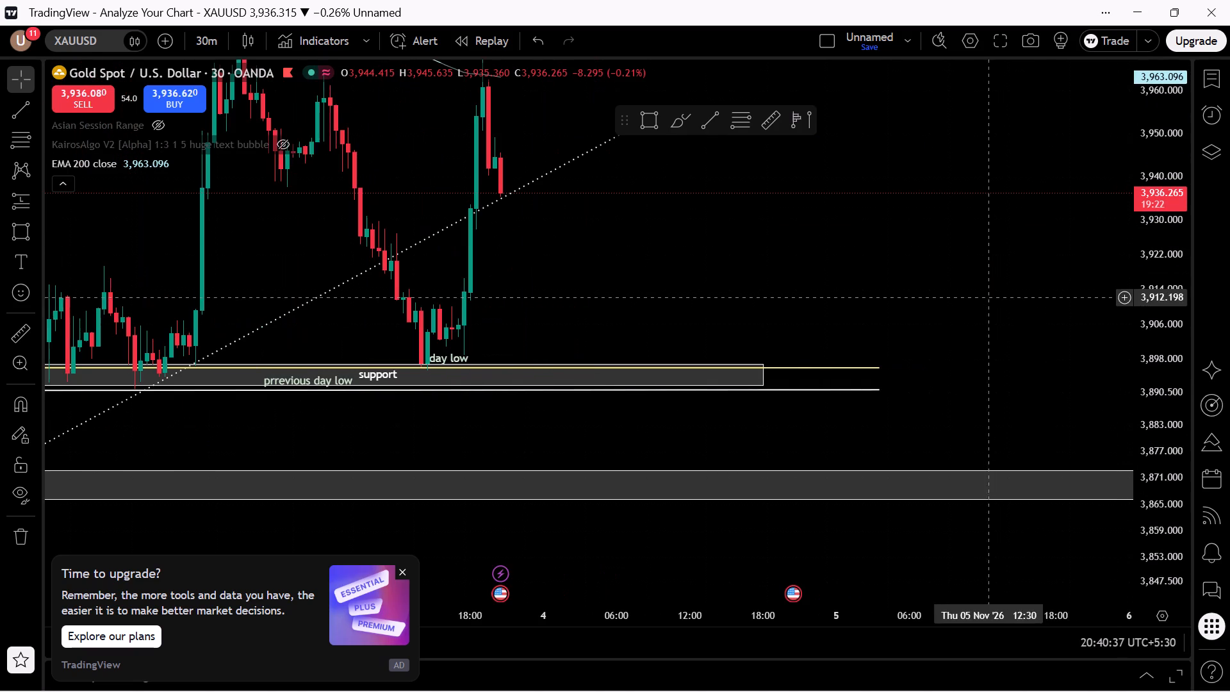
drag(1135, 415, 1115, 329)
drag(877, 304, 1018, 381)
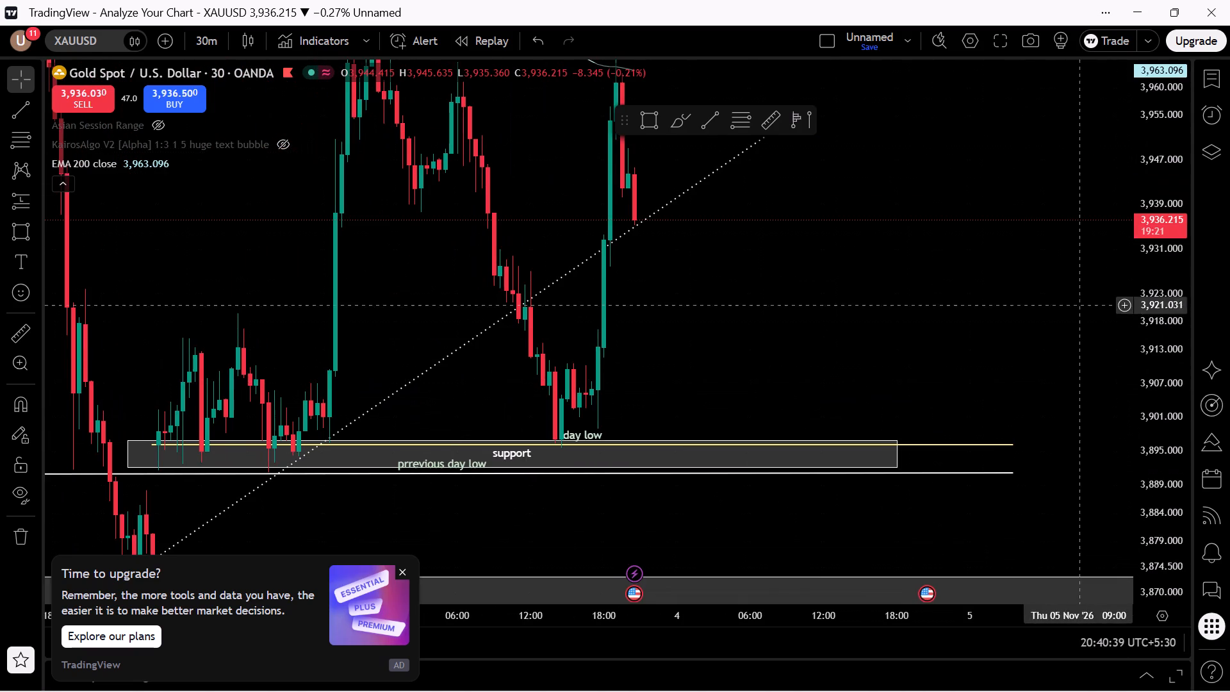
drag(1163, 238, 1167, 348)
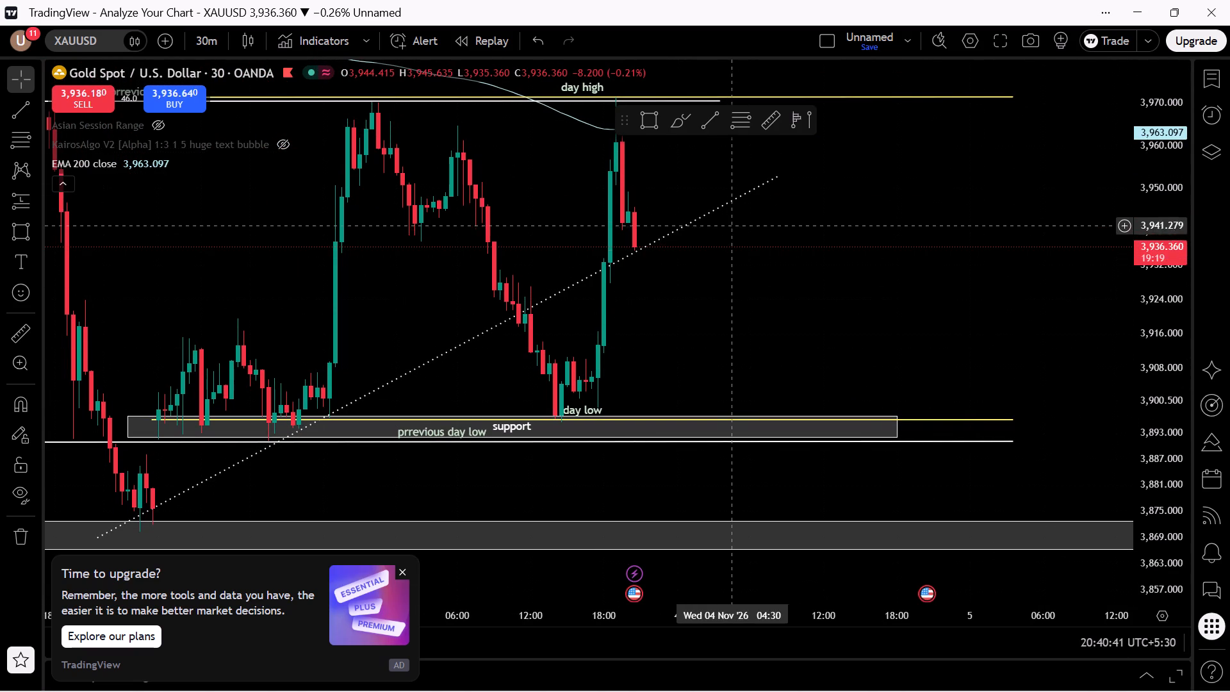
Draw a rectangle zone from about 3,937 to 3,941 across the early-November candles and beyond, just above the trend line's contact with price.
click(751, 249)
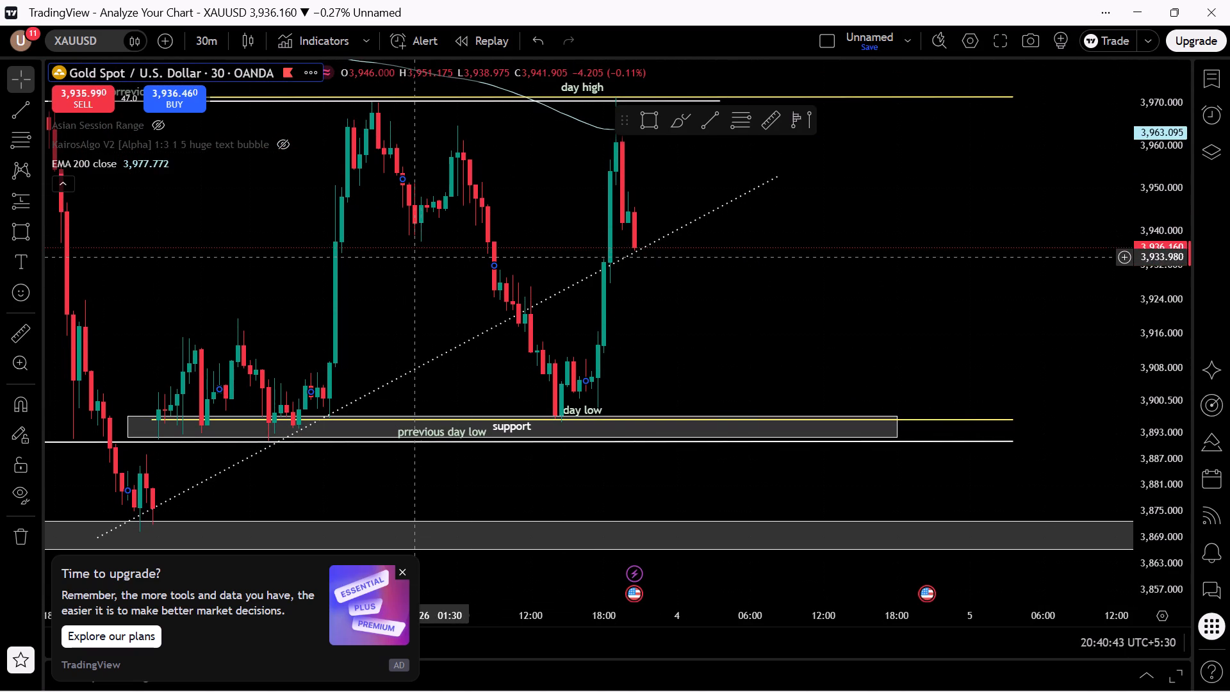
click(2, 236)
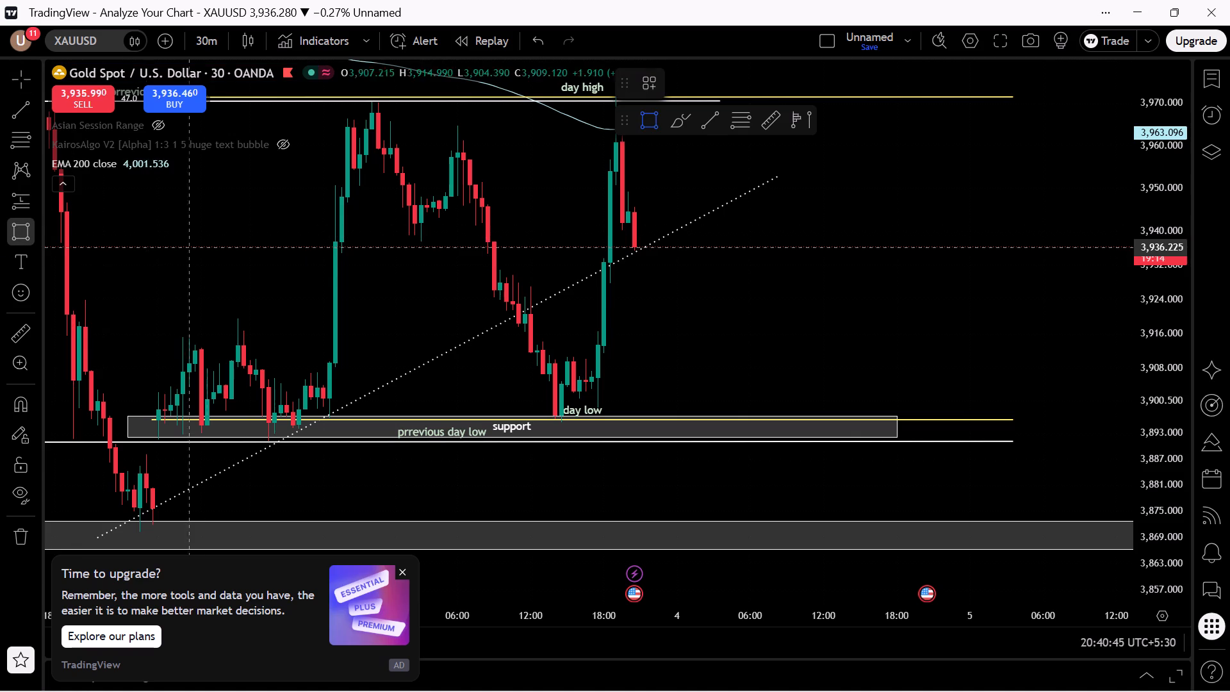
scroll(1229, 247, down, 7)
scroll(1030, 279, up, 2)
scroll(1022, 279, down, 2)
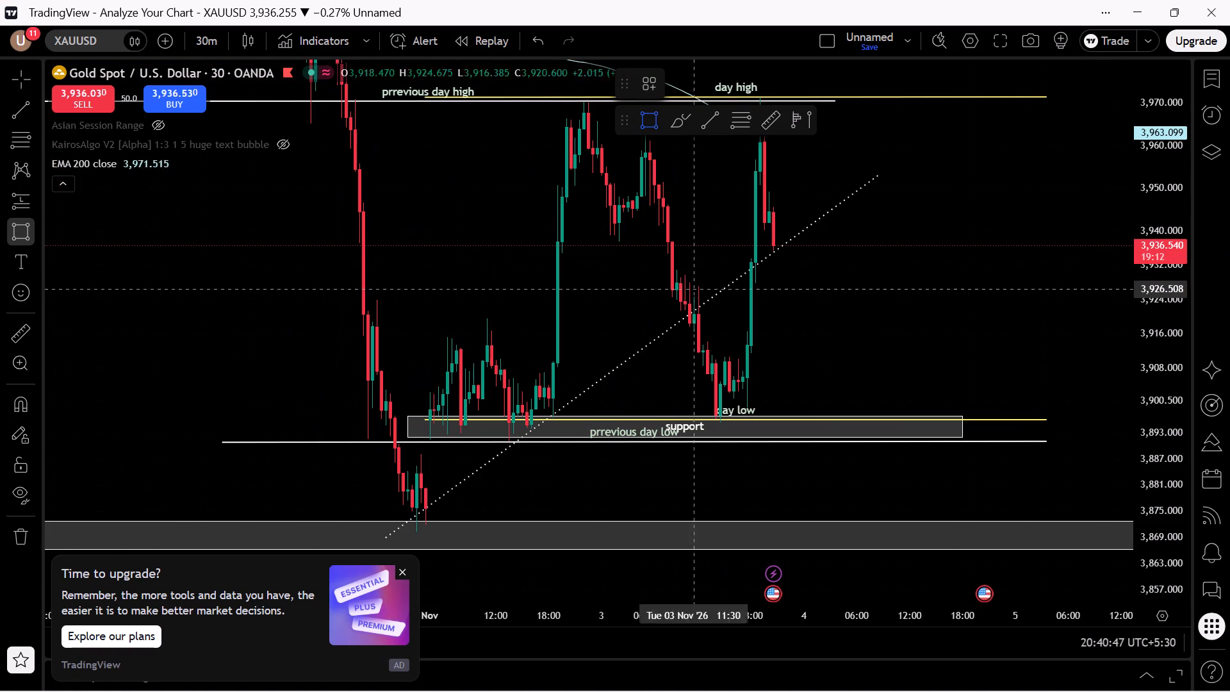
click(297, 247)
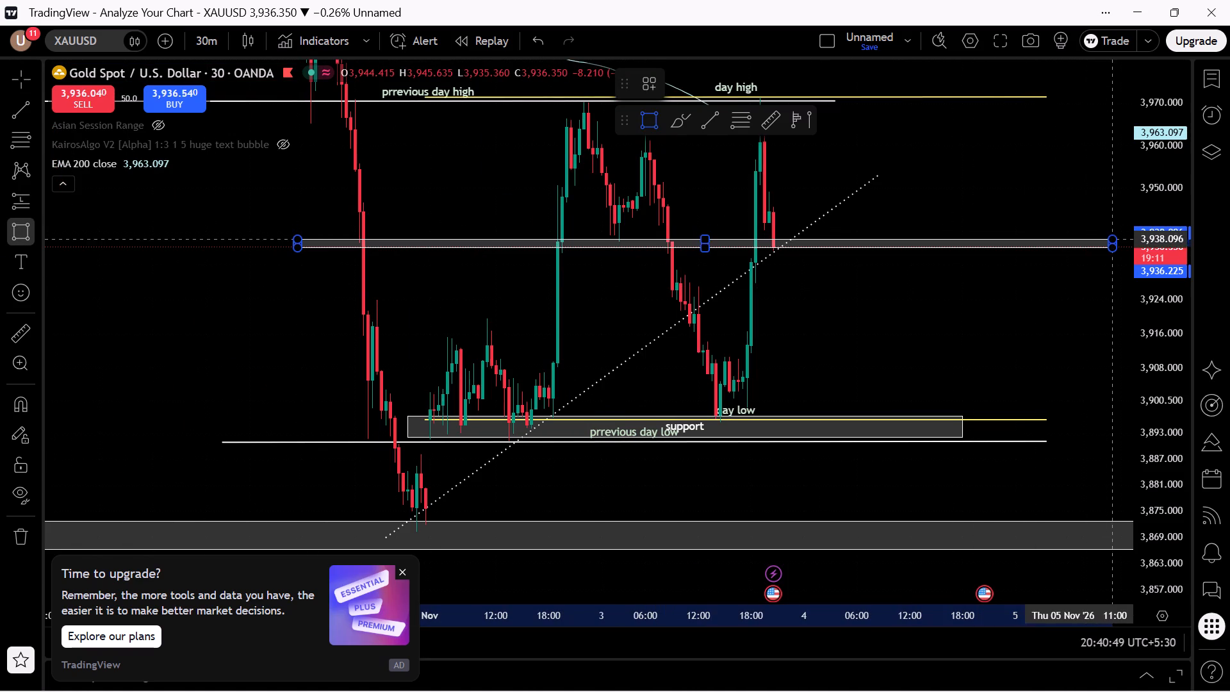
click(1112, 229)
click(616, 227)
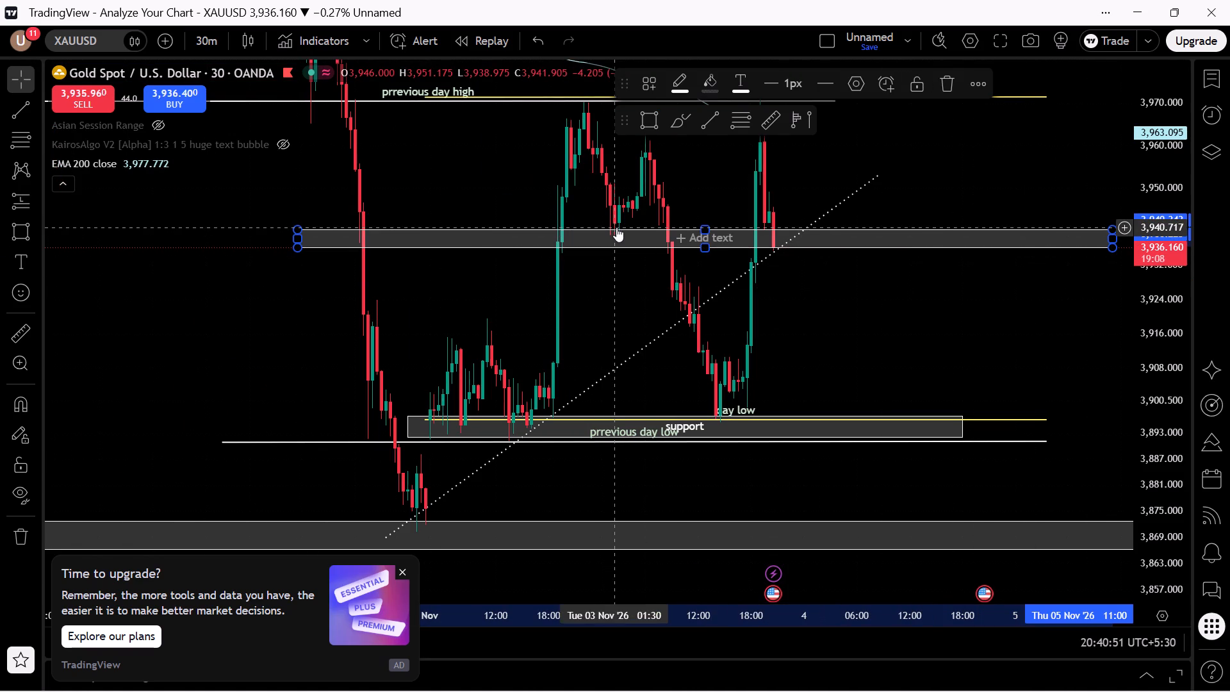
drag(619, 235, 605, 229)
Examine how gold's 30-minute candles react around the new middle zone, the rising trend line and the support zone.
drag(1012, 204, 1033, 291)
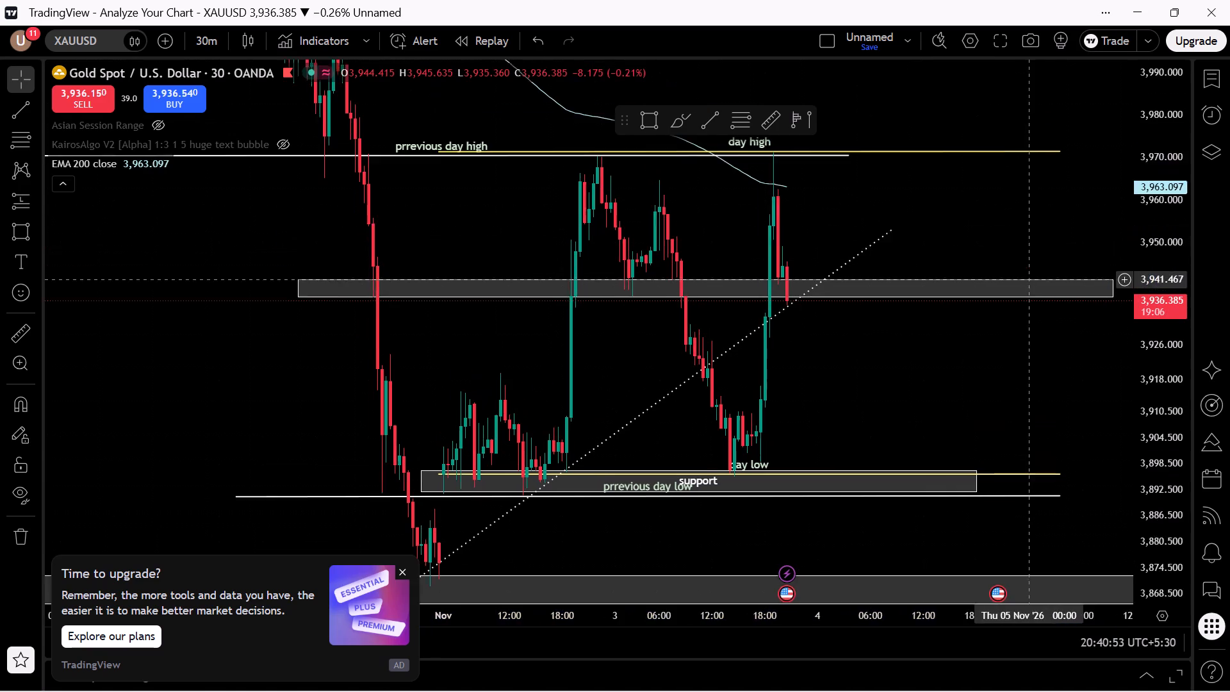
drag(1033, 291, 1028, 295)
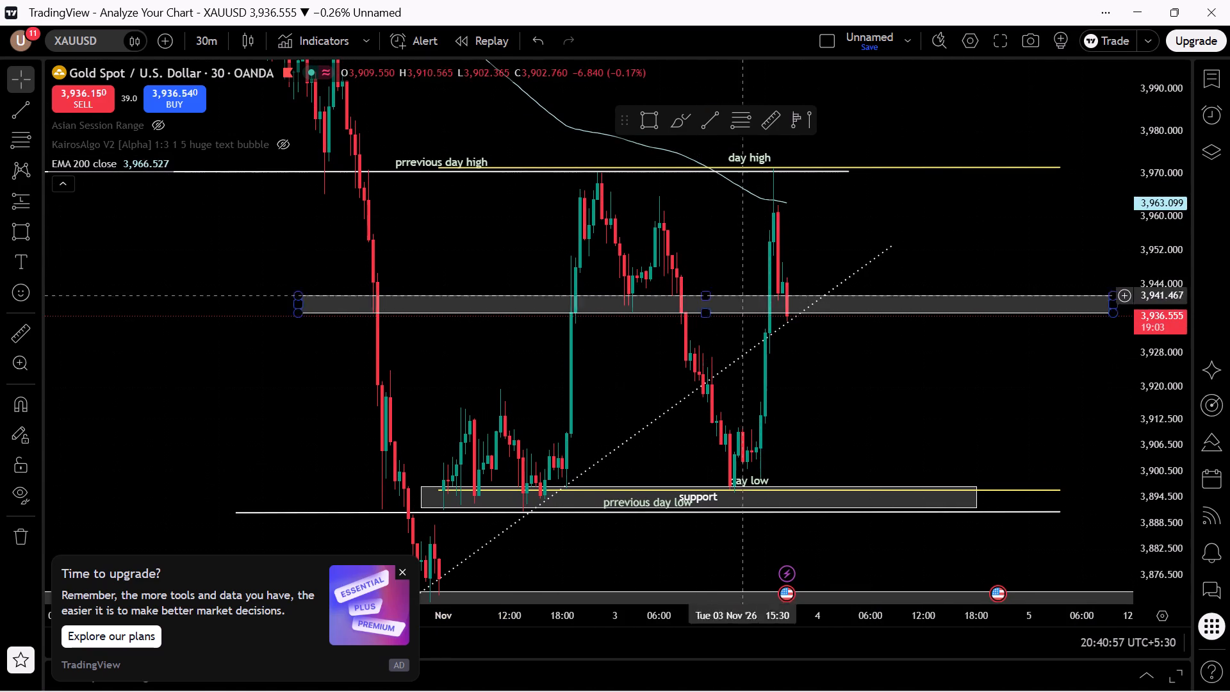
drag(868, 385, 795, 367)
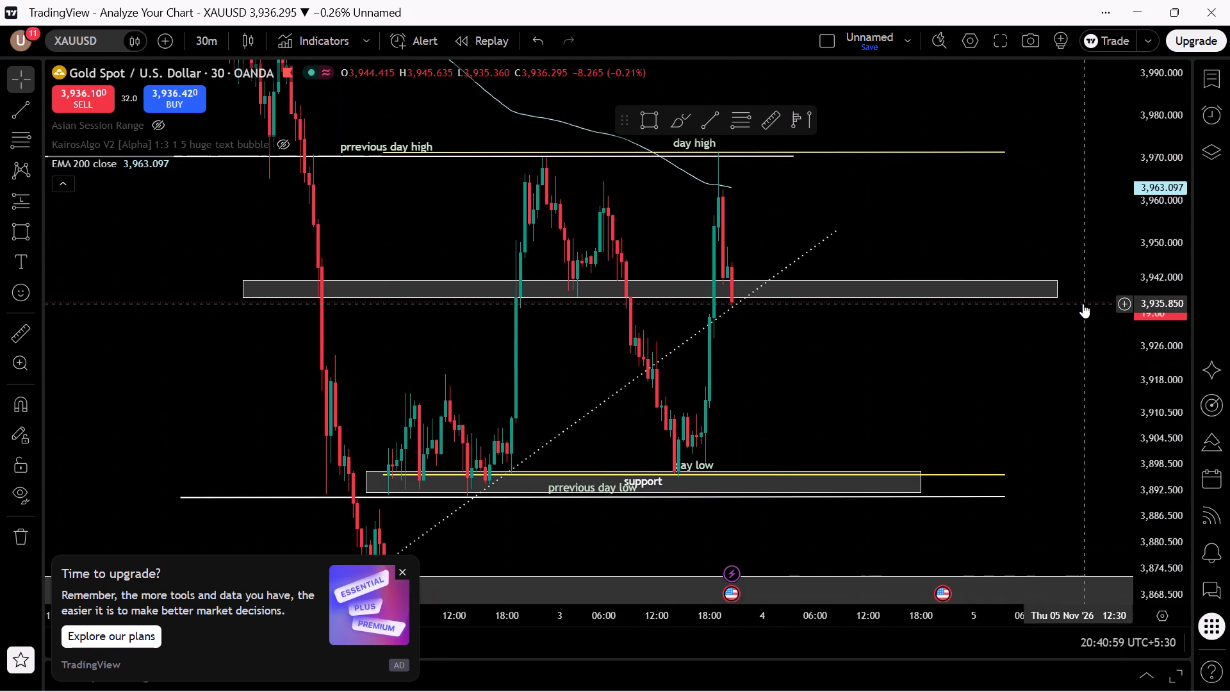
click(897, 347)
drag(896, 373, 826, 332)
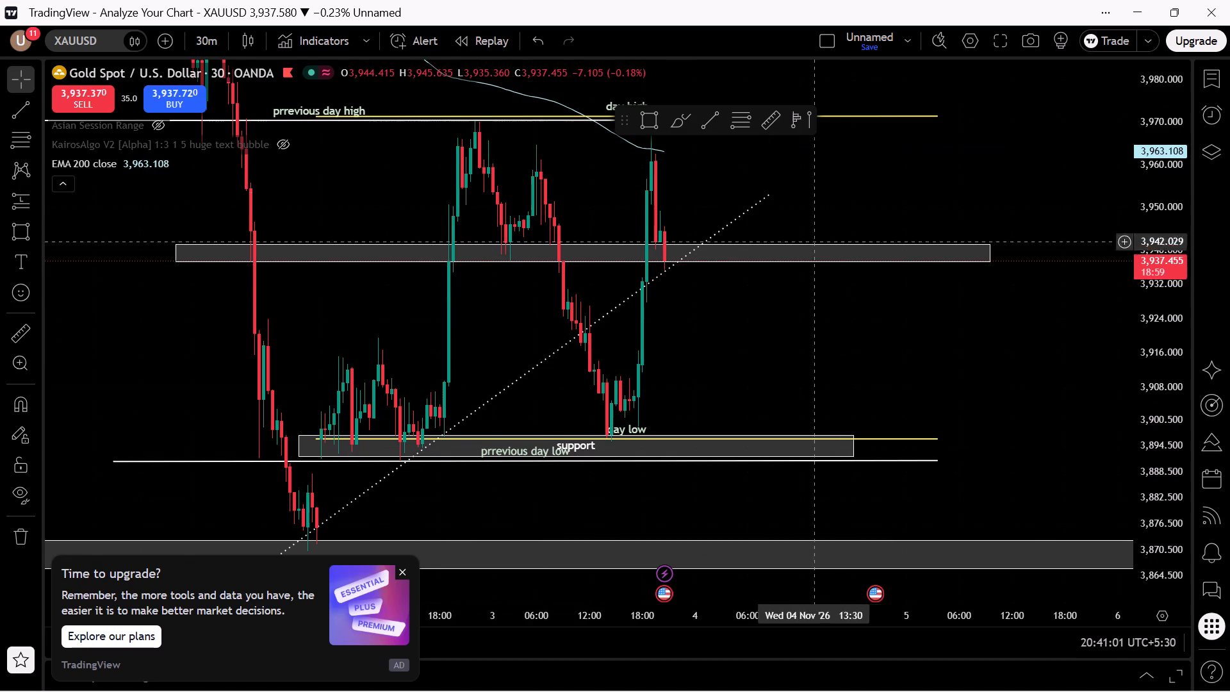
drag(803, 341, 854, 331)
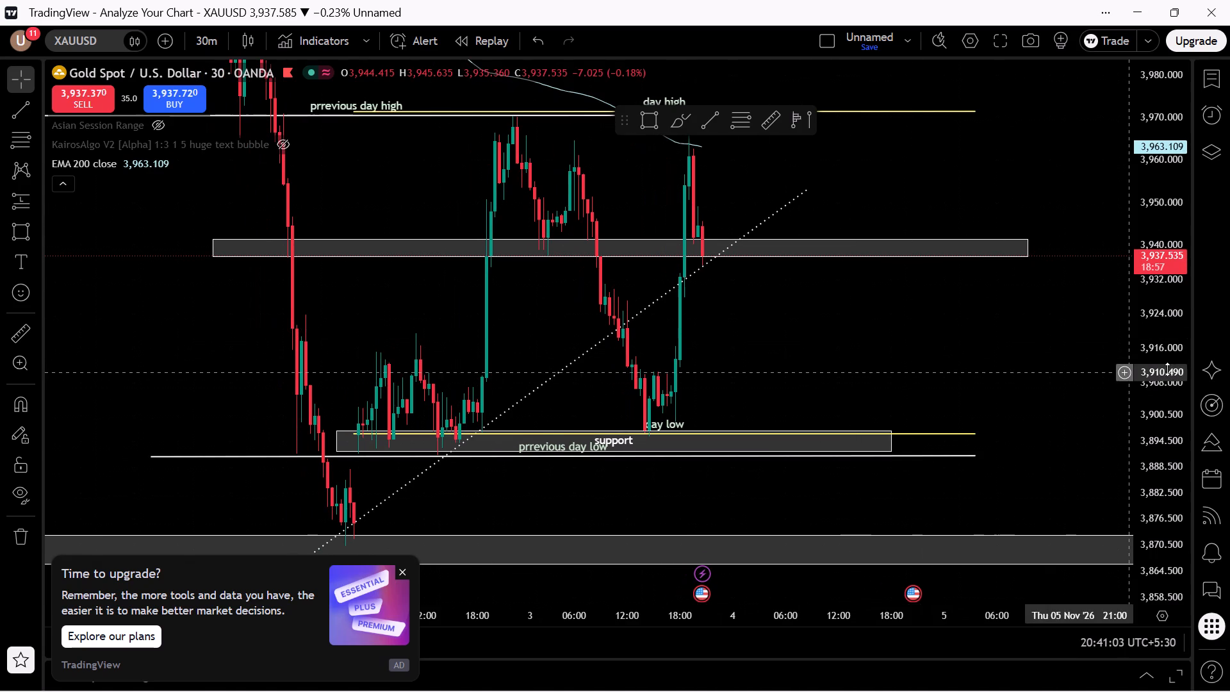
drag(1167, 369, 1154, 220)
scroll(951, 344, down, 2)
drag(1162, 238, 1166, 322)
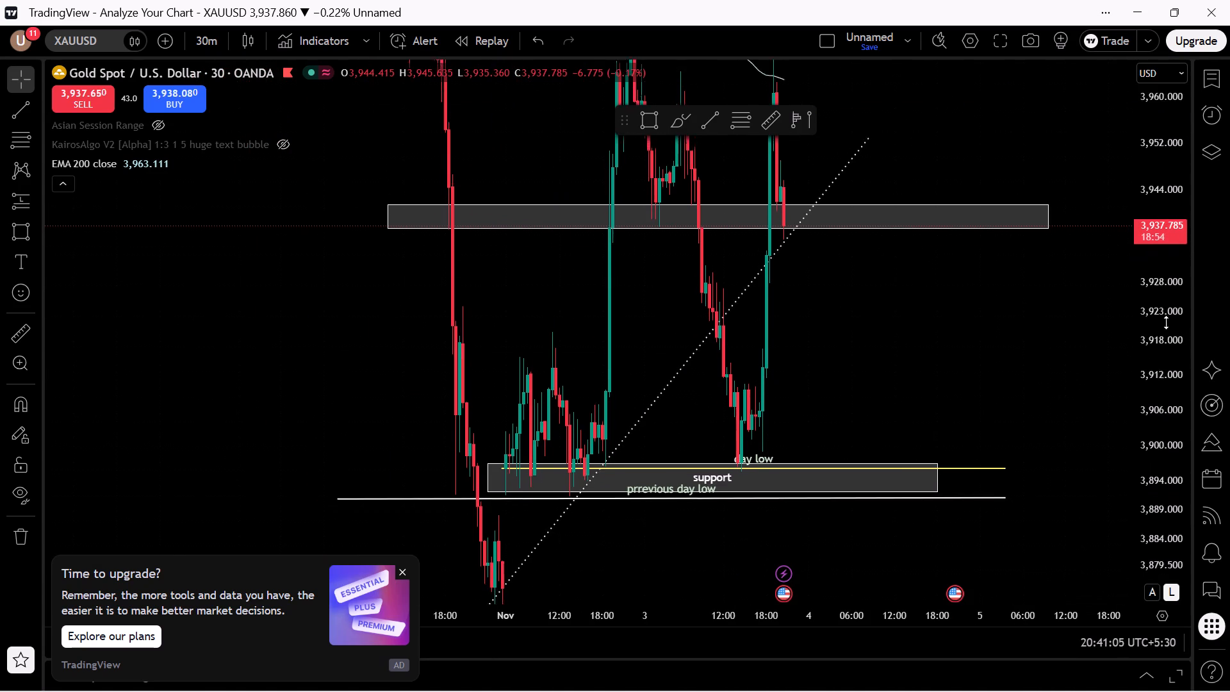
drag(1166, 322, 1153, 399)
Place a fixed range volume profile from the 30 October low near 3,871 to the 2 November high near 3,970.
click(788, 121)
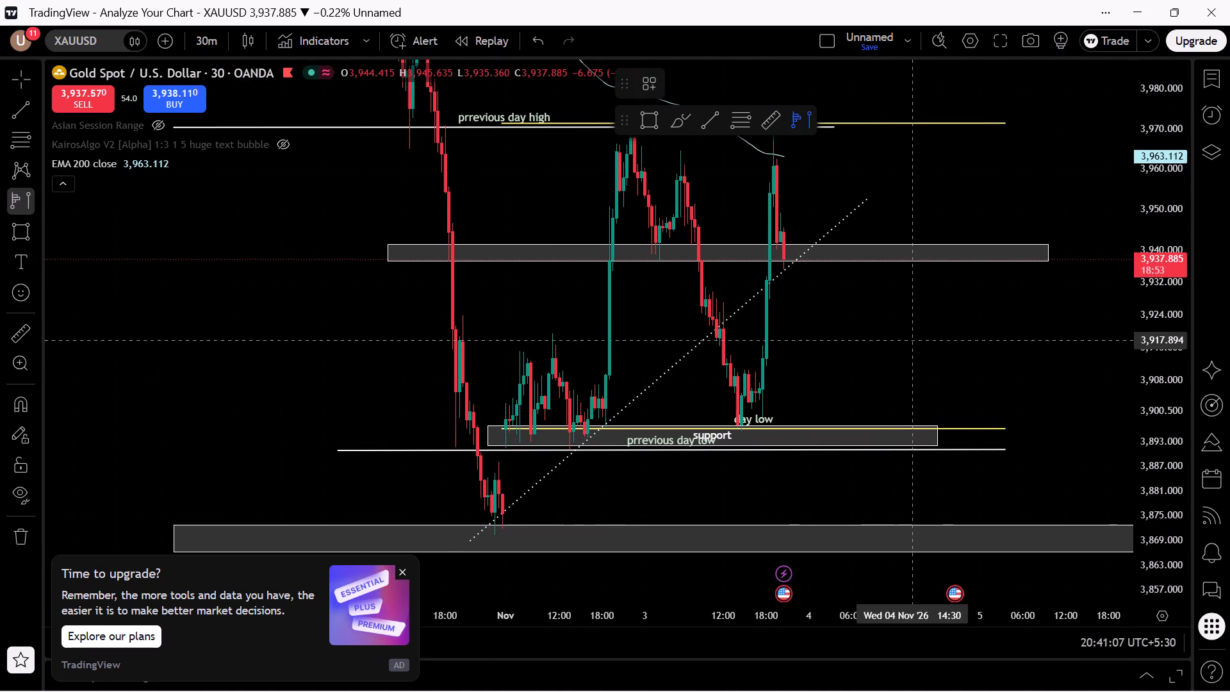
drag(484, 531, 486, 515)
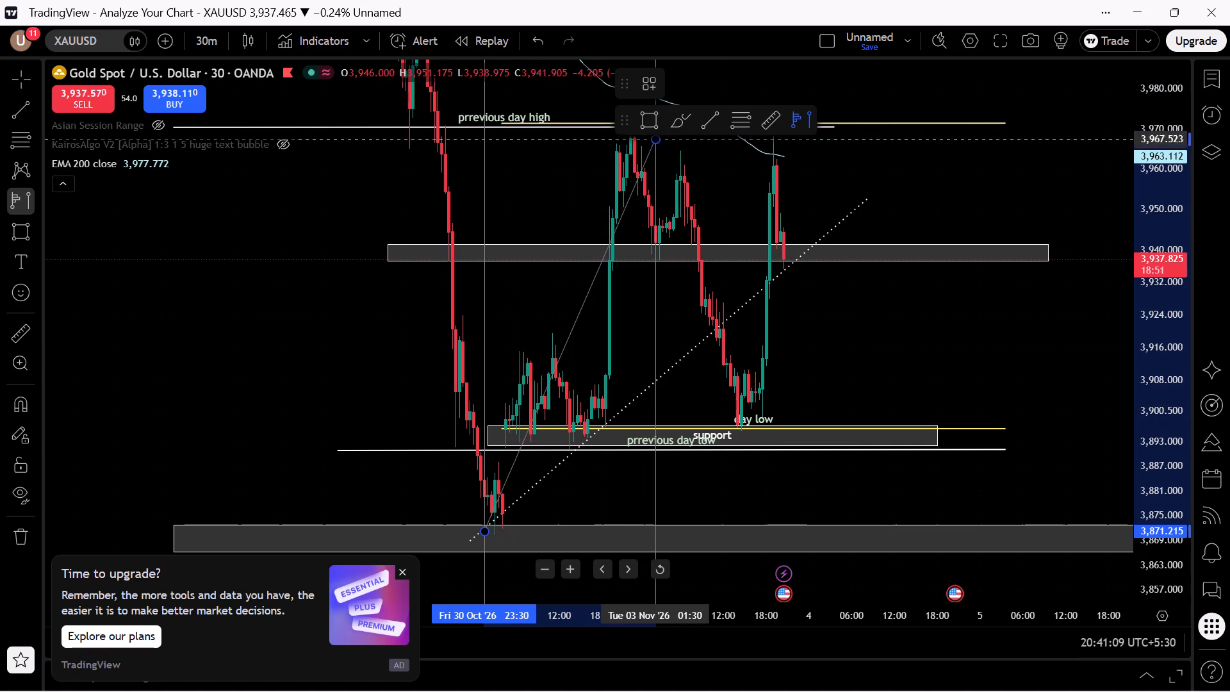
click(659, 138)
drag(1056, 202, 1060, 206)
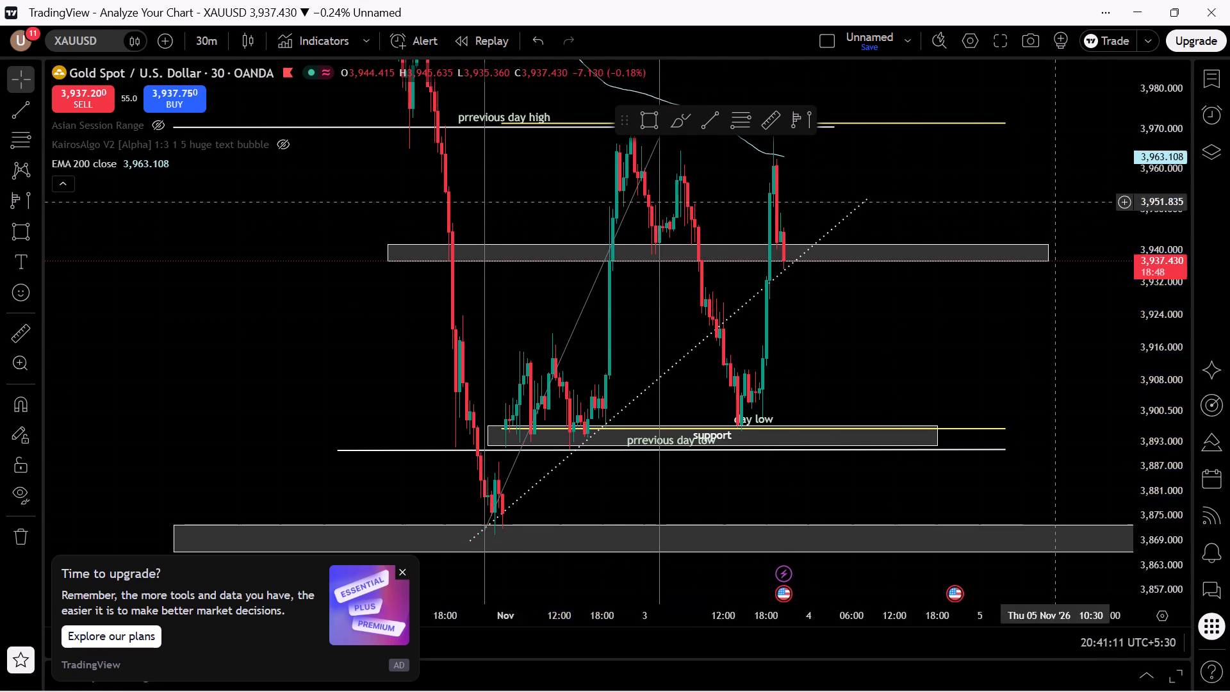
drag(1060, 206, 1099, 261)
drag(689, 184, 659, 172)
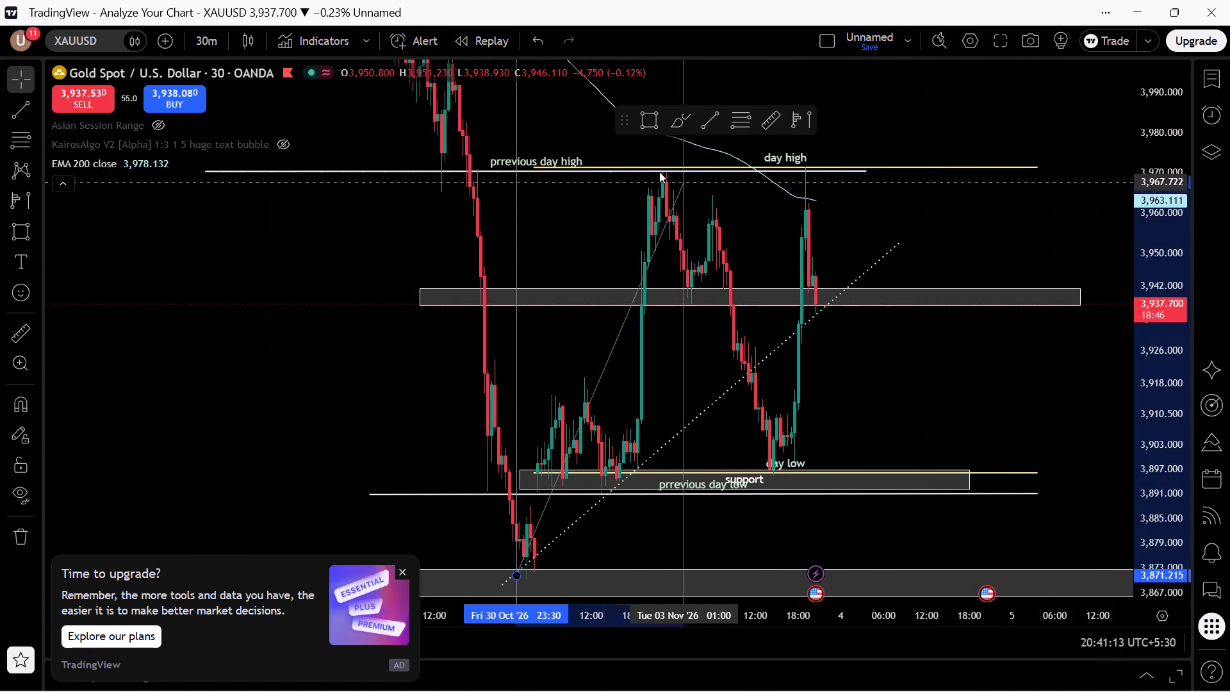
drag(659, 172, 663, 172)
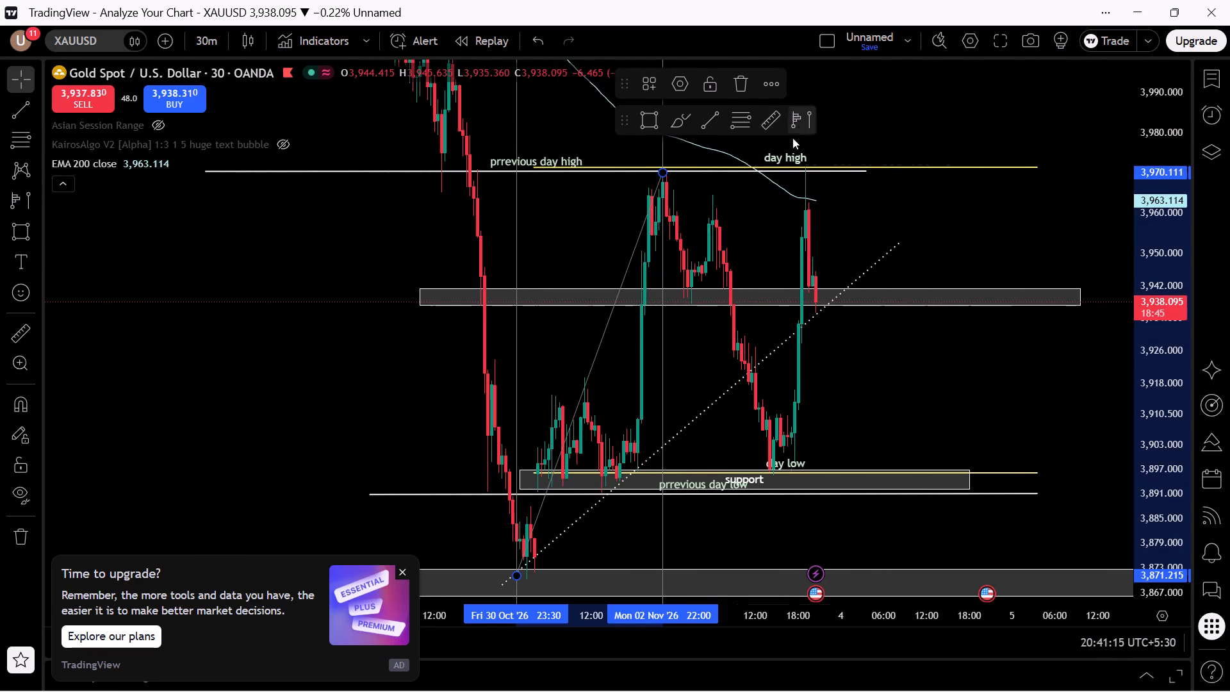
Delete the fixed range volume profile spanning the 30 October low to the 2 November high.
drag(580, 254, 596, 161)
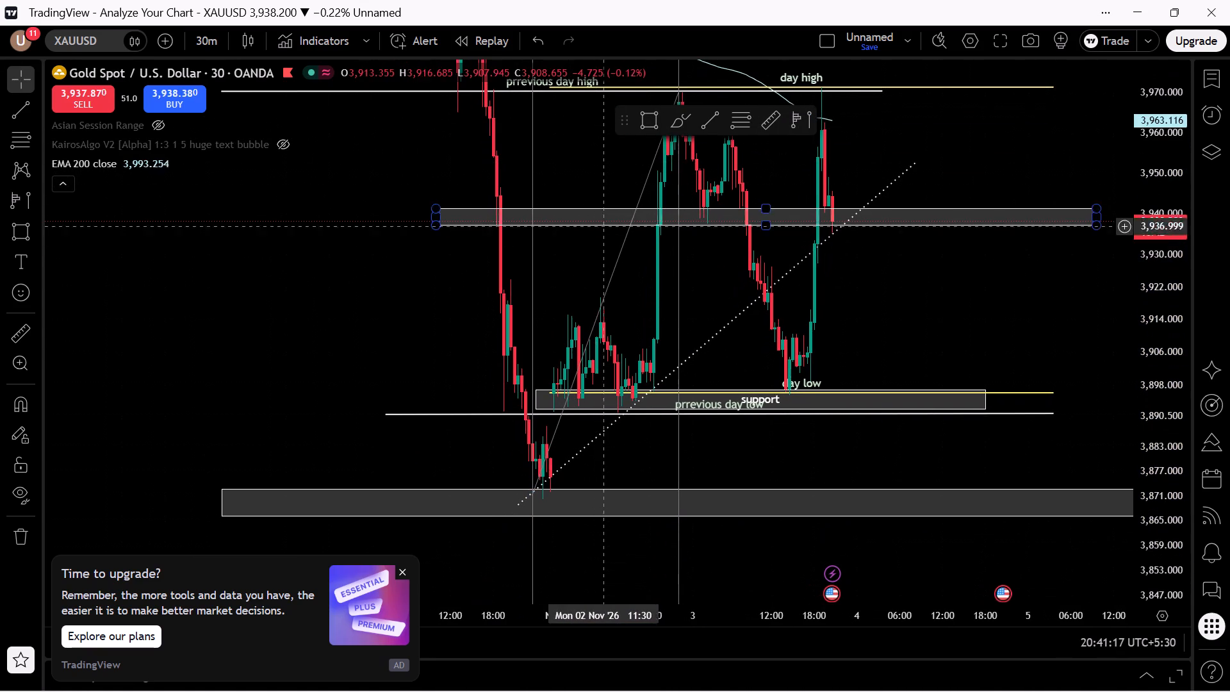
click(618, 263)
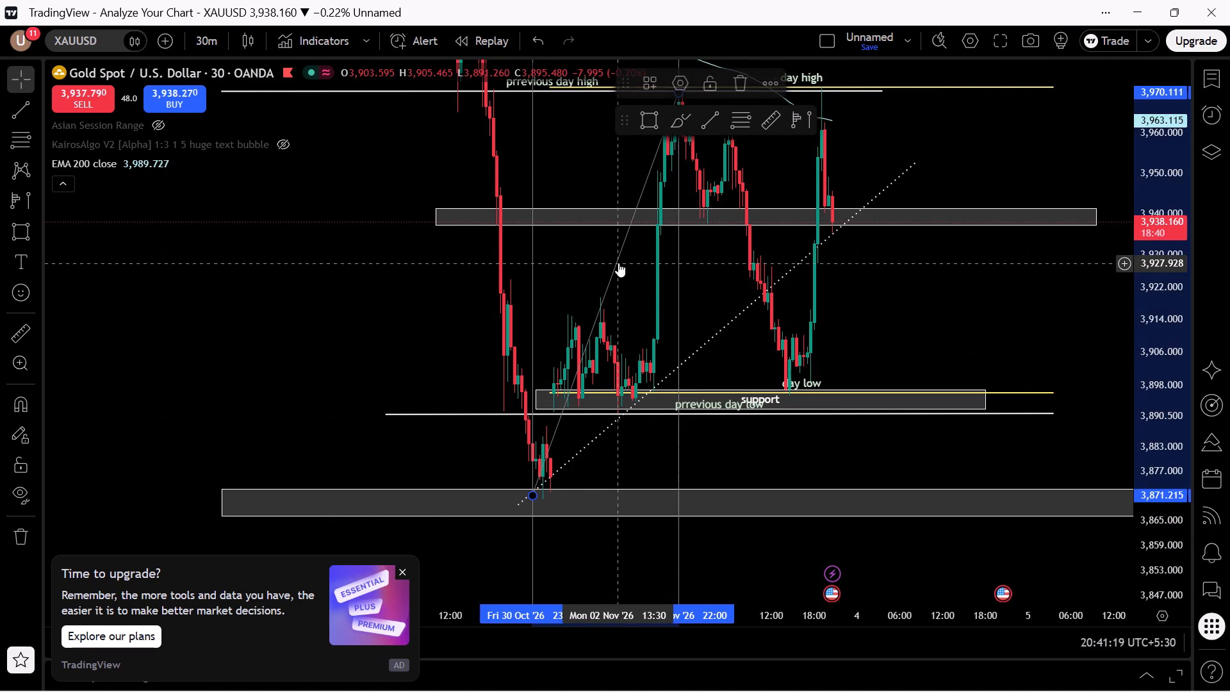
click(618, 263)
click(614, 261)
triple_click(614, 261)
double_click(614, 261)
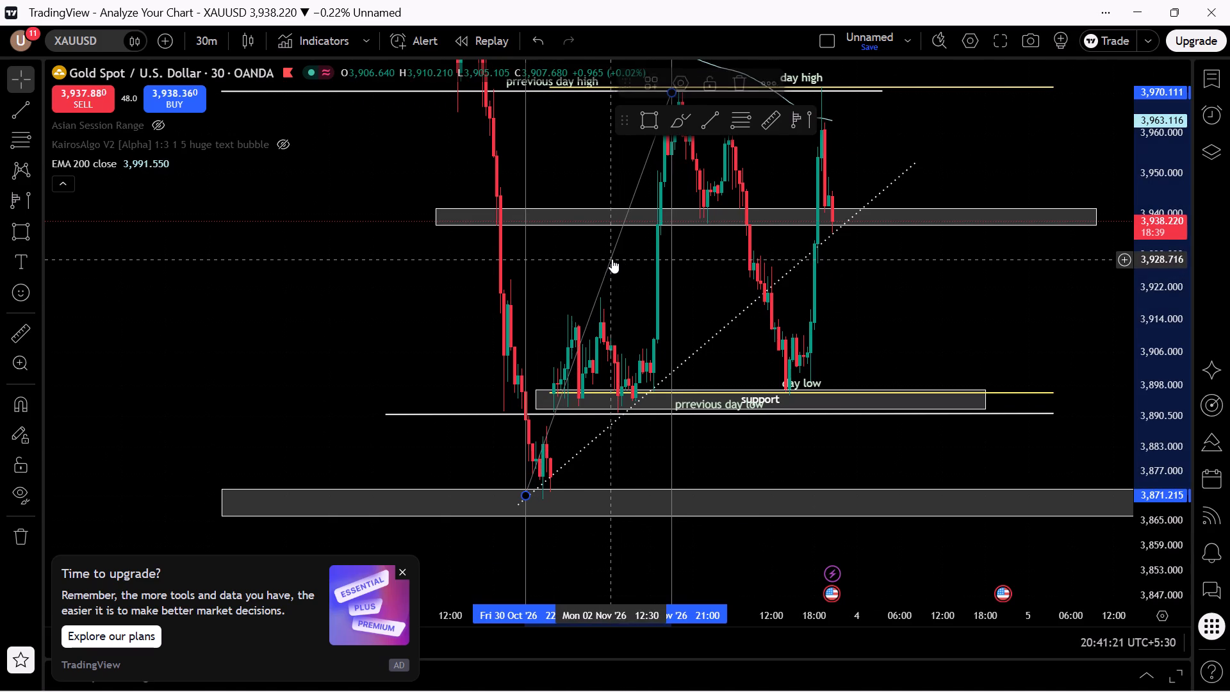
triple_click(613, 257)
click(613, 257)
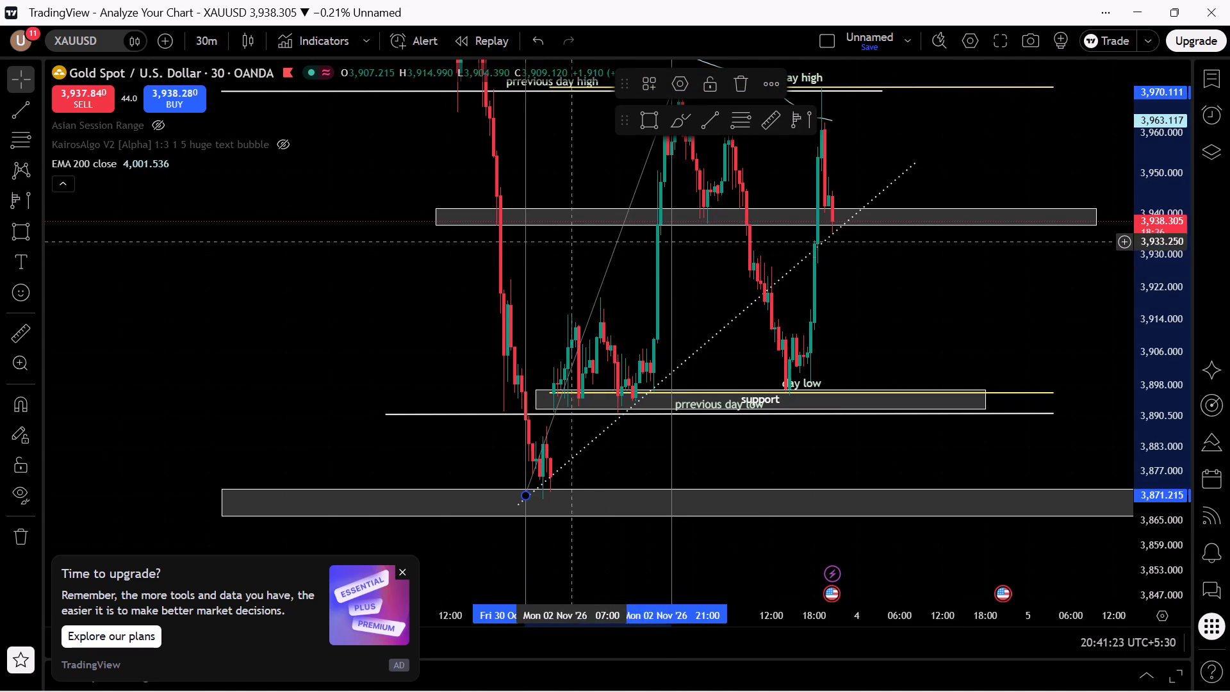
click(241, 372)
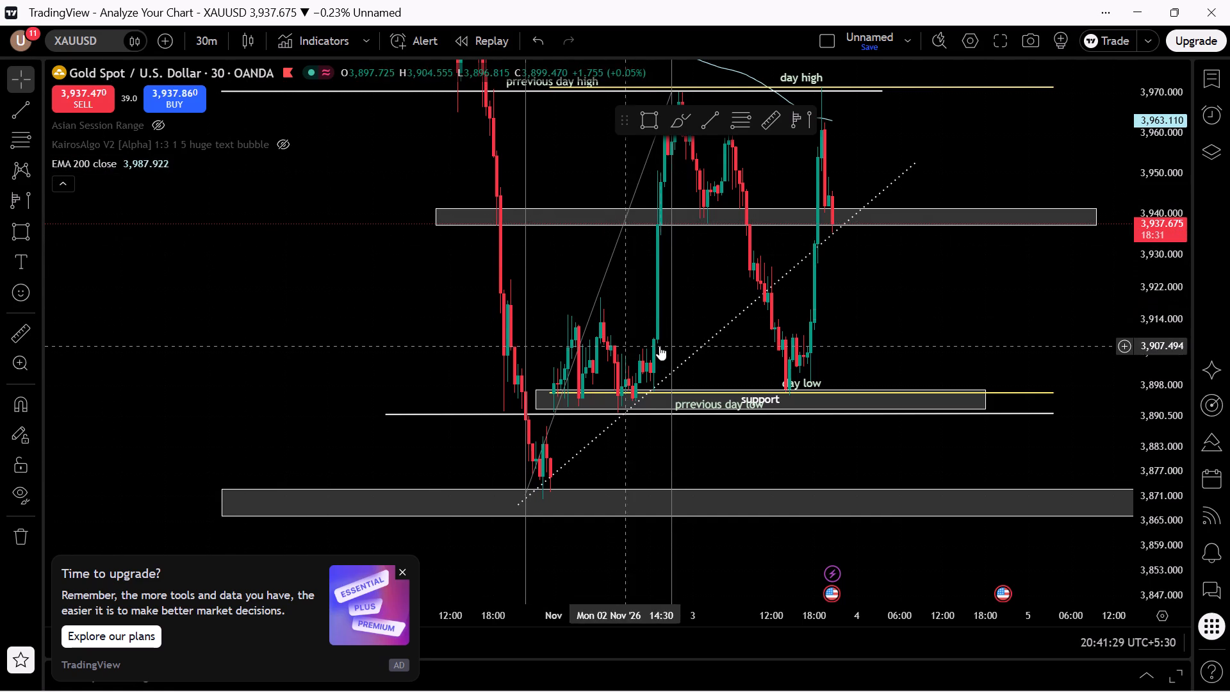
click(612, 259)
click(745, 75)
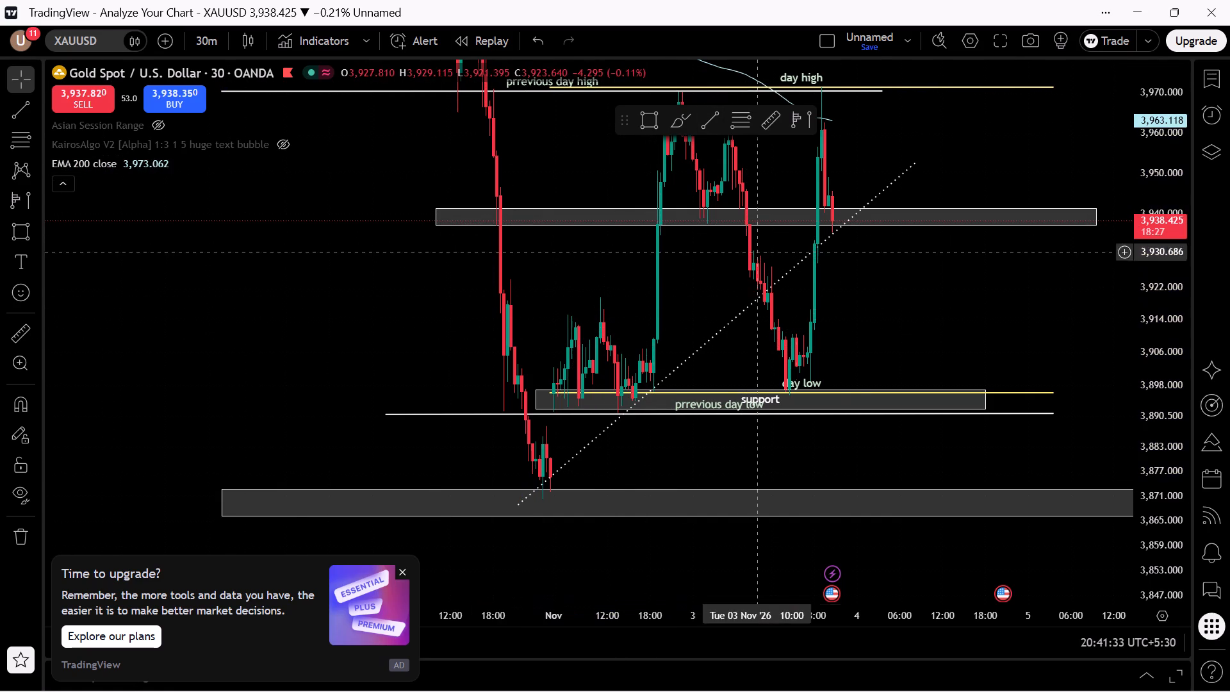
Measure the price distance from about 3,947 down to about 3,905 in the empty area before the late-October sell-off.
click(785, 117)
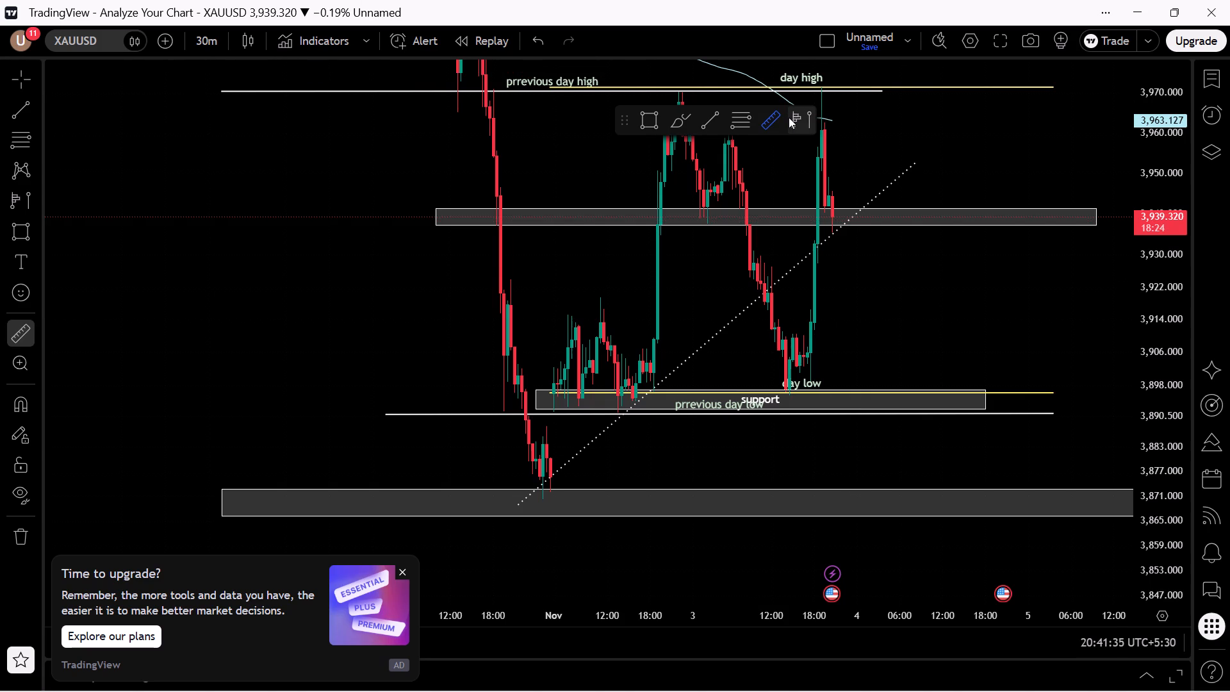
click(773, 121)
click(773, 120)
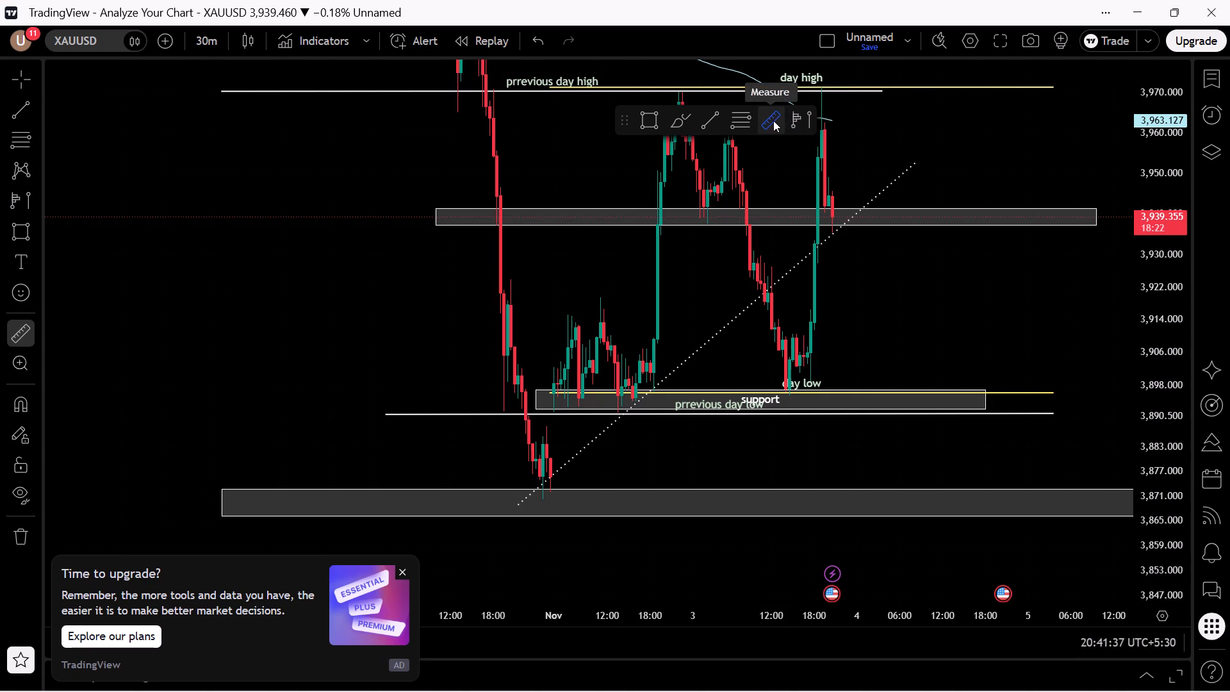
click(200, 186)
click(266, 358)
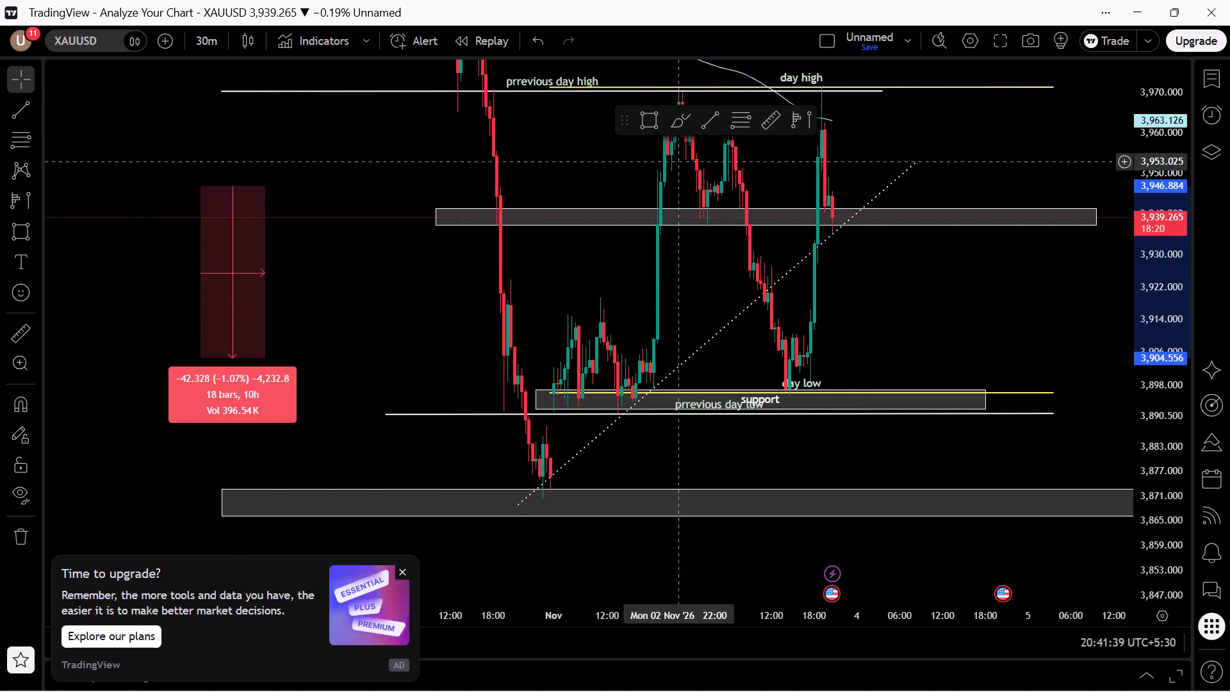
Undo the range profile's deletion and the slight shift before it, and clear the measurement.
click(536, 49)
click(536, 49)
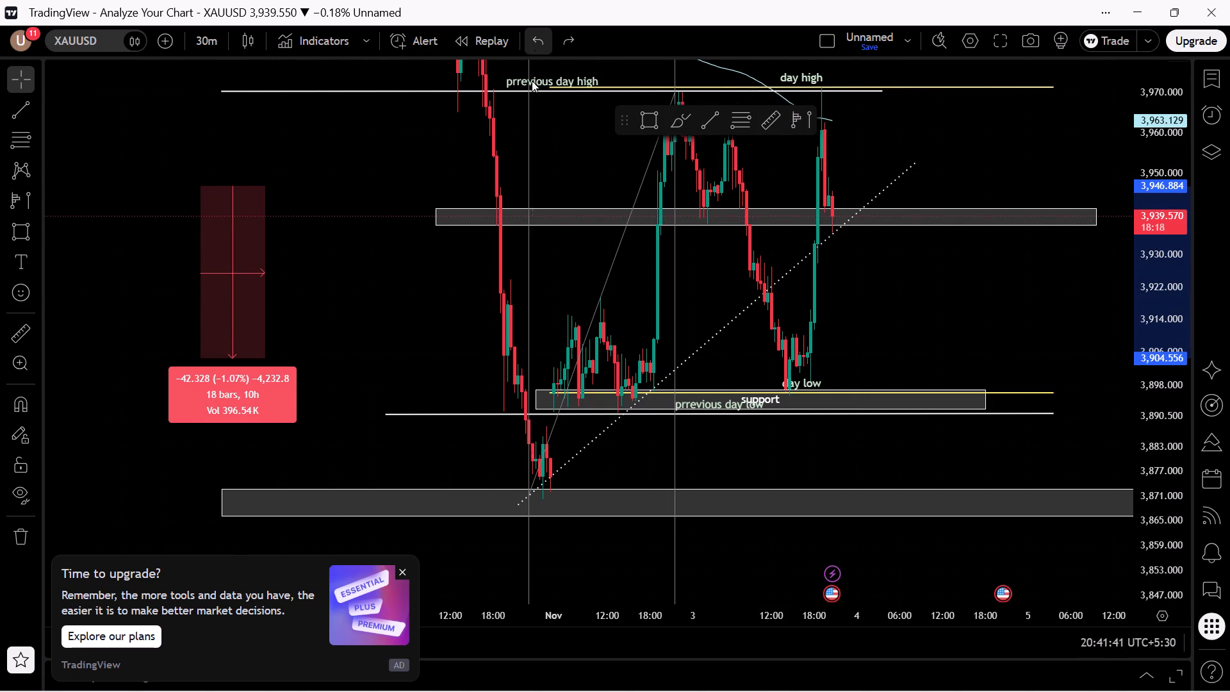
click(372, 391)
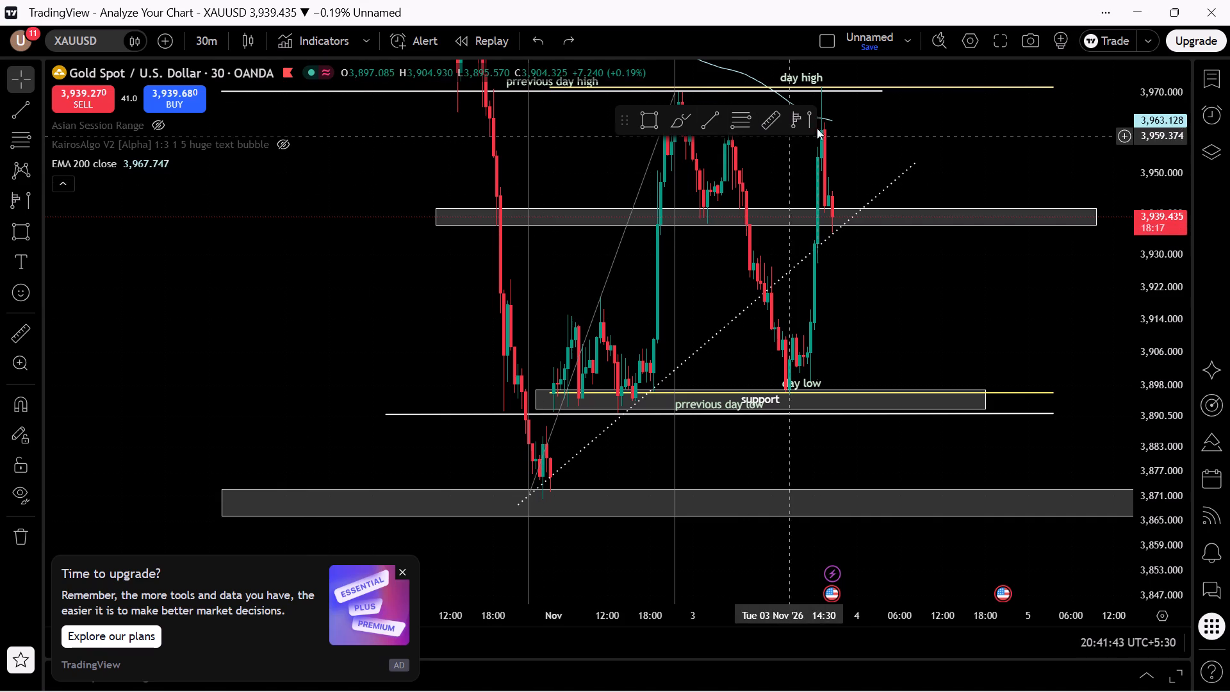
Remove the fixed range volume profile between 30 October and 2 November from the gold chart.
click(644, 178)
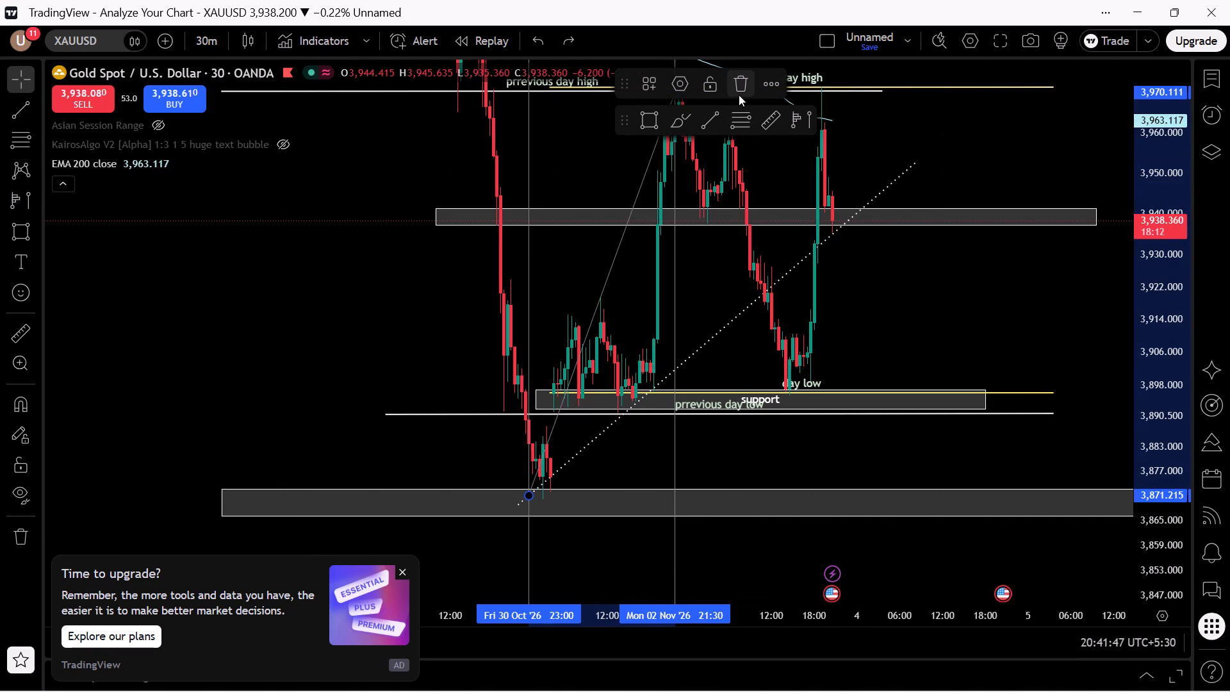
click(739, 95)
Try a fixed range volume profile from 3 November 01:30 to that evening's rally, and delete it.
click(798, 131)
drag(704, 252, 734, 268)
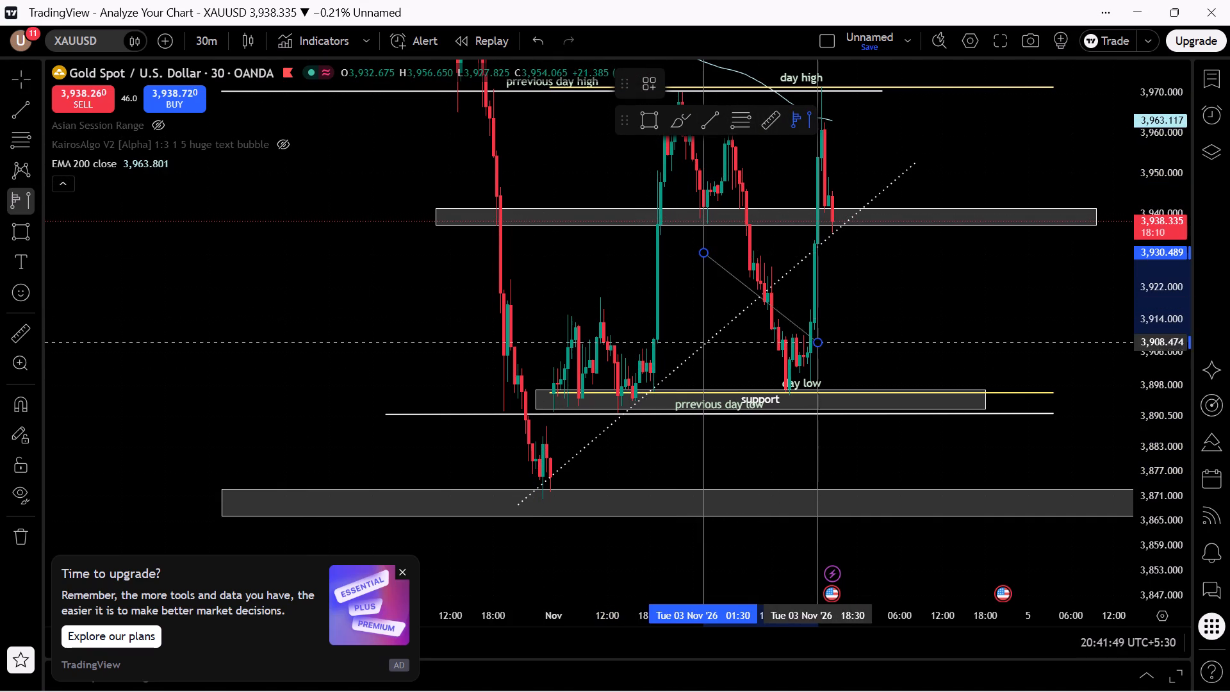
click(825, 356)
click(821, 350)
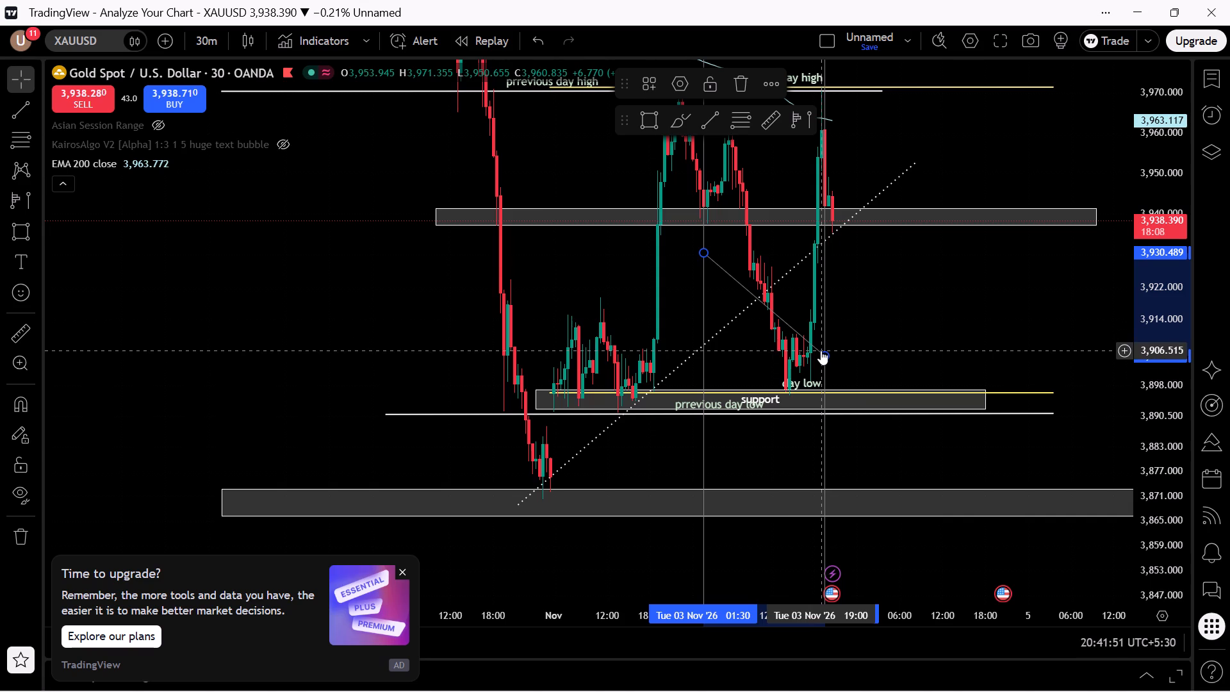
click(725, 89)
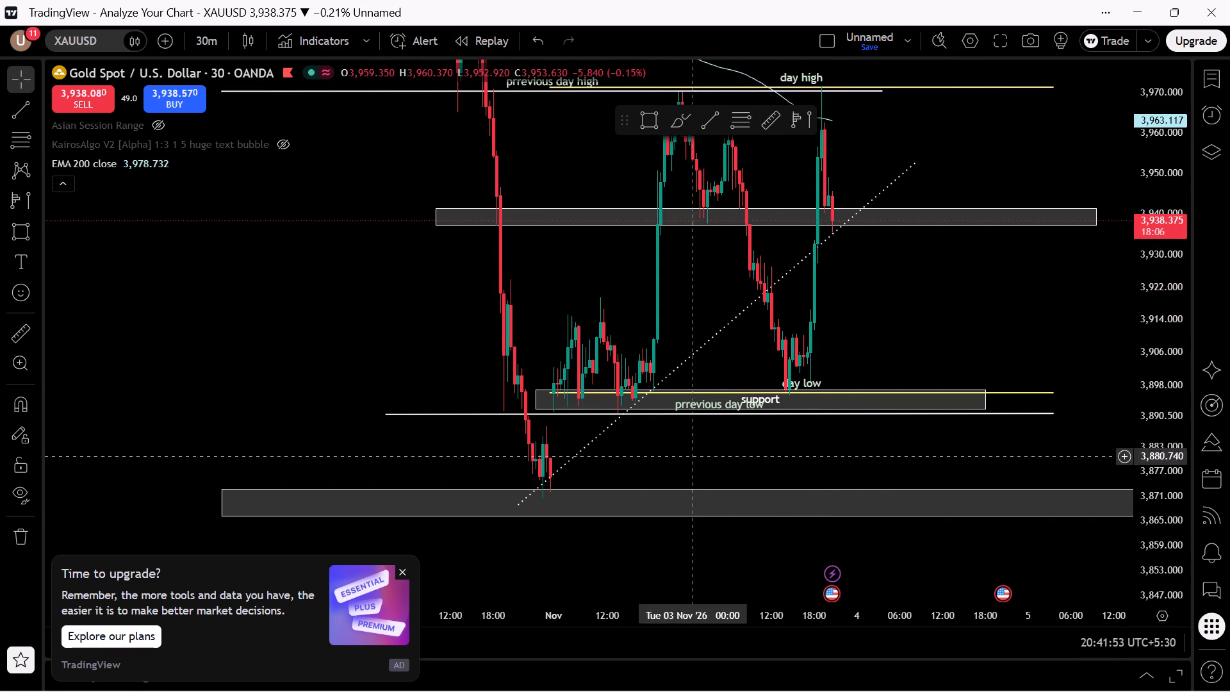
Examine gold's 30-minute candles between the day high, the middle zone and both support zones at different scales.
drag(639, 465, 452, 585)
drag(1145, 246, 1152, 277)
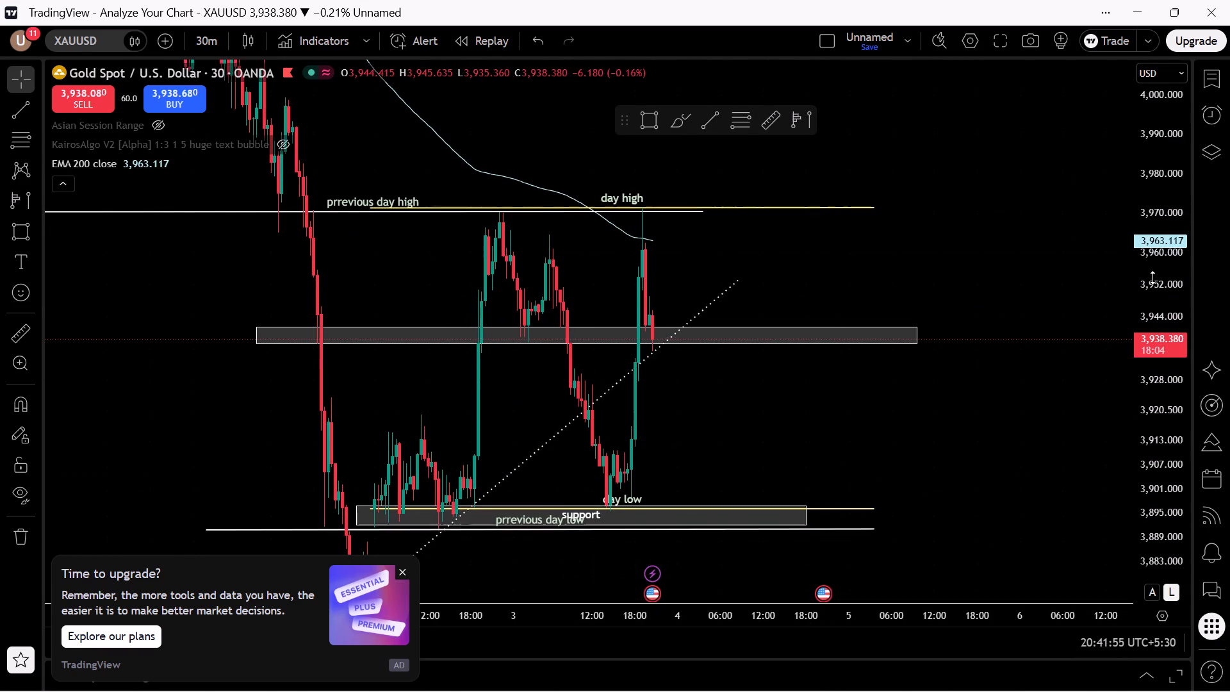
drag(1152, 277, 1149, 407)
scroll(630, 354, up, 1)
scroll(630, 354, down, 4)
drag(1178, 381, 1145, 58)
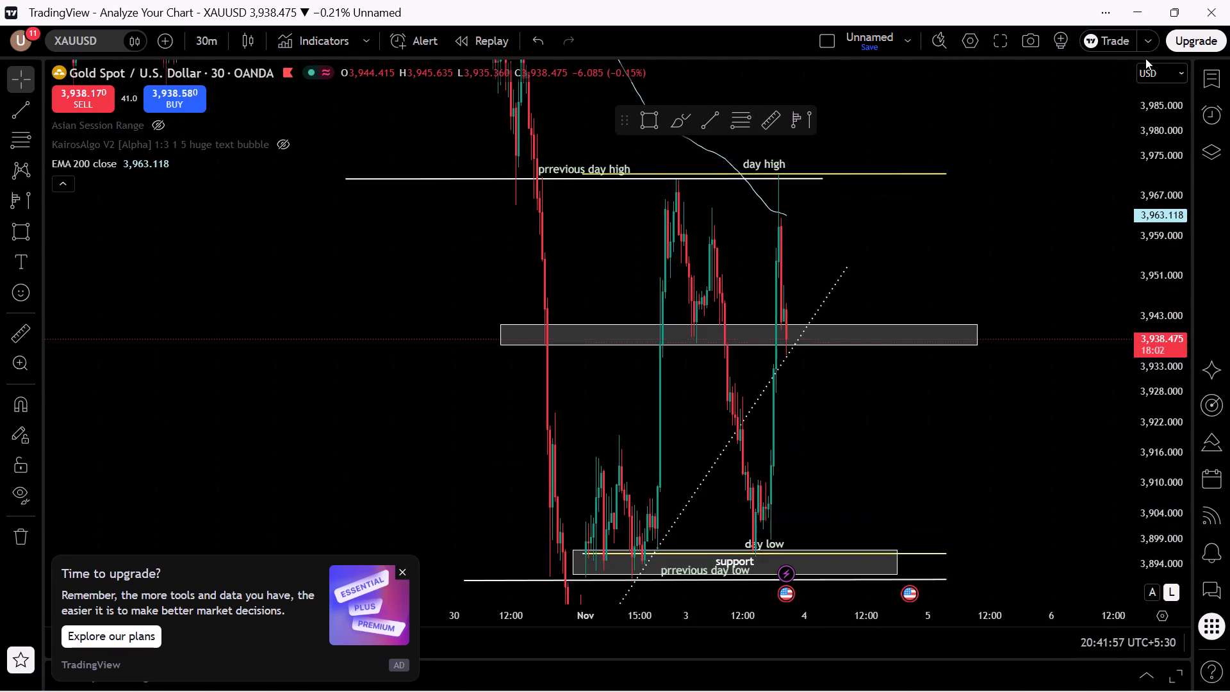
drag(1145, 58, 1145, 56)
drag(973, 156, 990, 383)
drag(1157, 440, 1138, 108)
drag(1033, 443, 946, 194)
drag(1173, 196, 1178, 618)
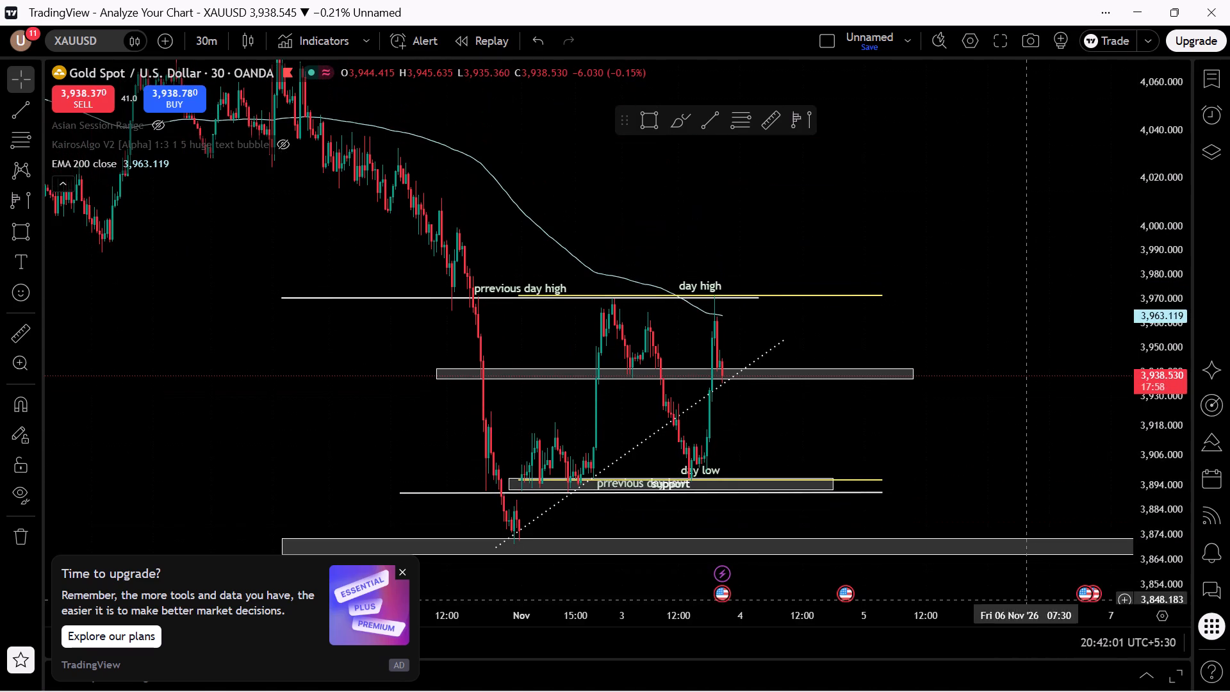
Draw a descending trend line from the late-October high near 4,081 to about 3,840 at 22:30 on 4 November.
drag(978, 449, 969, 405)
drag(925, 190, 1040, 320)
drag(1172, 252, 1181, 381)
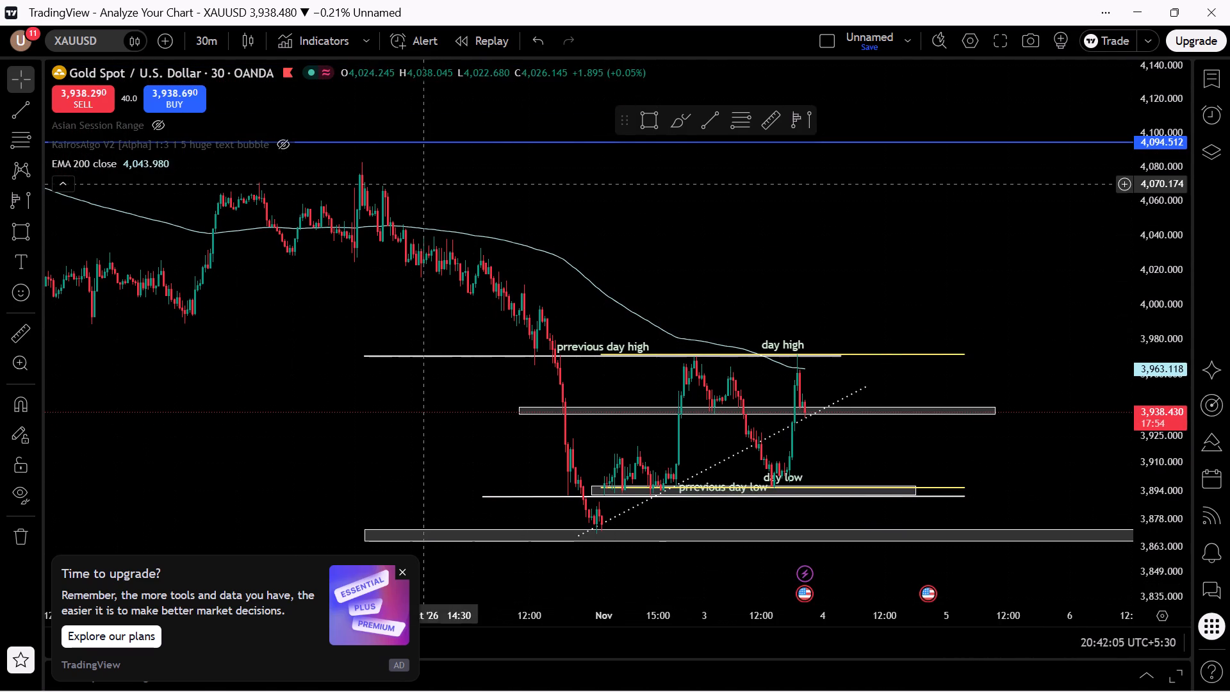
click(19, 115)
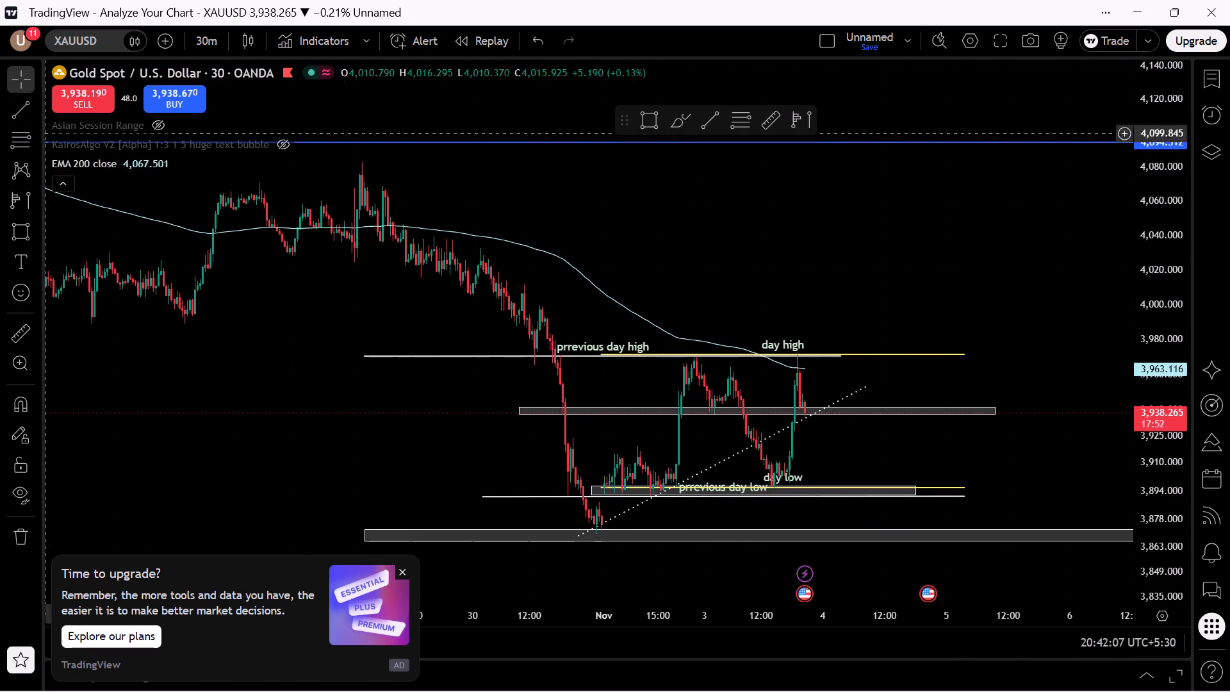
drag(359, 166, 377, 179)
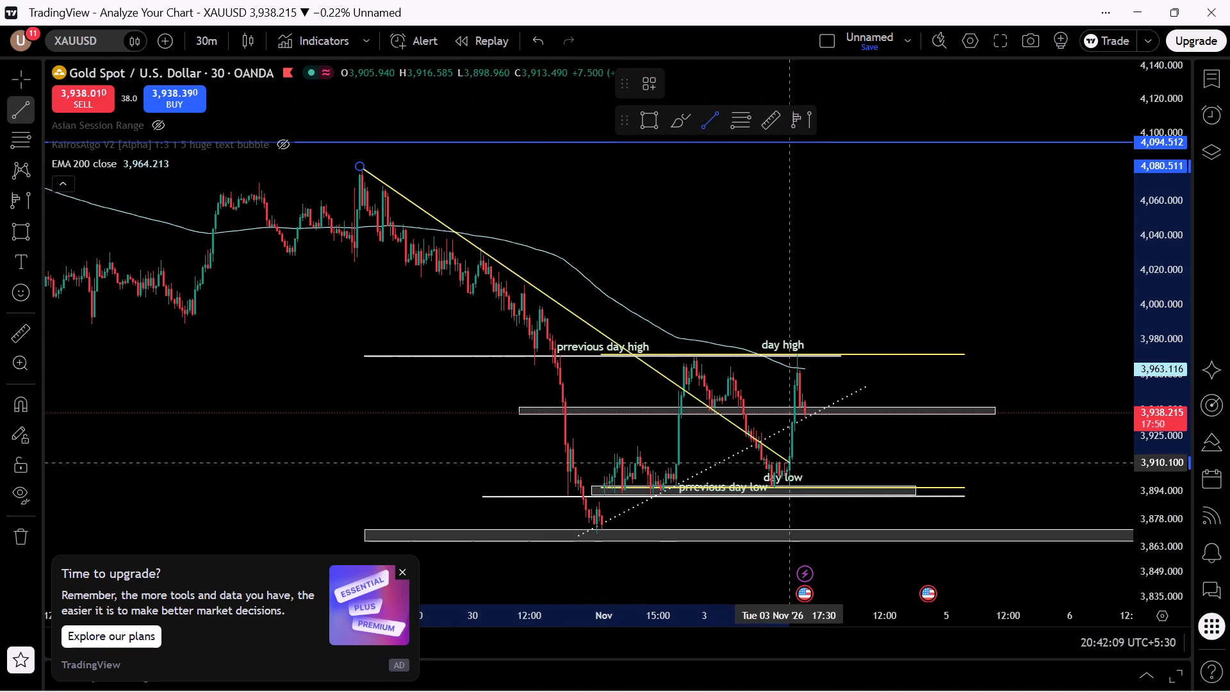
click(939, 588)
drag(952, 446, 960, 441)
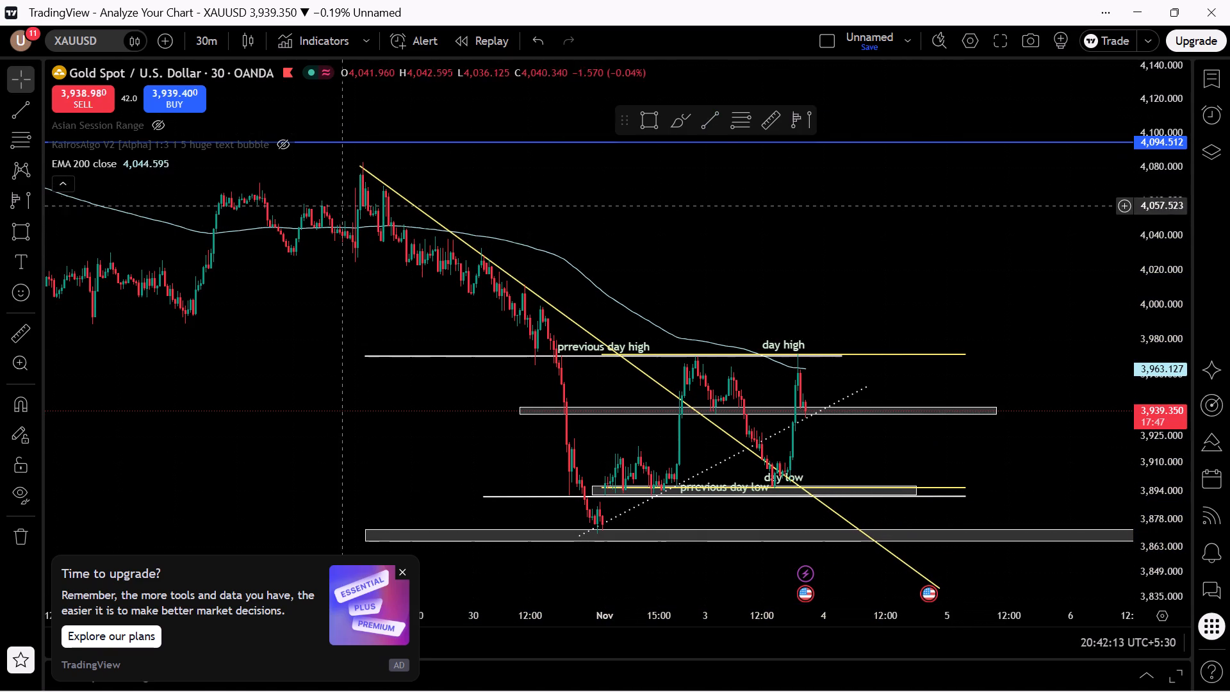
Change the new descending trend line's style to dotted.
click(368, 174)
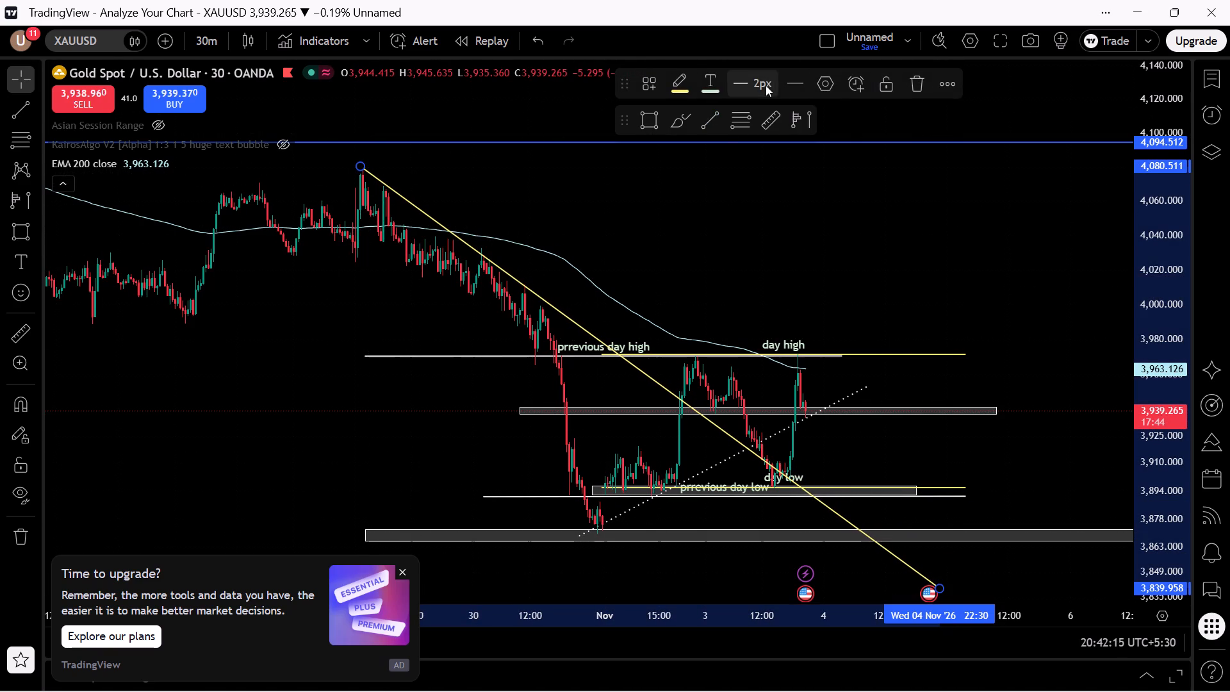
click(756, 86)
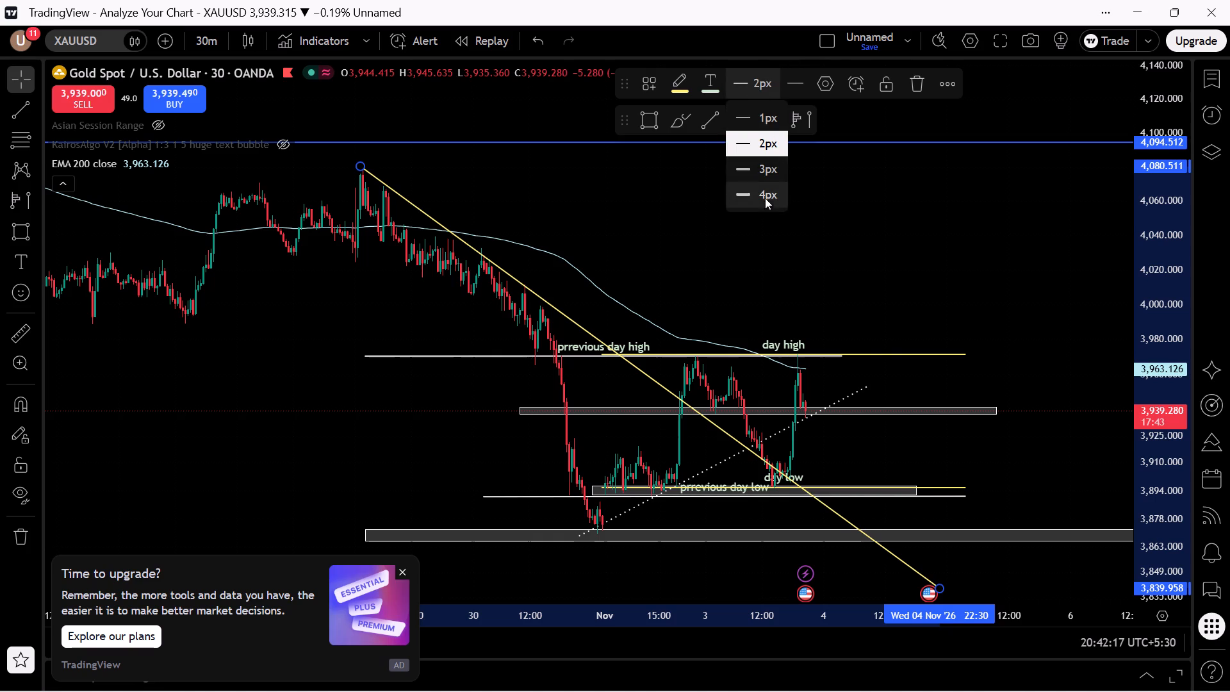
click(798, 79)
click(816, 165)
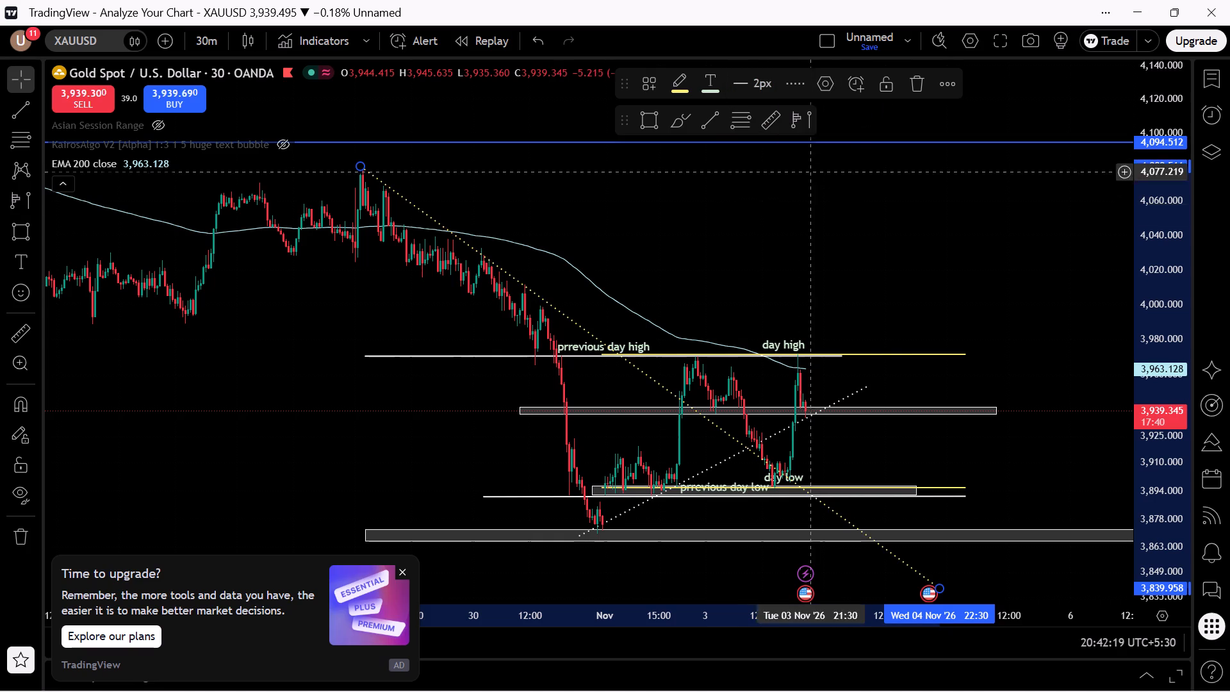
Examine how gold's early-November candles sit against the two crossing dotted trend lines and the marked zones.
drag(746, 236, 746, 195)
drag(1182, 458, 1088, 207)
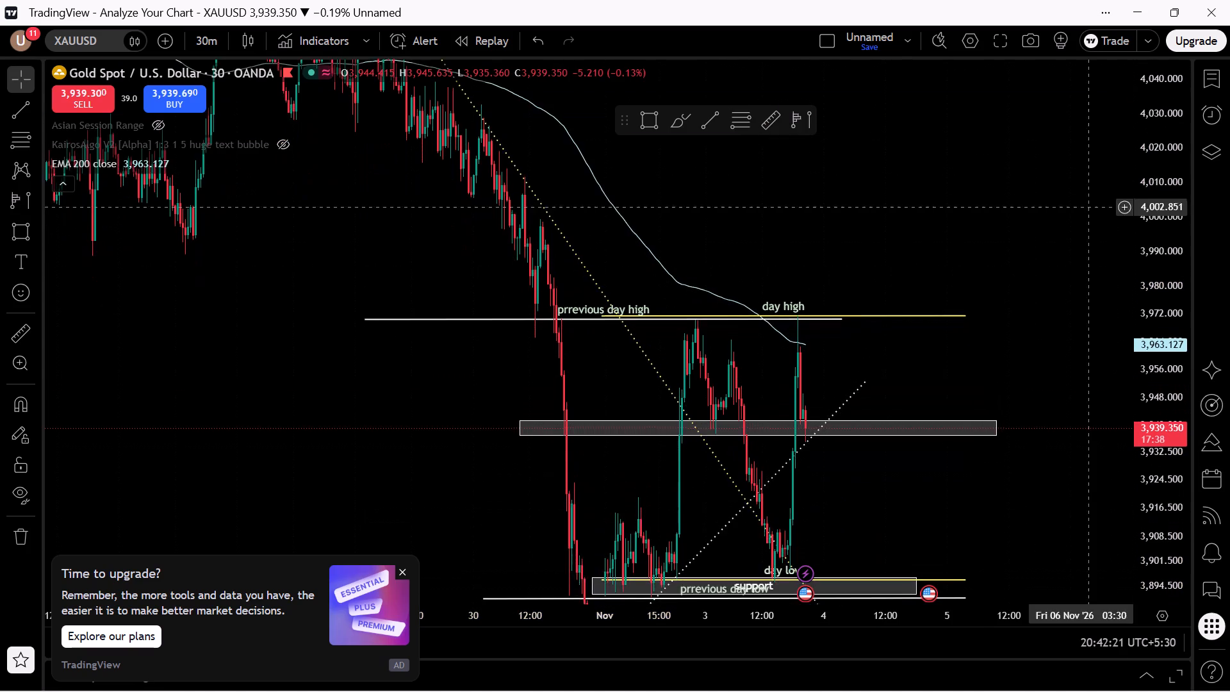
scroll(1040, 341, up, 5)
scroll(862, 336, up, 2)
scroll(862, 336, down, 1)
drag(842, 370, 1109, 317)
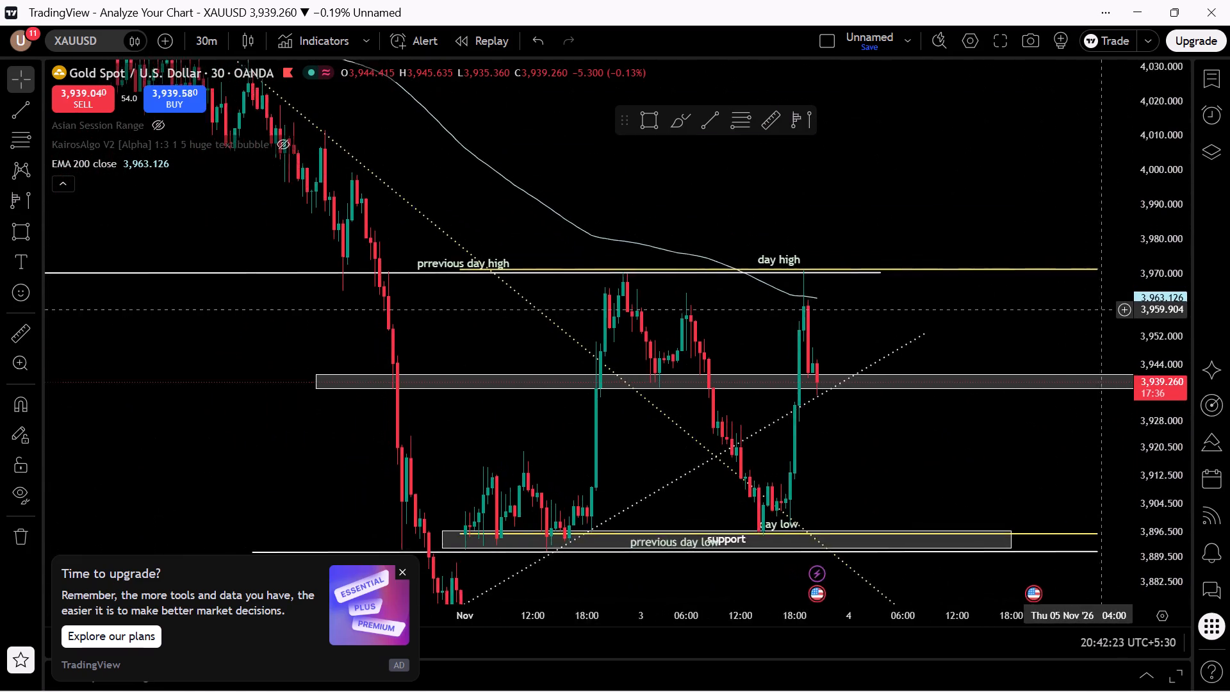
drag(1109, 317, 717, 162)
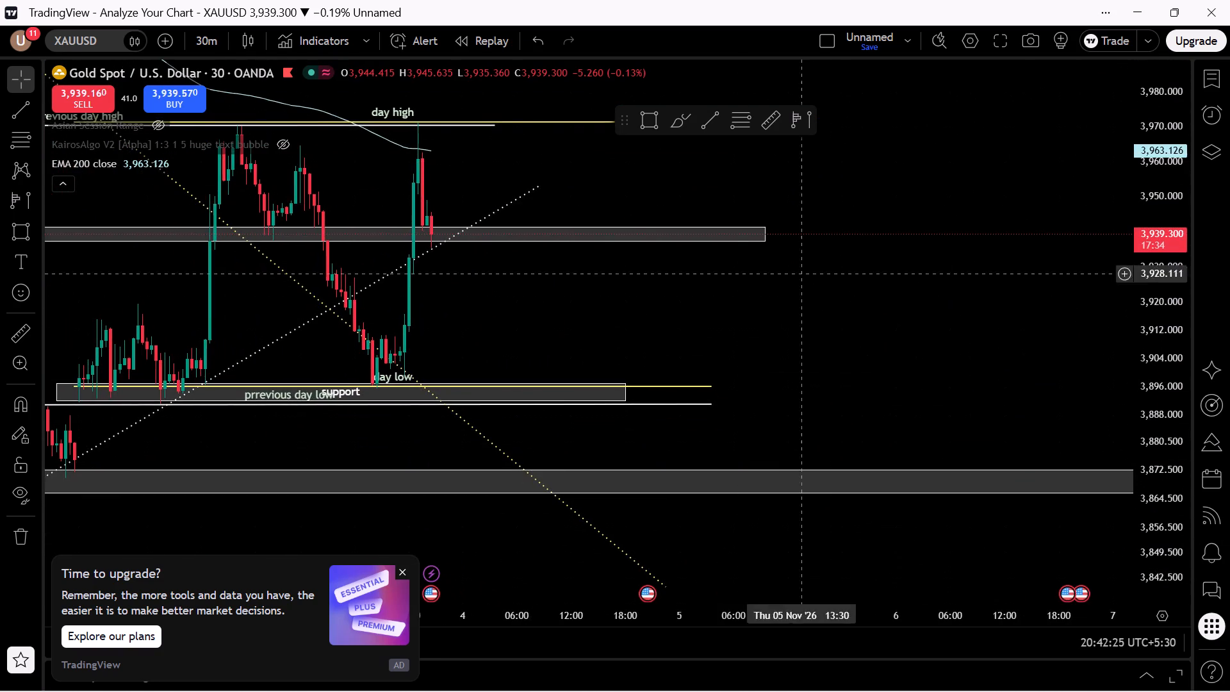
drag(870, 320, 1097, 358)
drag(1151, 284, 1217, 478)
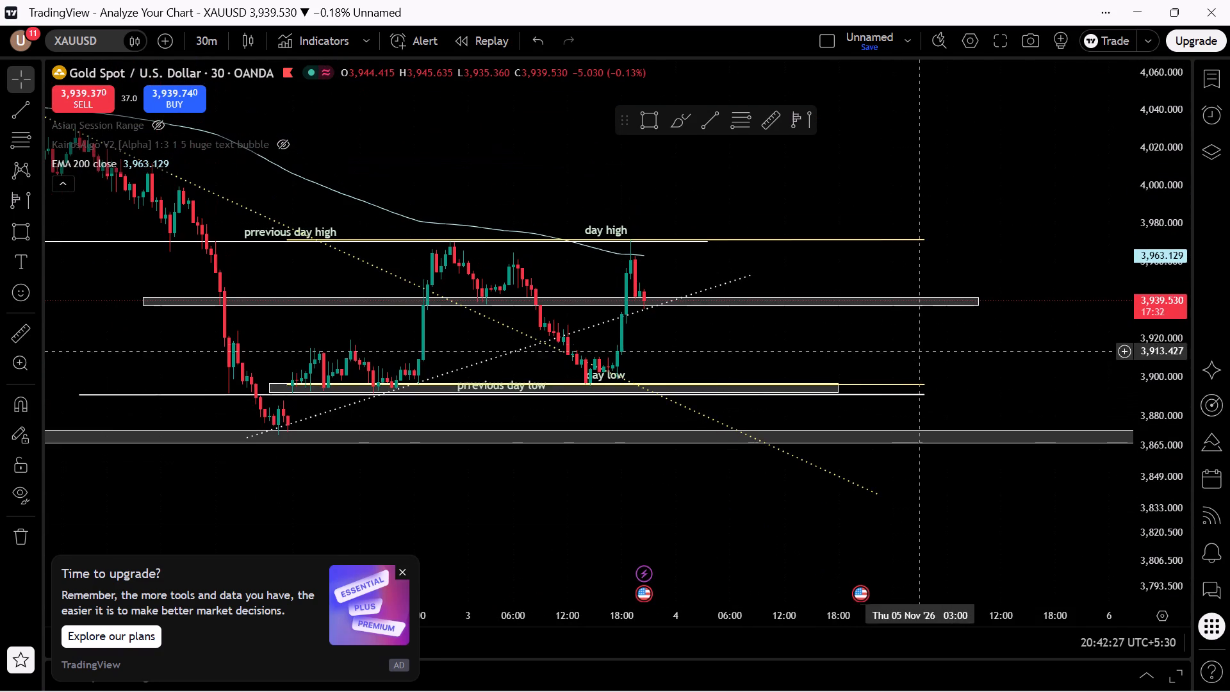
drag(937, 340, 1222, 440)
Realign the descending dotted trend line, moving its start to about 4,087 and its end to about 3,861 on 5 November.
drag(375, 159, 775, 245)
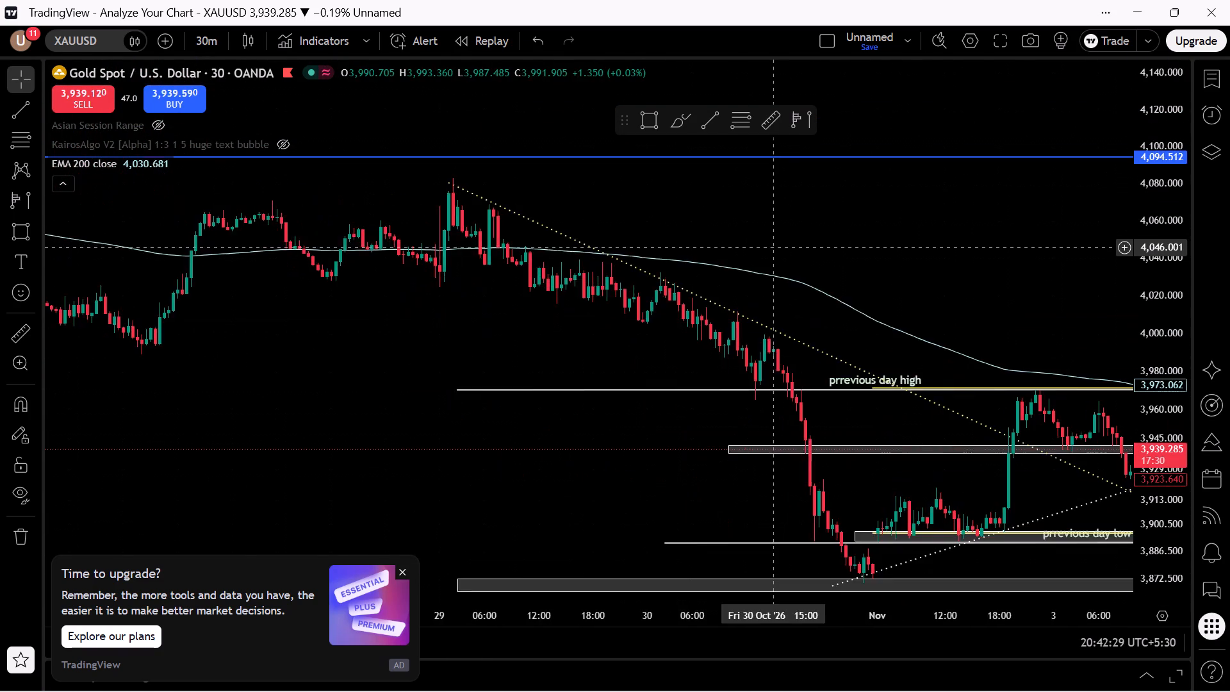
scroll(771, 247, down, 4)
drag(720, 372, 611, 399)
scroll(669, 231, down, 2)
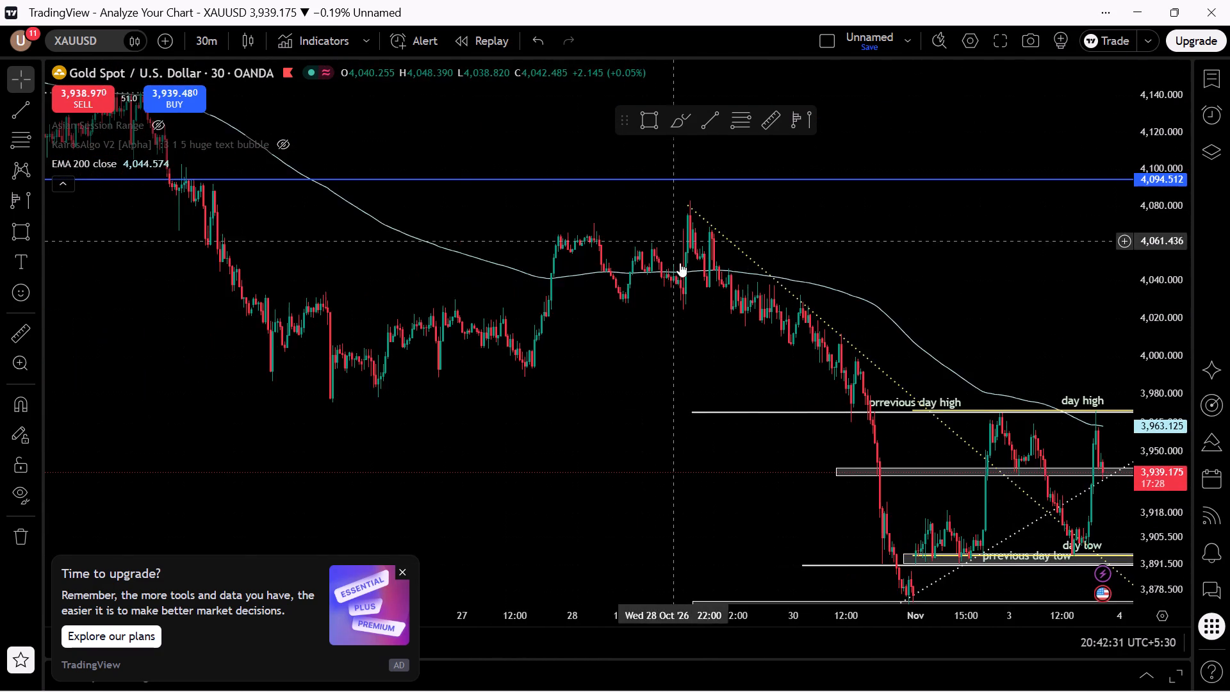
scroll(689, 299, up, 2)
scroll(689, 318, down, 6)
scroll(689, 340, up, 1)
drag(573, 397, 598, 521)
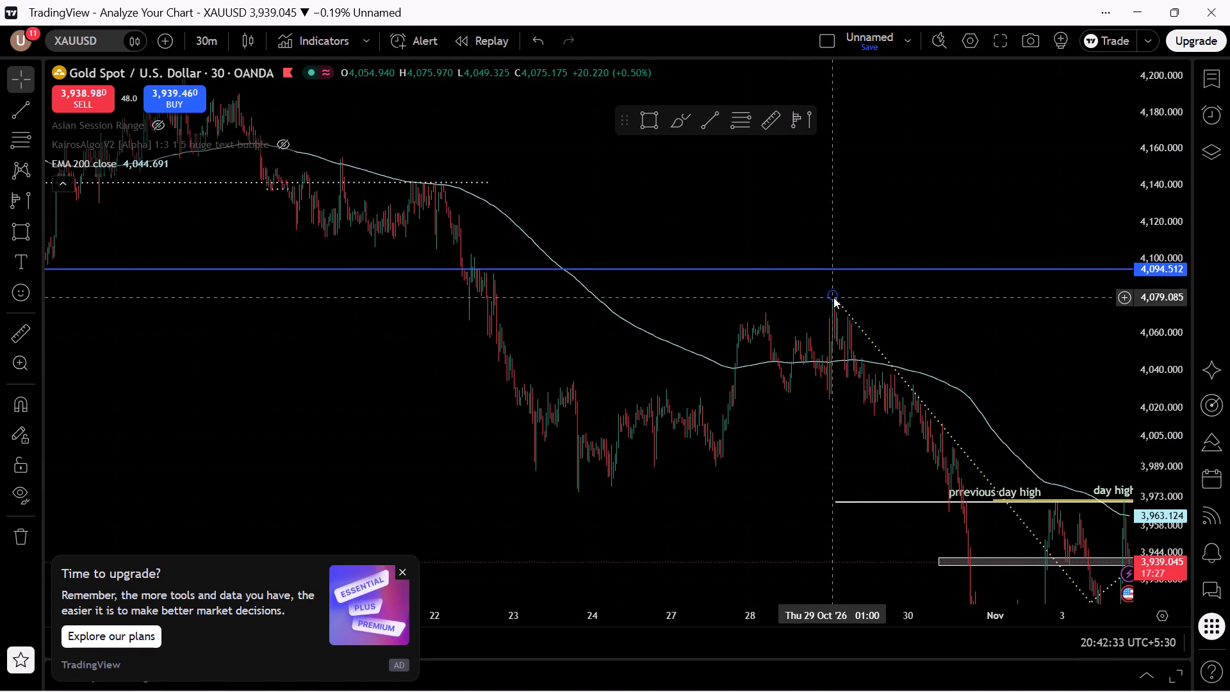
drag(833, 297, 819, 283)
drag(930, 305, 660, 202)
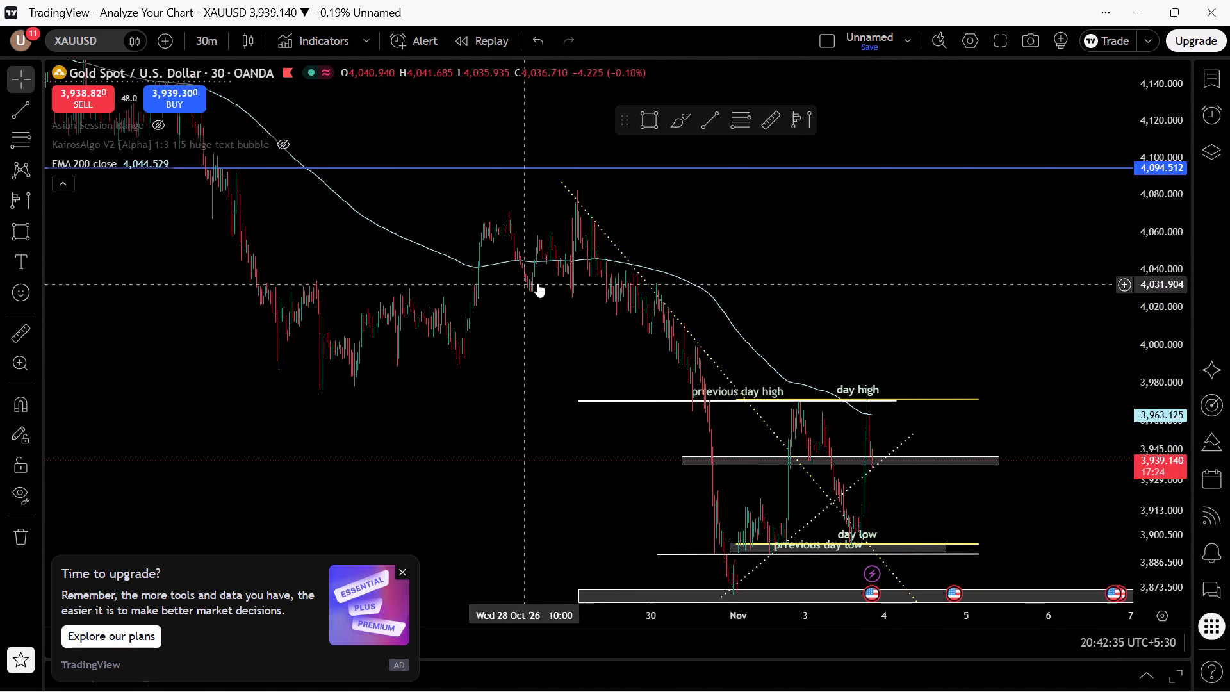
drag(1005, 502, 808, 413)
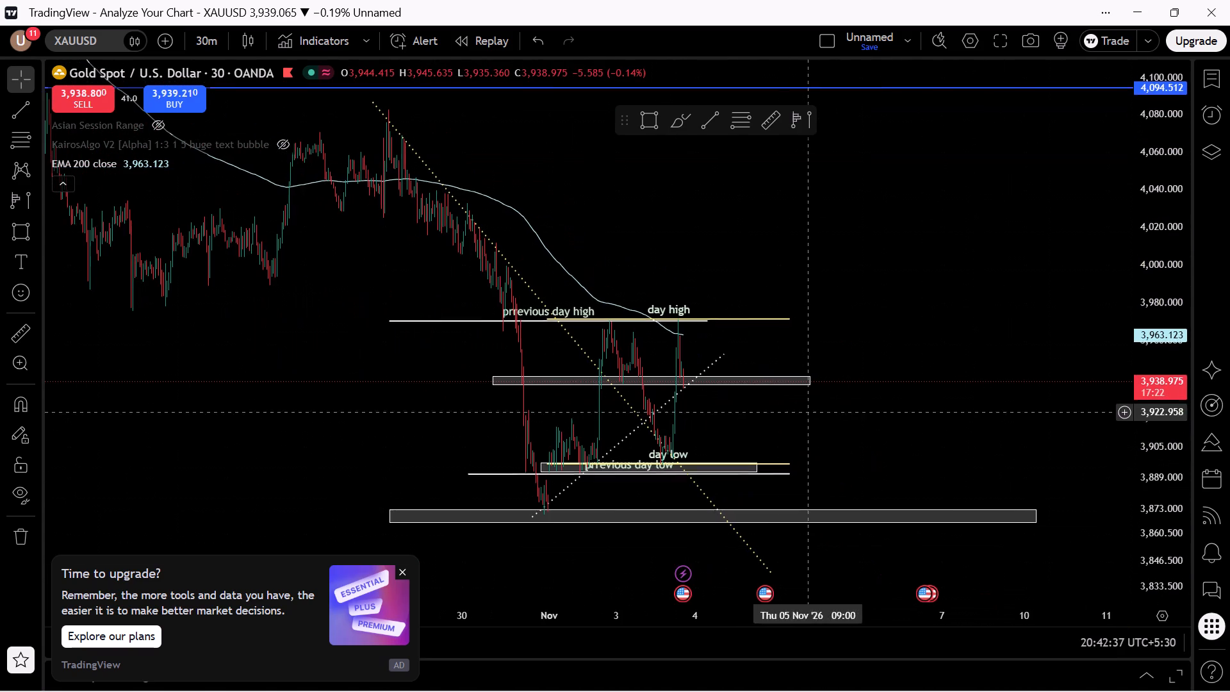
drag(773, 577, 810, 536)
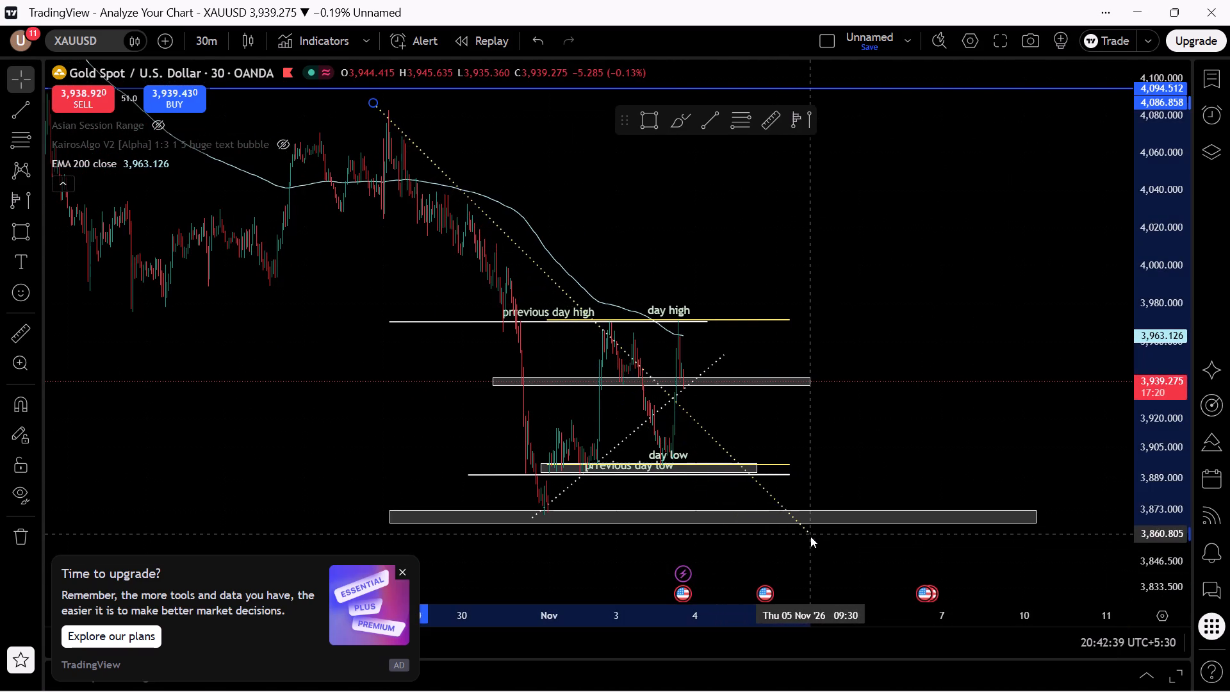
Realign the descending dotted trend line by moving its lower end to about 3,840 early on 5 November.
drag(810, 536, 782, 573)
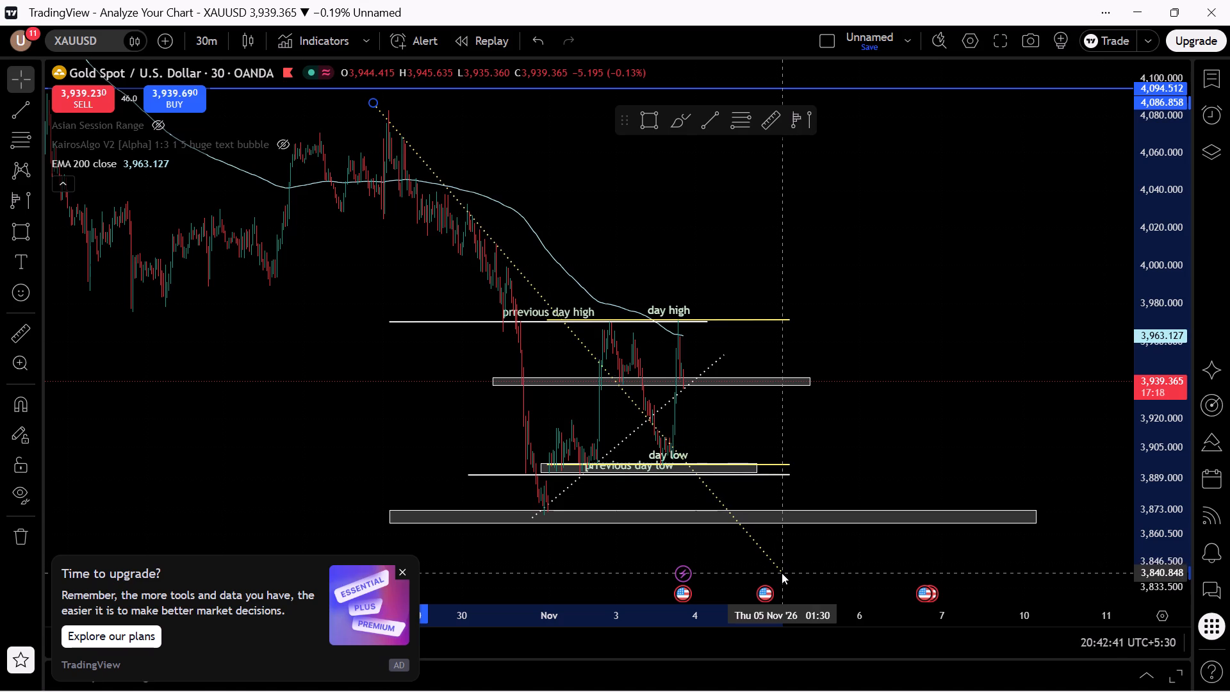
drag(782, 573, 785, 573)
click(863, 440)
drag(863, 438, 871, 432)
Delete the descending dotted trend line, keeping the ascending one.
scroll(937, 427, up, 1)
scroll(937, 427, down, 1)
drag(733, 504, 733, 498)
click(914, 84)
Draw a rectangular zone from about 3,910 to 3,914, spanning late October to 5 November, above the support zone.
scroll(972, 361, up, 3)
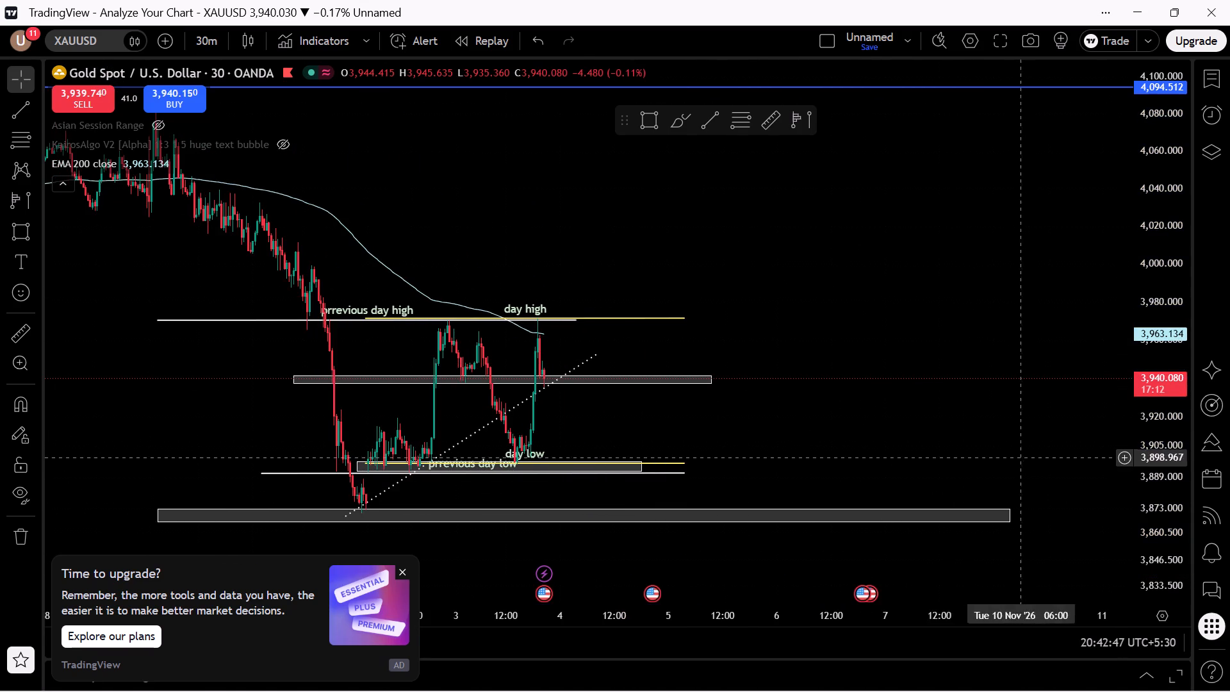
drag(982, 459, 1040, 399)
drag(1164, 442, 1101, 256)
scroll(996, 308, down, 1)
scroll(988, 308, up, 1)
scroll(983, 308, down, 1)
scroll(962, 296, up, 3)
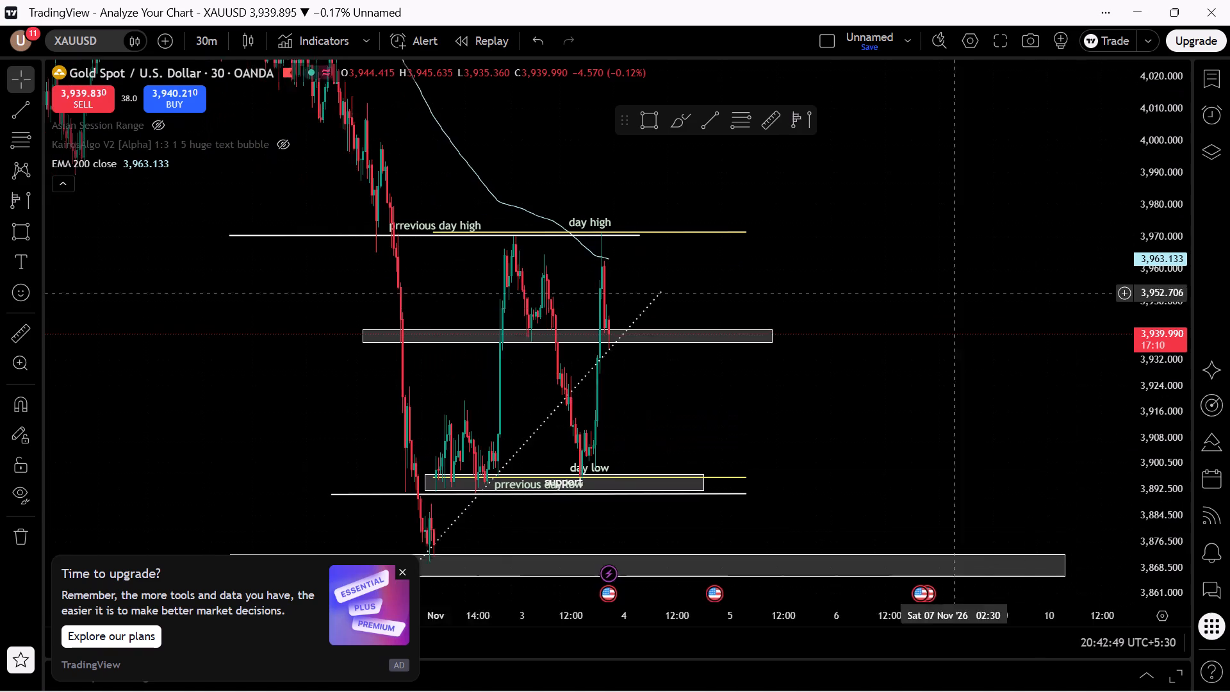
scroll(862, 403, up, 3)
scroll(862, 403, down, 1)
scroll(862, 403, up, 1)
drag(660, 423, 929, 371)
scroll(927, 365, up, 1)
scroll(927, 365, down, 1)
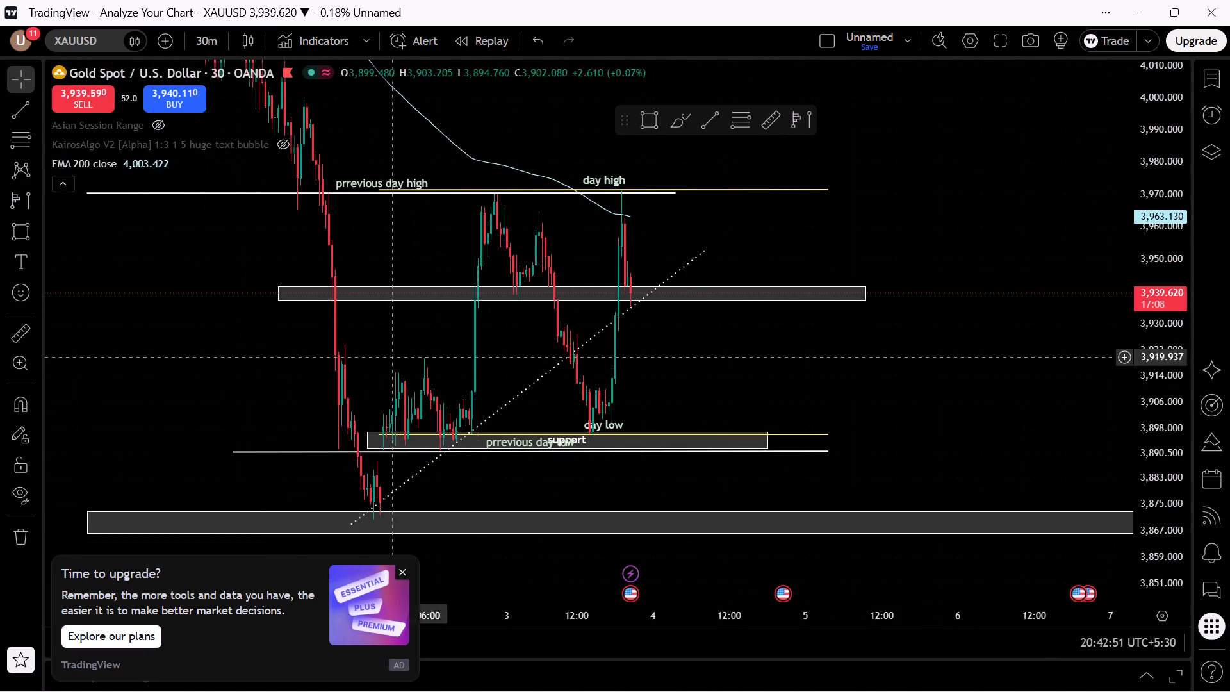
click(359, 369)
click(13, 240)
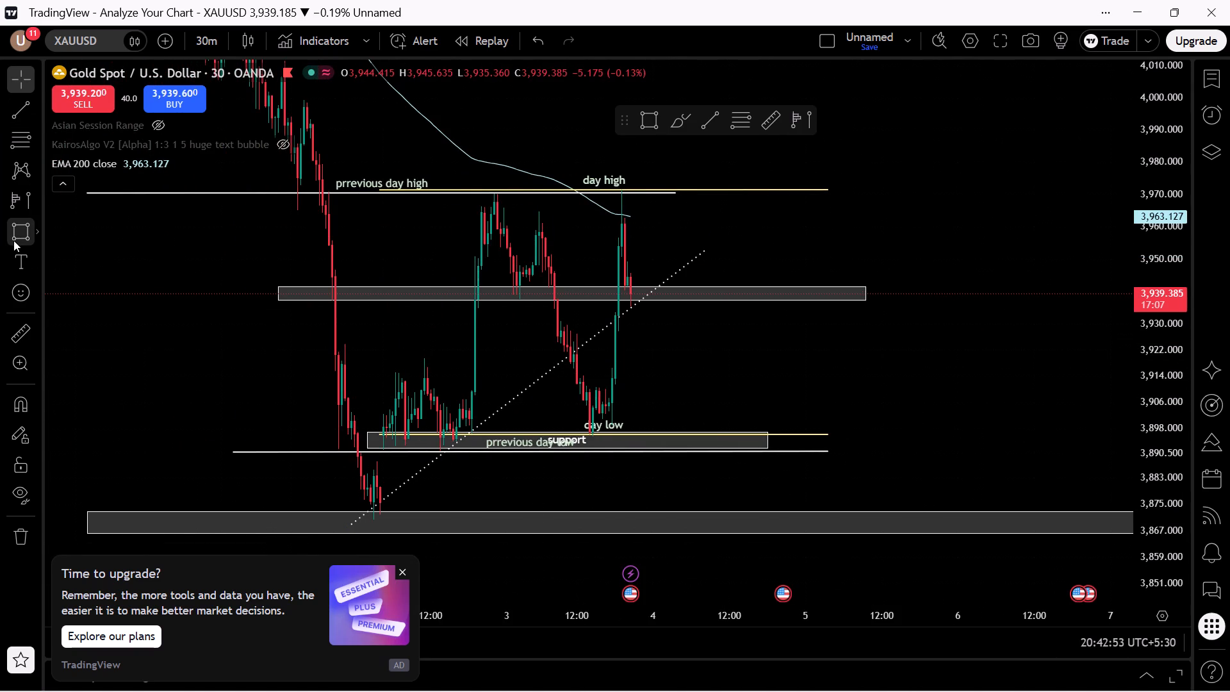
click(251, 388)
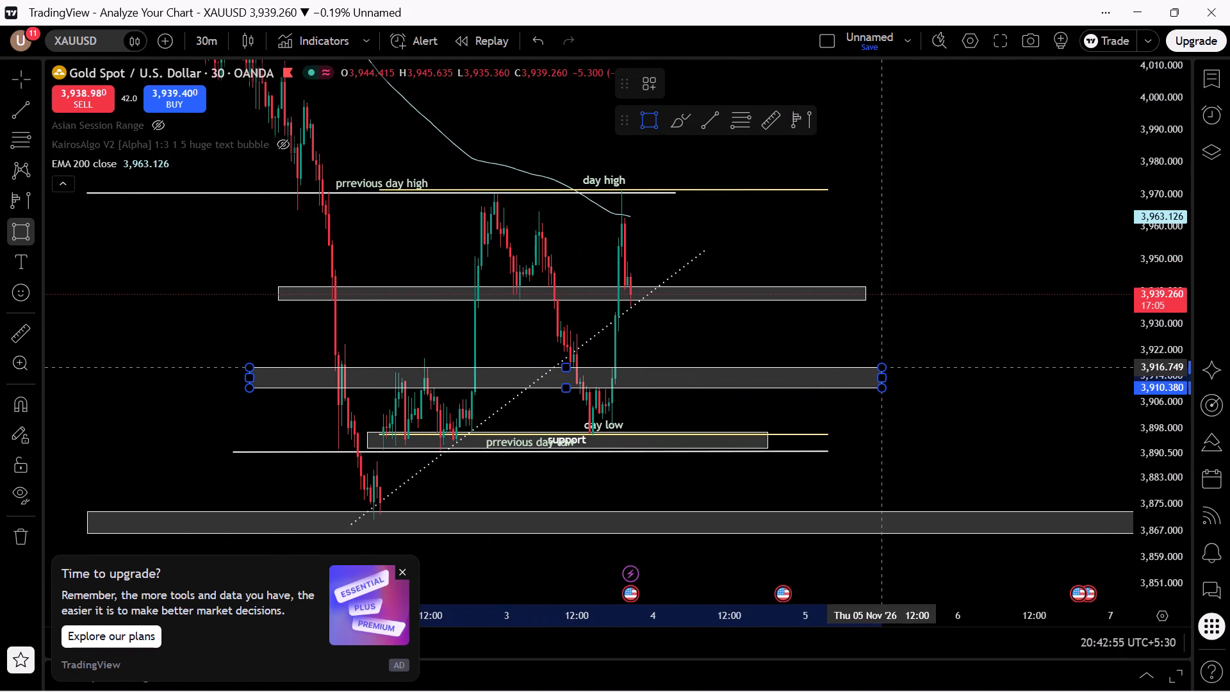
click(908, 375)
click(948, 388)
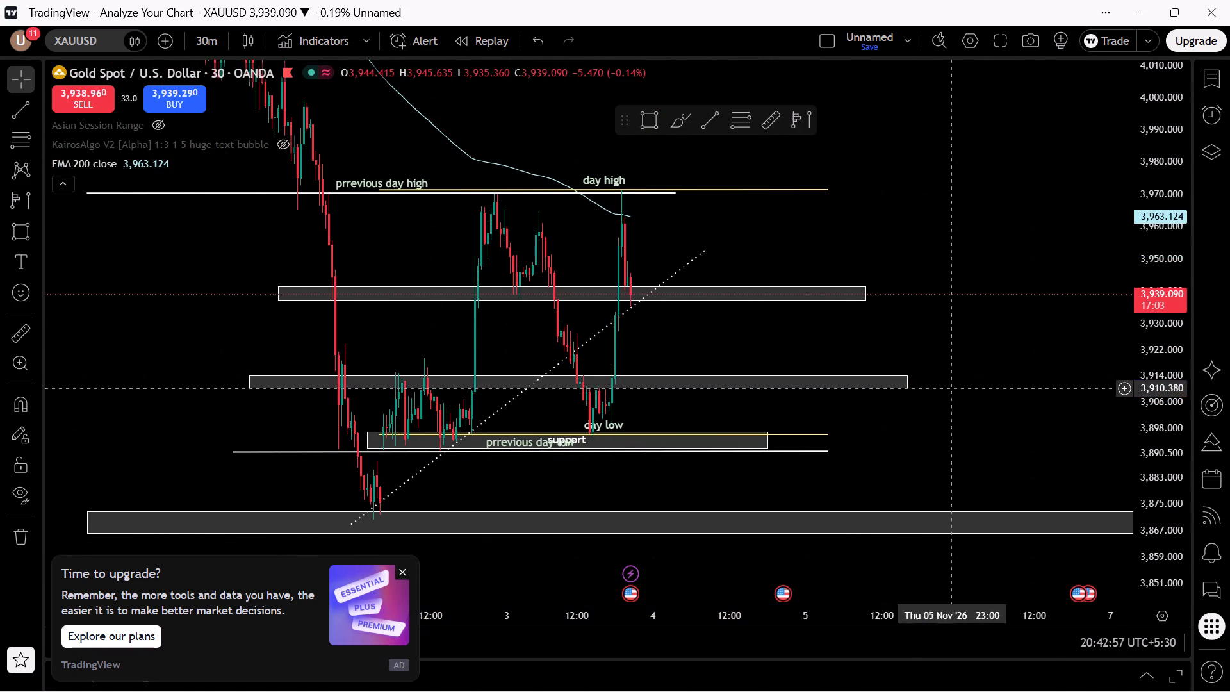
Switch the gold chart to the 5-minute timeframe.
drag(1197, 391, 1161, 322)
click(213, 46)
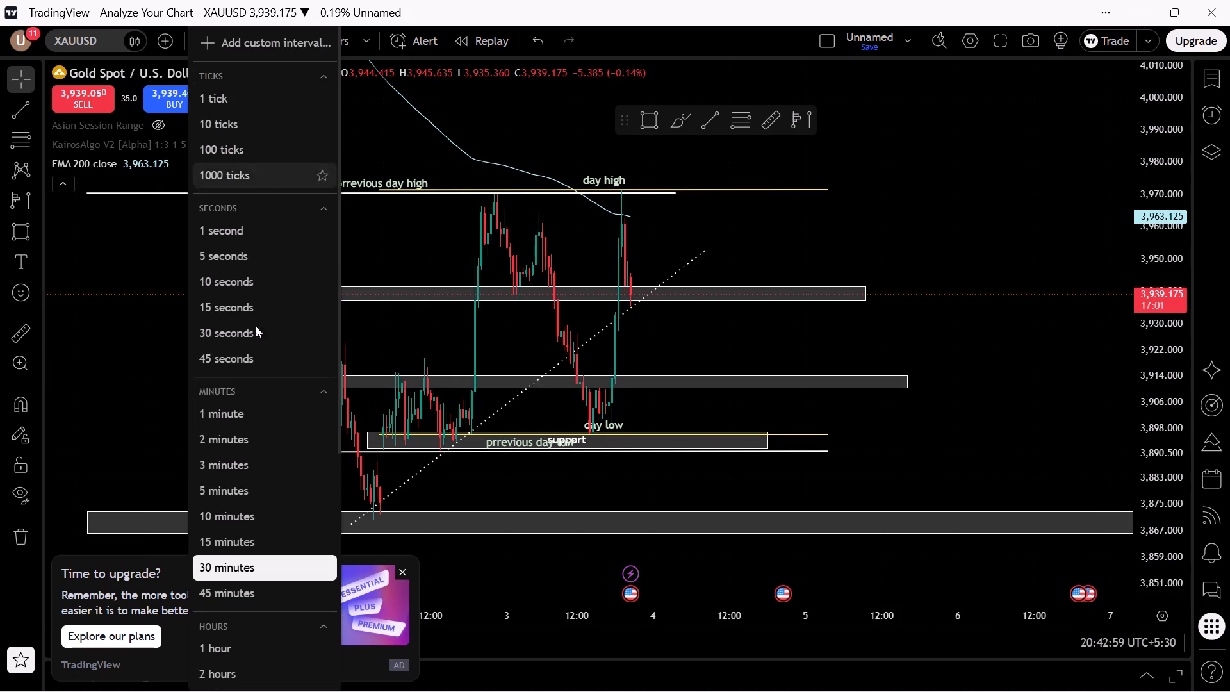
click(245, 491)
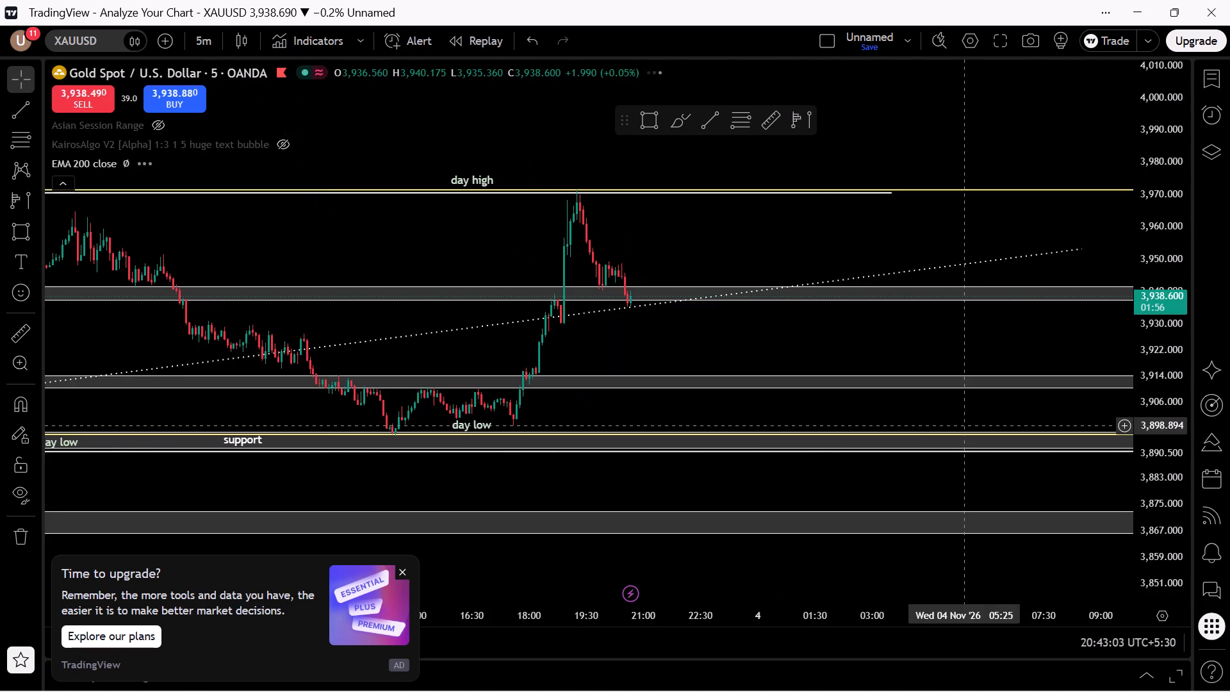
Examine gold's 3 November candles against the day high, day low, marked zones, ascending dotted trend line and EMA 200.
scroll(965, 425, up, 2)
drag(521, 337, 1058, 345)
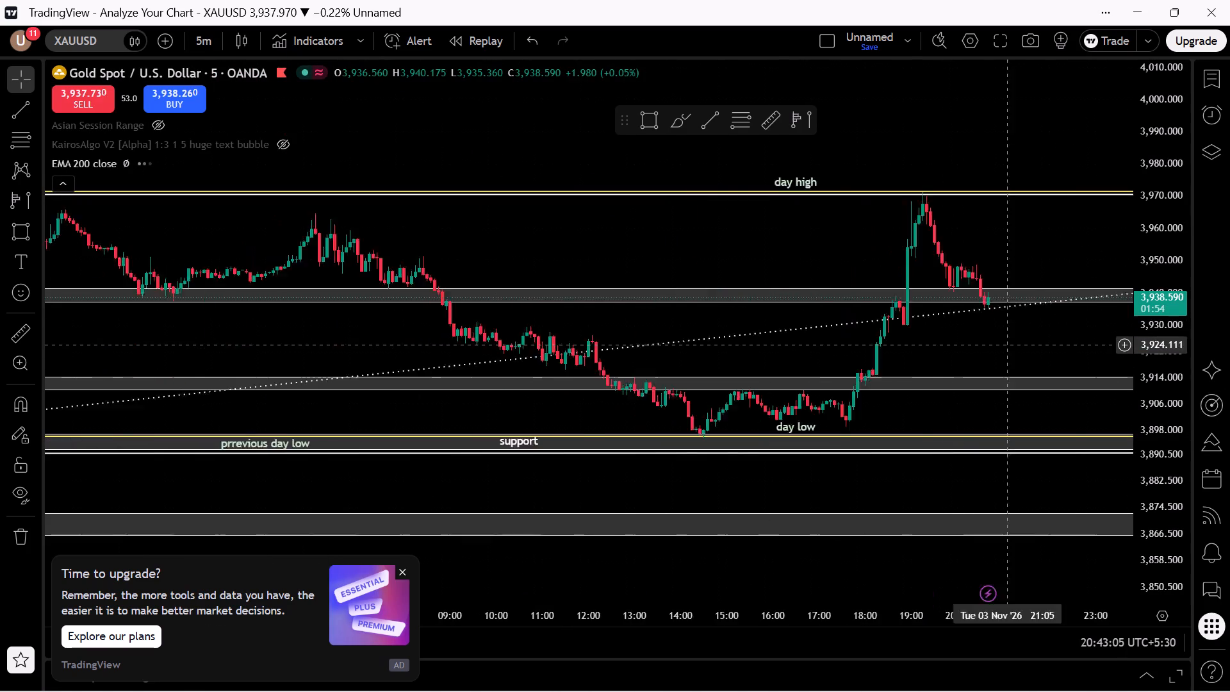
scroll(575, 328, down, 6)
scroll(555, 328, up, 2)
scroll(491, 309, down, 3)
scroll(493, 308, up, 1)
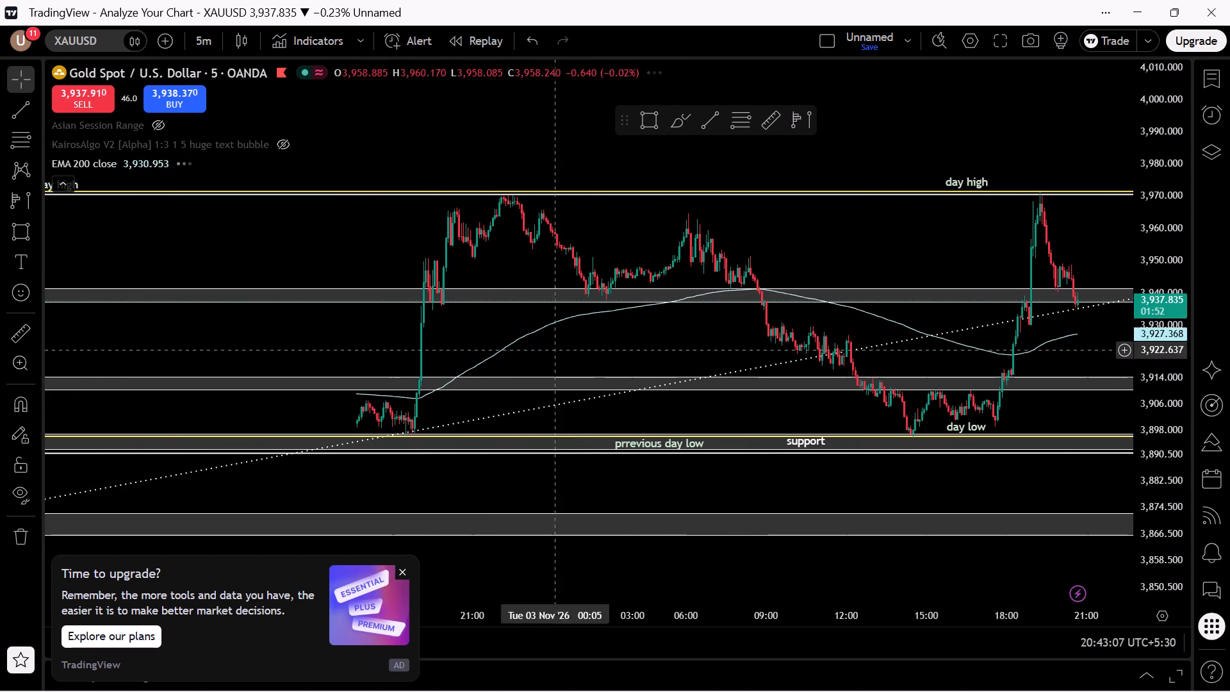
drag(673, 343, 556, 343)
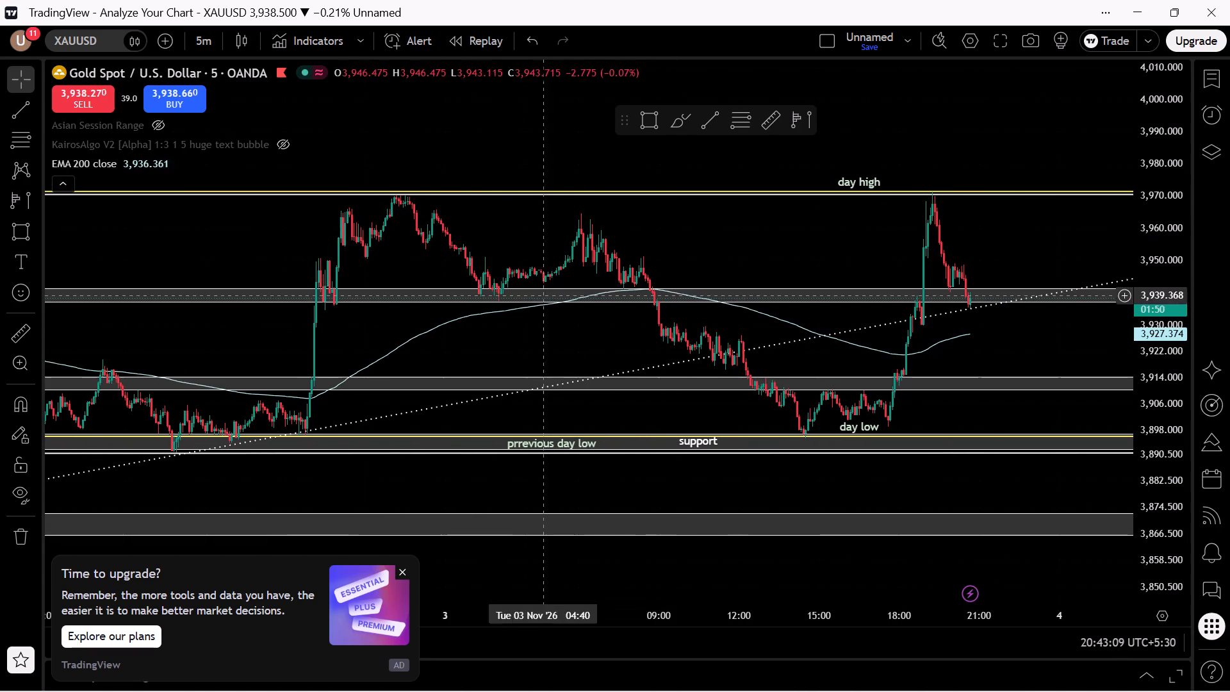
drag(575, 327, 450, 299)
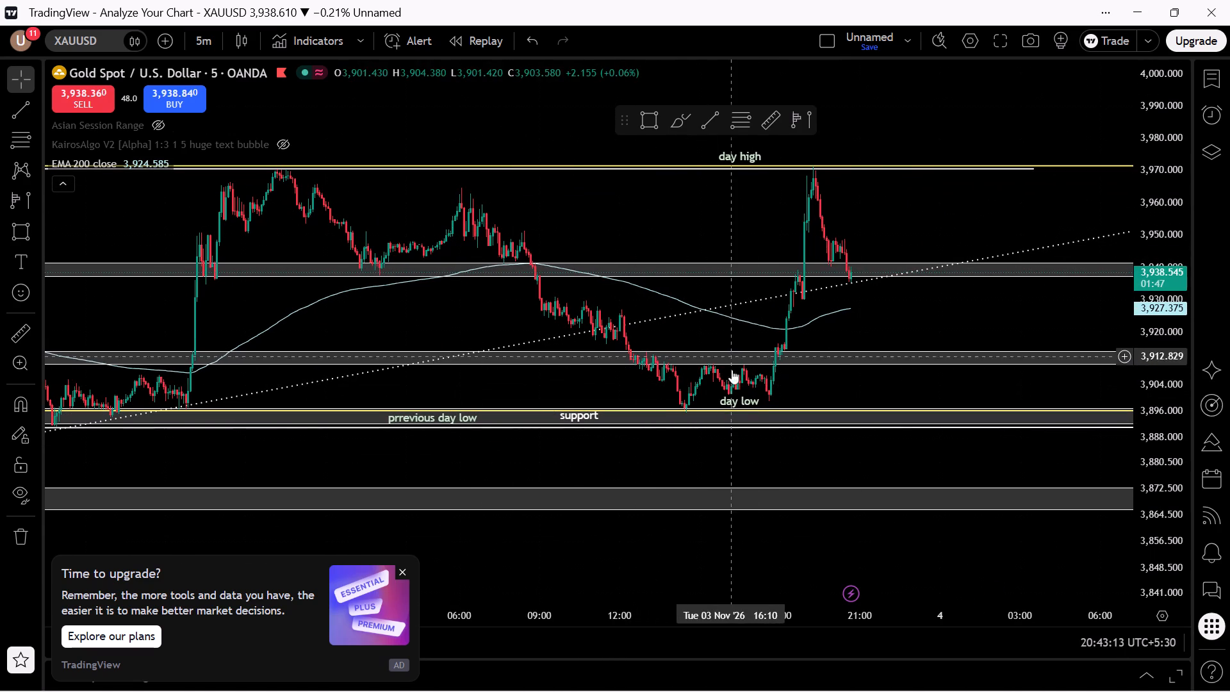
scroll(888, 391, down, 2)
scroll(888, 394, up, 1)
scroll(888, 394, down, 1)
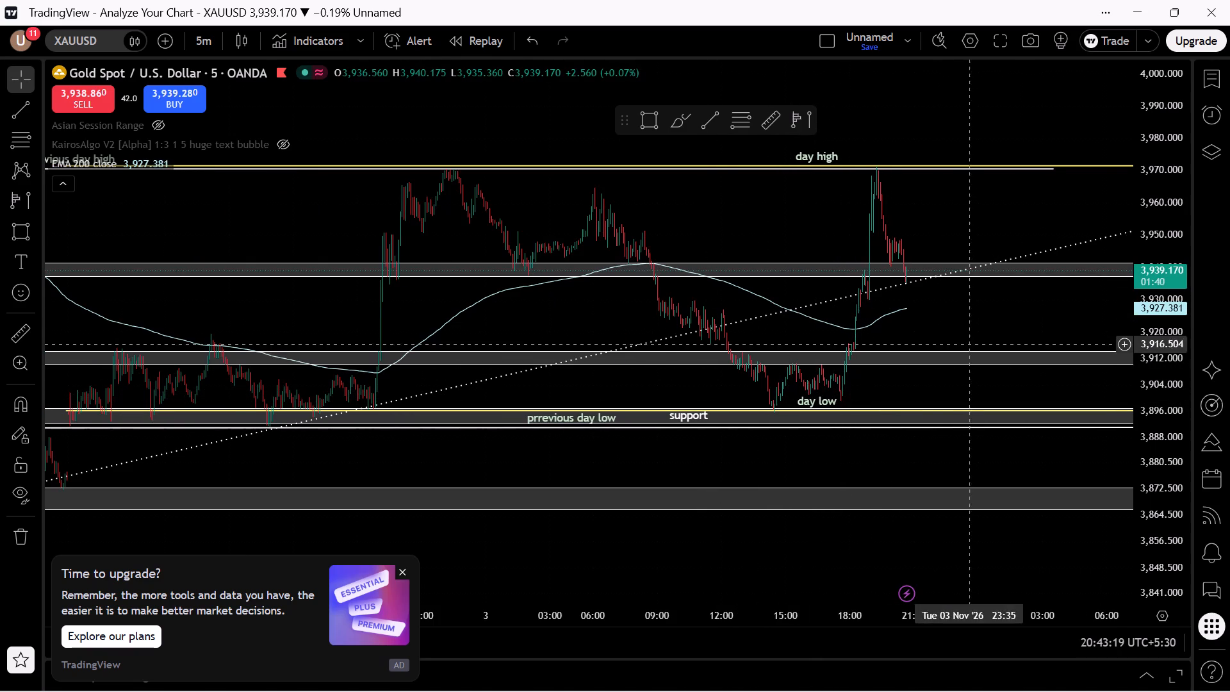
drag(956, 345, 881, 329)
drag(1209, 400, 1201, 400)
drag(1178, 404, 1145, 263)
scroll(987, 361, up, 3)
Compare gold's 5-minute price action from the start of November with the previous day levels, support zone and lower zones.
drag(864, 289, 1004, 311)
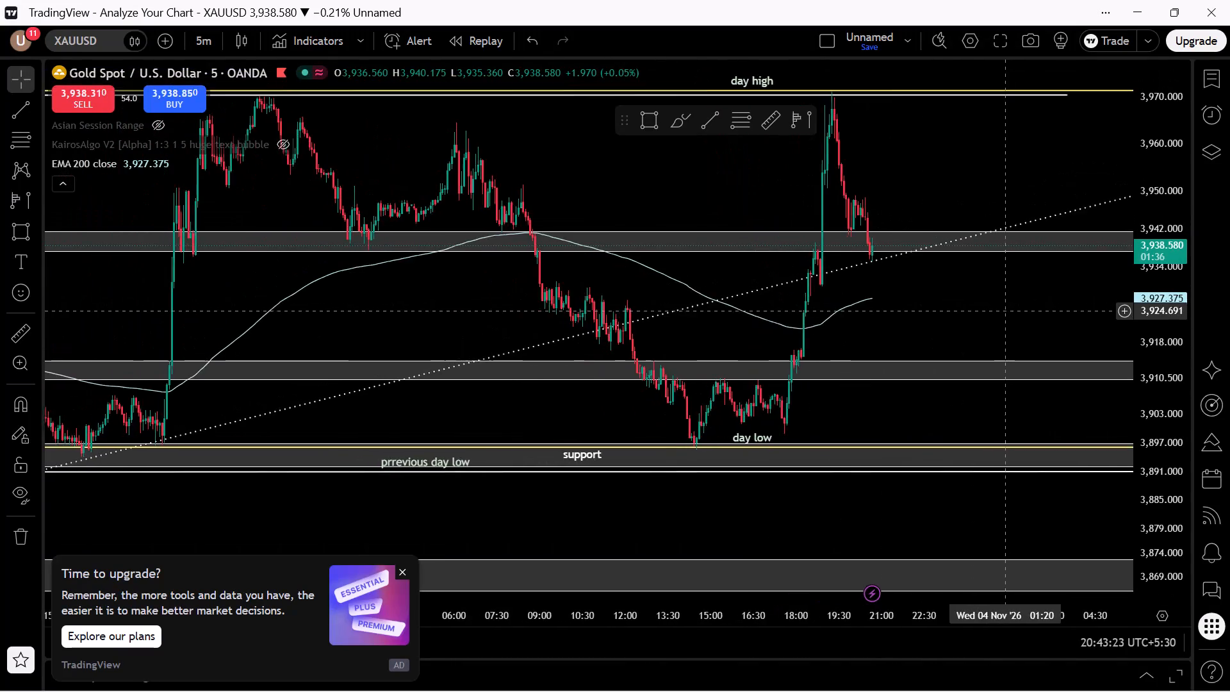
drag(1004, 311, 1218, 184)
drag(496, 363, 1002, 617)
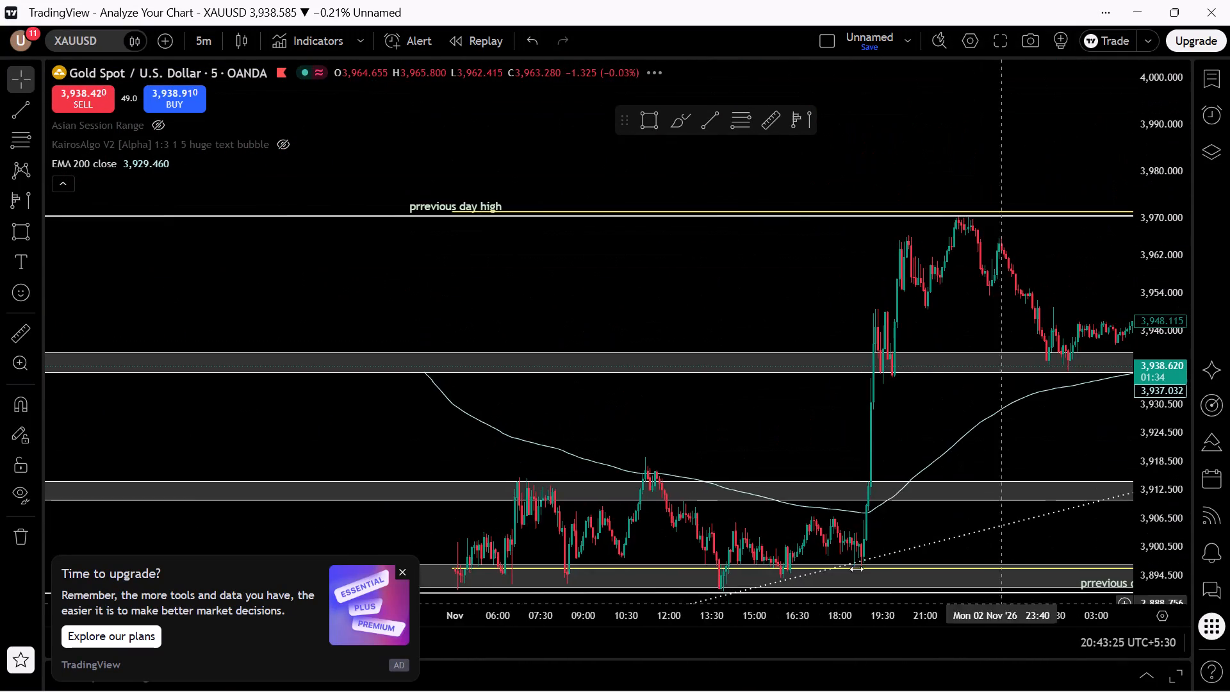
scroll(660, 443, down, 3)
scroll(609, 424, up, 2)
scroll(609, 424, down, 2)
drag(604, 429, 200, 528)
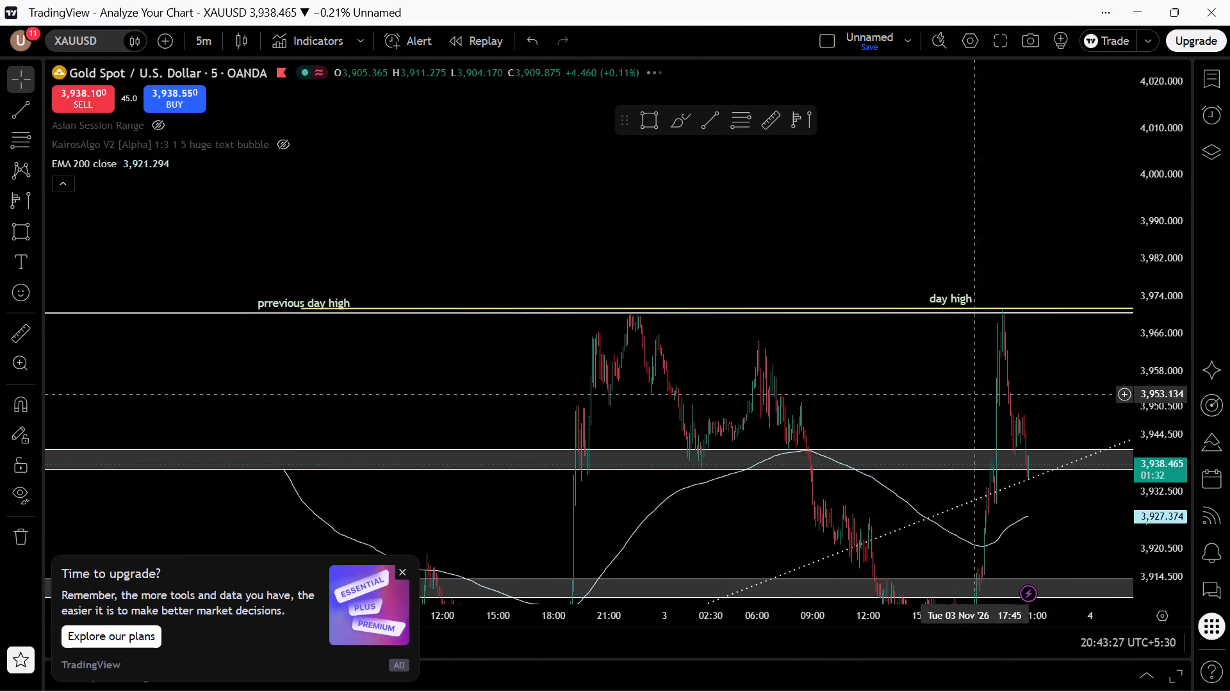
drag(936, 392, 717, 160)
scroll(1129, 247, up, 1)
scroll(1129, 247, down, 6)
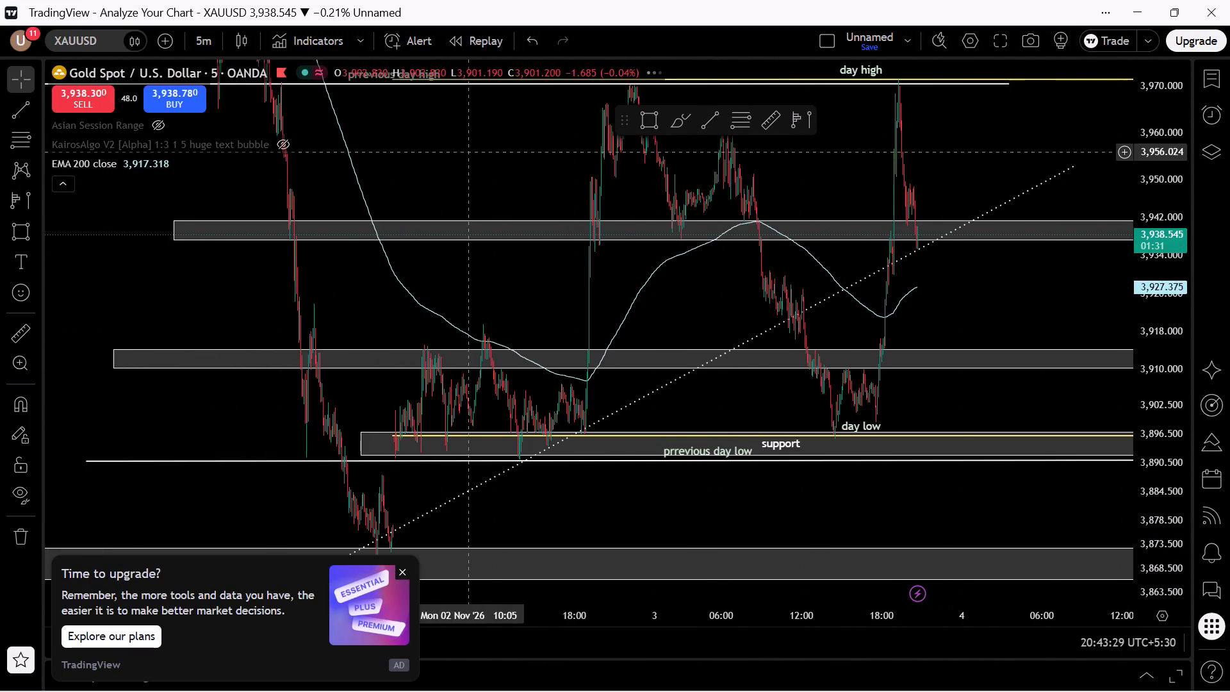
drag(467, 154, 548, 345)
drag(518, 309, 685, 69)
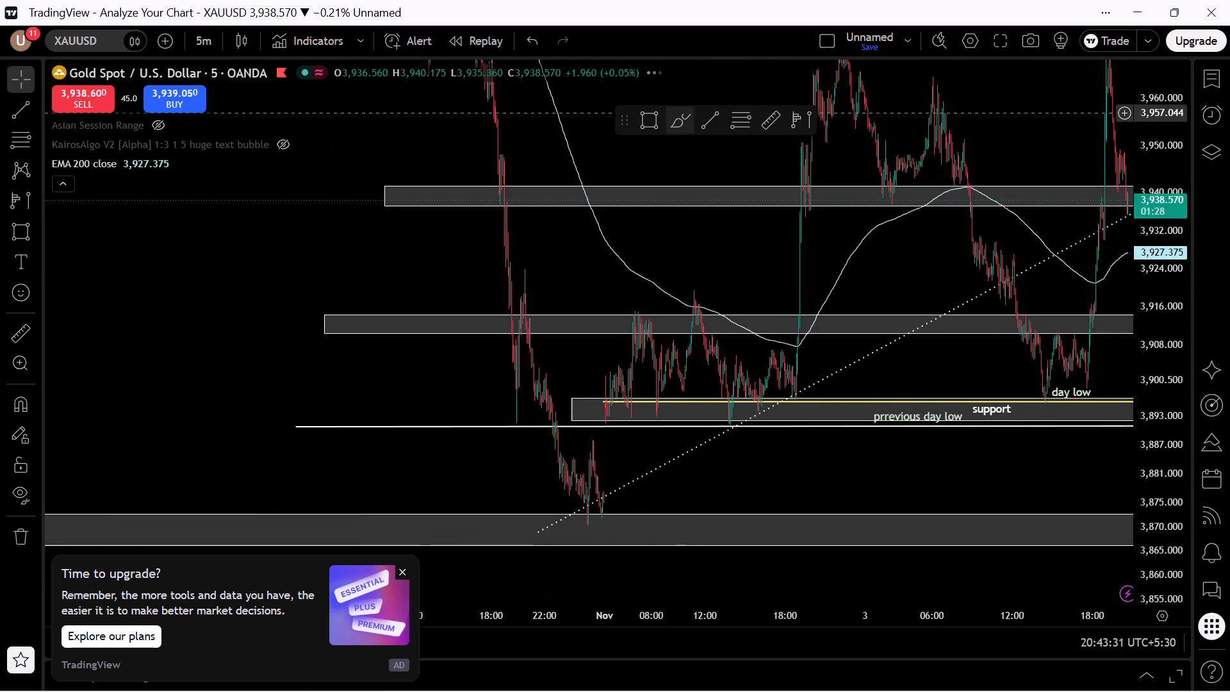
drag(685, 69, 679, 24)
scroll(927, 433, up, 1)
scroll(927, 433, down, 3)
scroll(927, 433, up, 2)
scroll(927, 433, down, 1)
drag(971, 409, 580, 459)
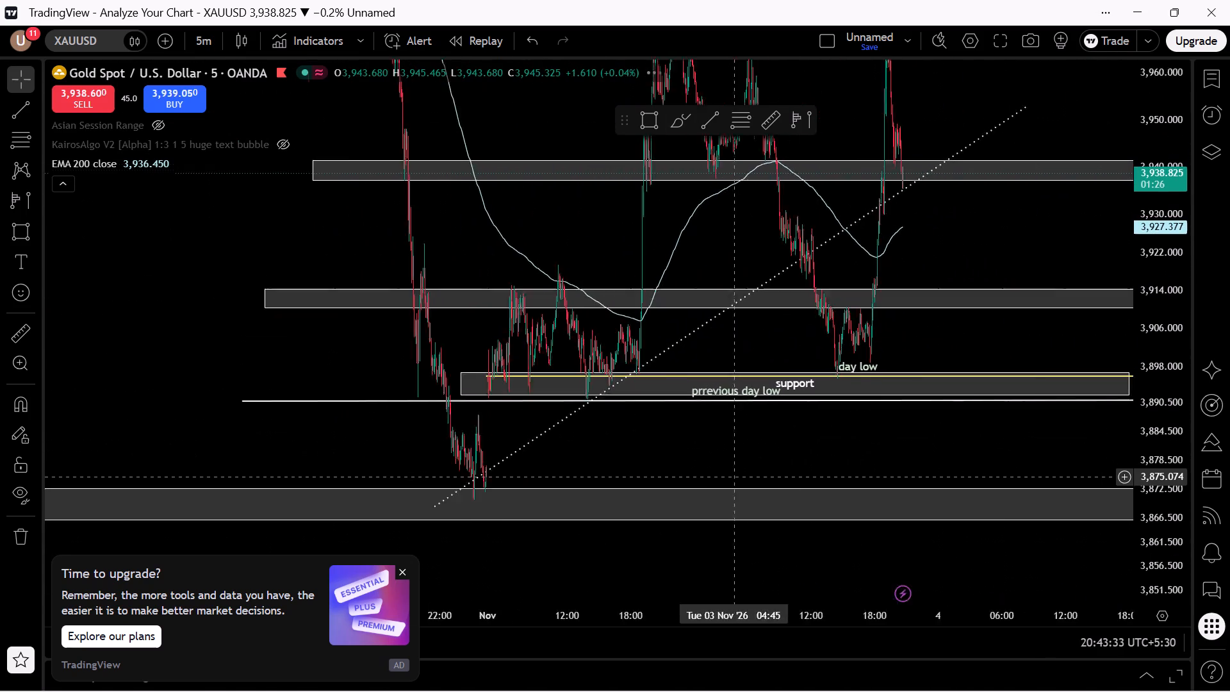
drag(580, 459, 559, 456)
drag(1151, 433, 1147, 383)
scroll(535, 458, down, 2)
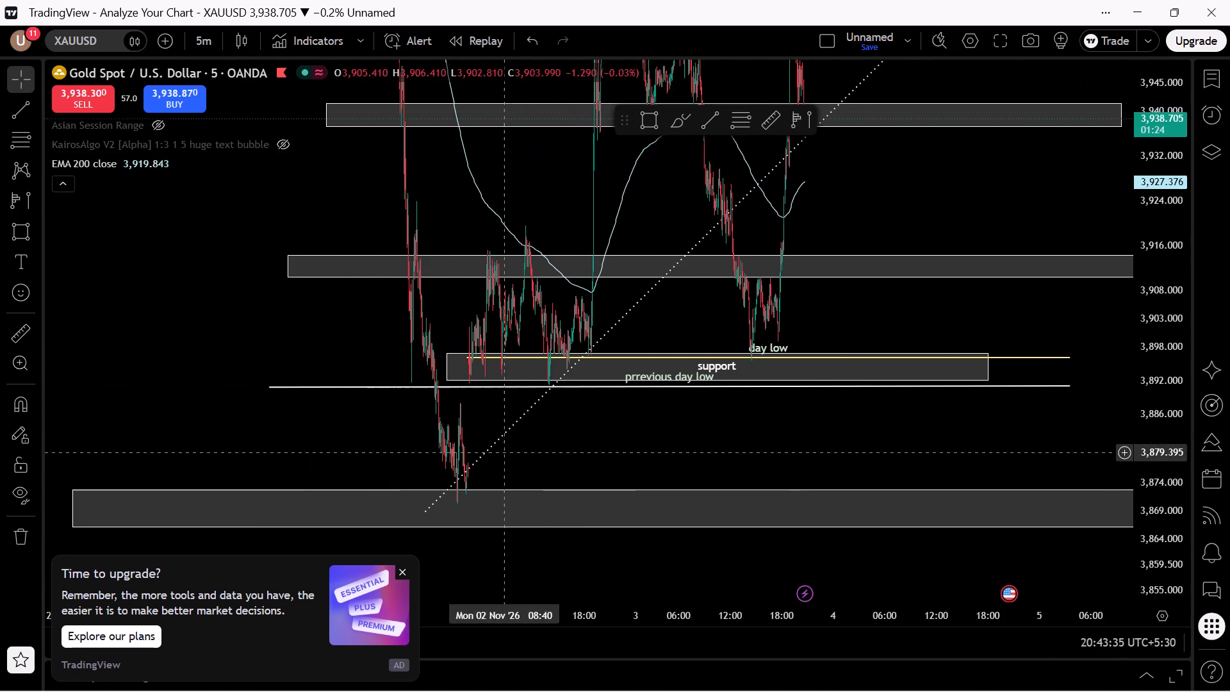
scroll(548, 480, up, 2)
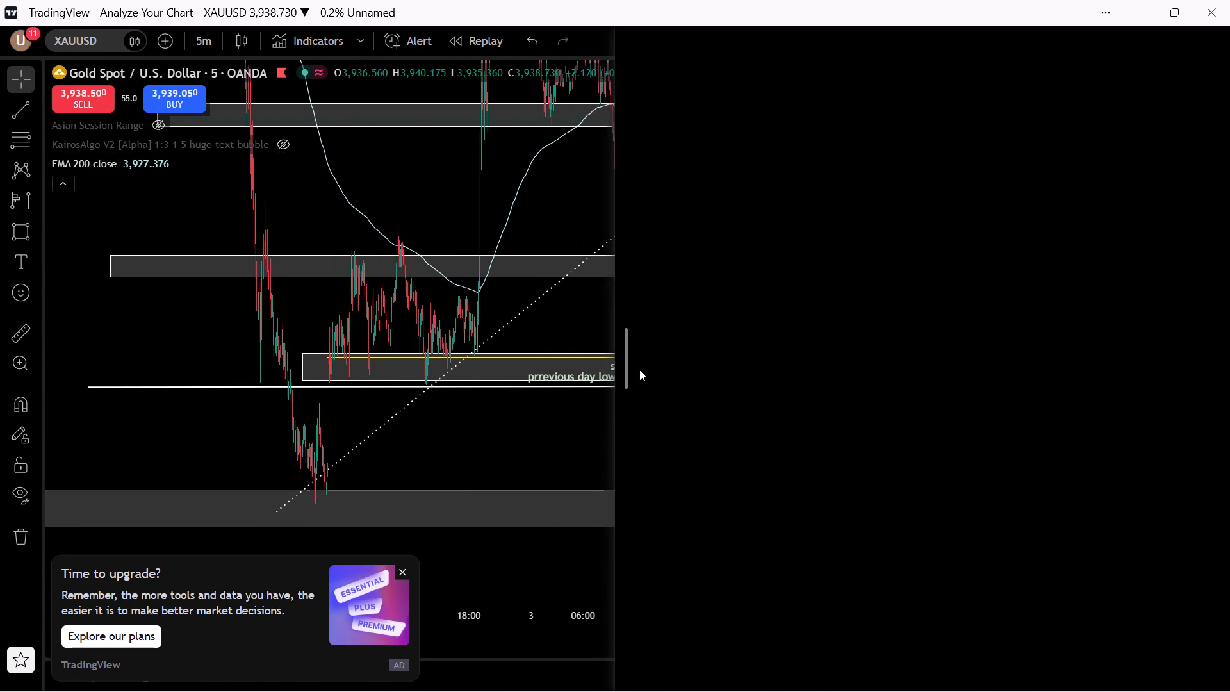
Close the Stock Screener so the gold chart regains its full width.
drag(626, 367, 1229, 367)
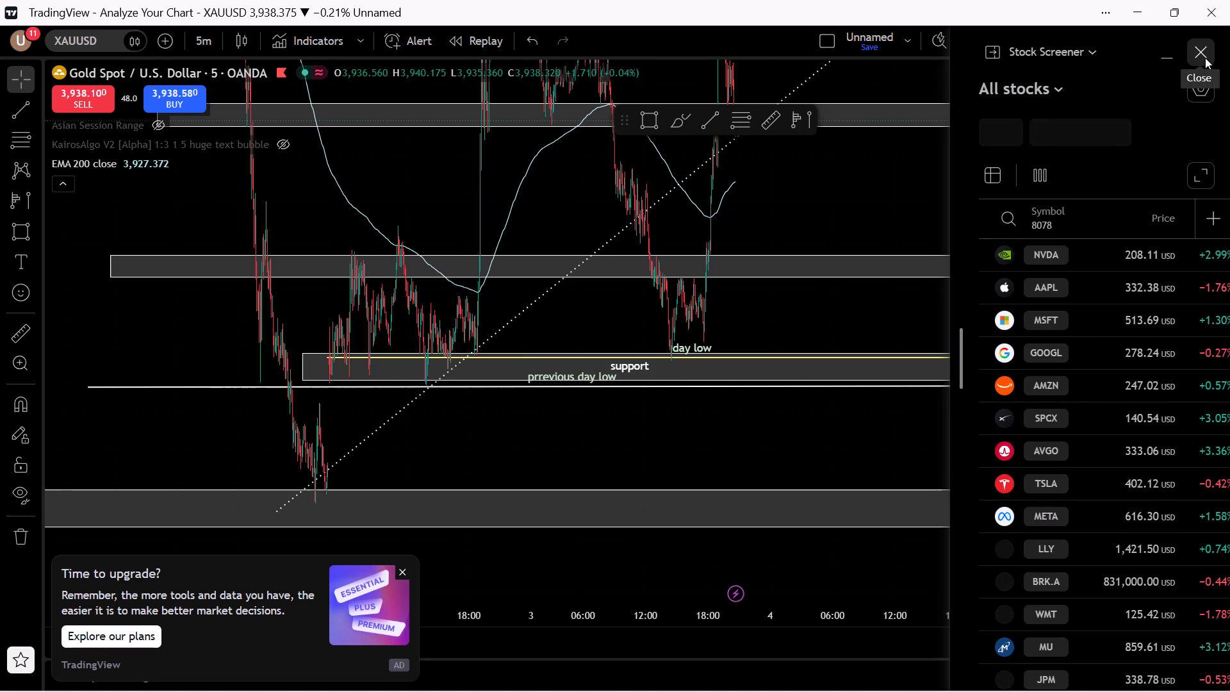
click(1205, 58)
Review the latest 5-minute gold candles with all marked zones and both day highs and lows in view.
drag(860, 424, 937, 544)
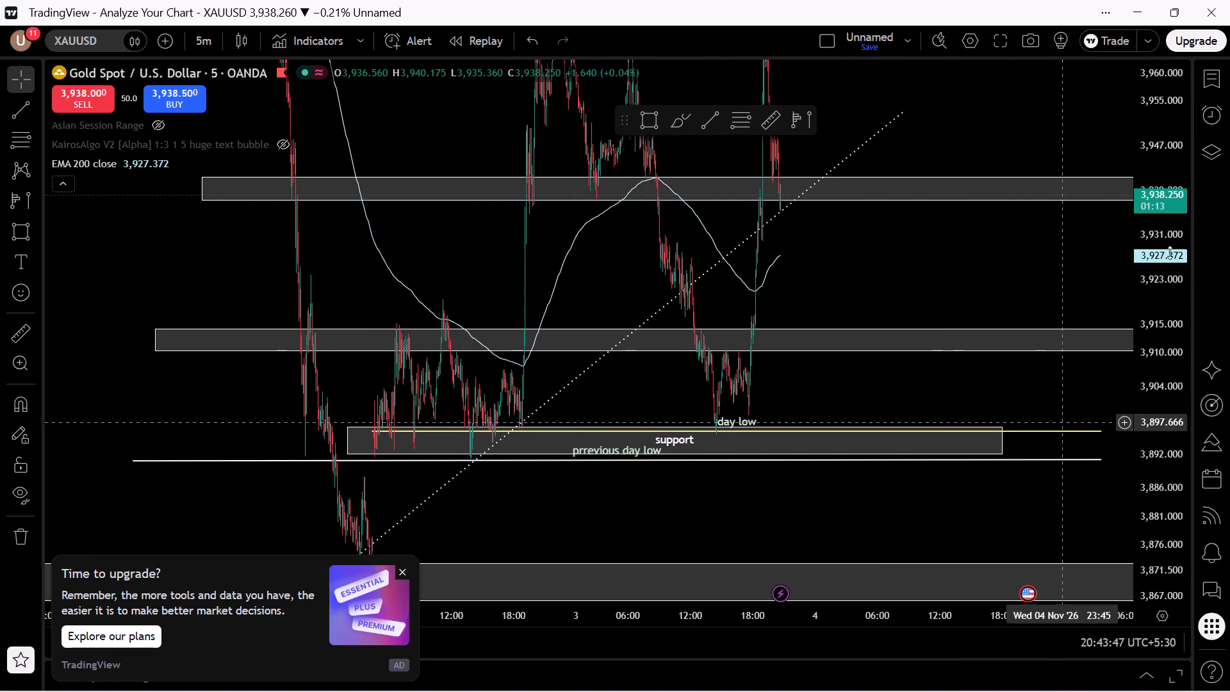
drag(1181, 288, 1176, 482)
drag(795, 431, 624, 507)
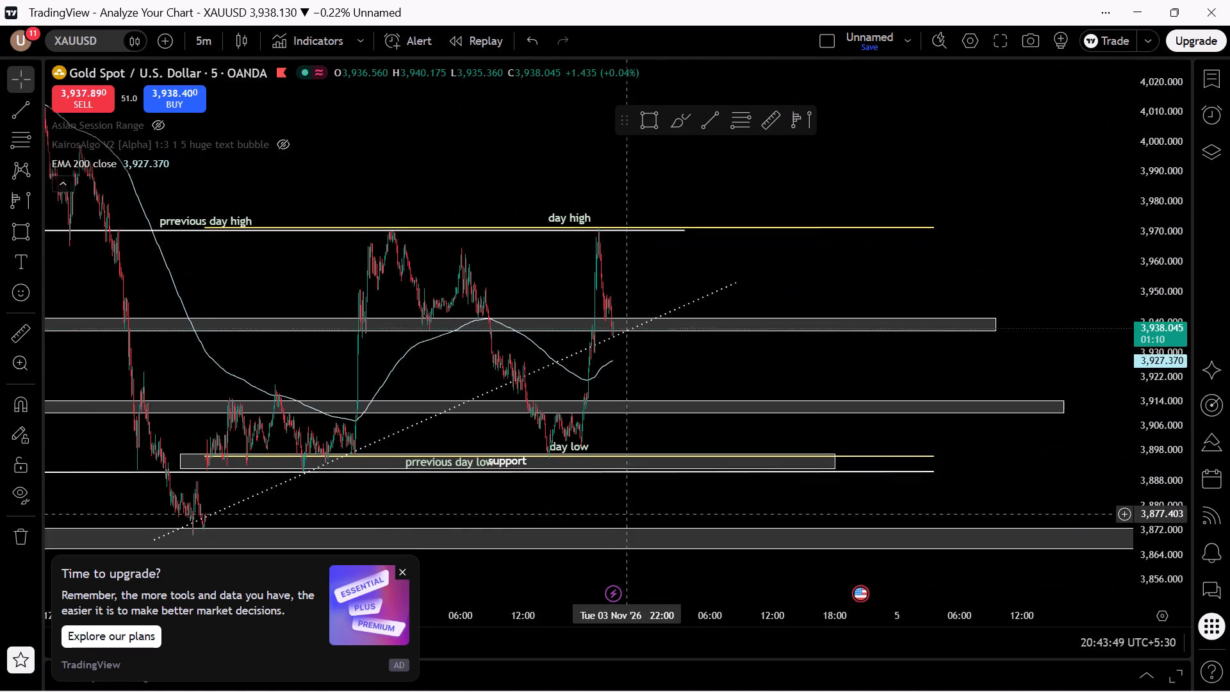
drag(624, 507, 624, 499)
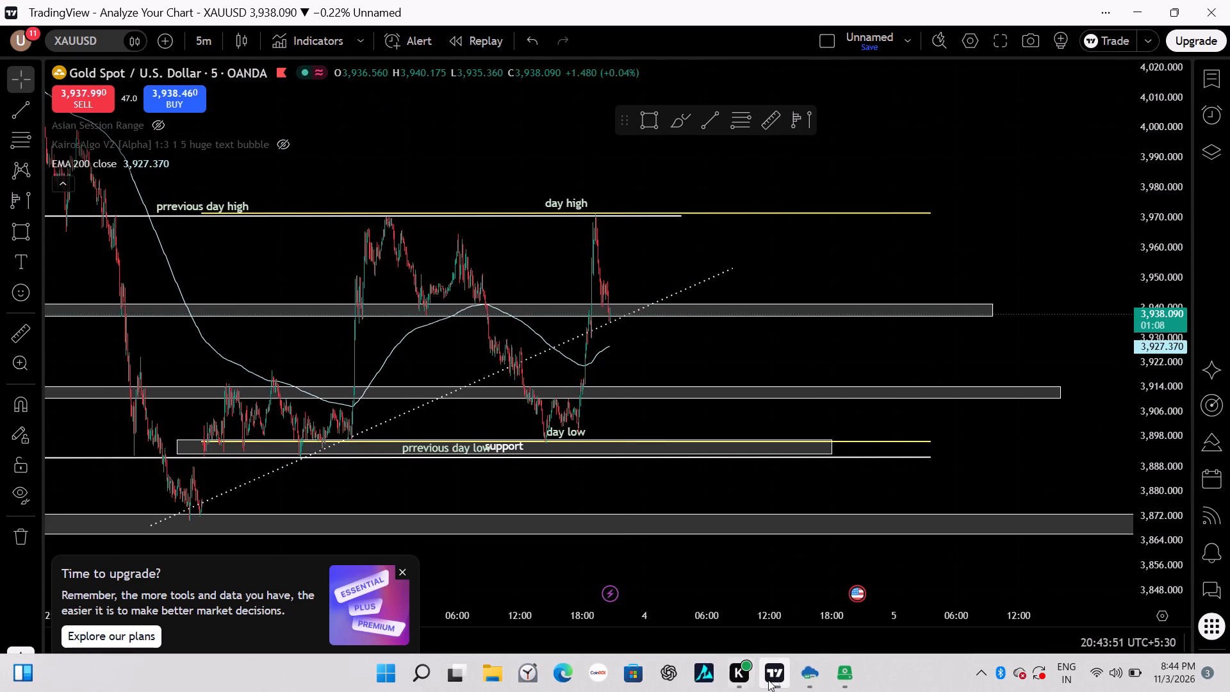
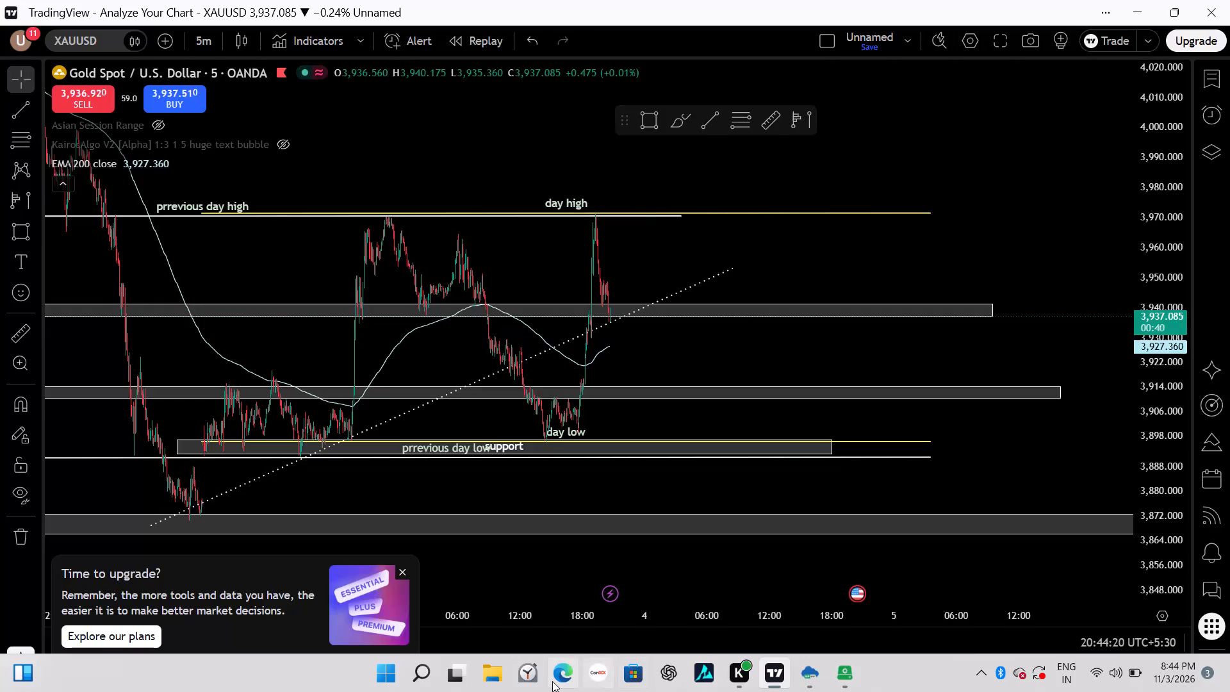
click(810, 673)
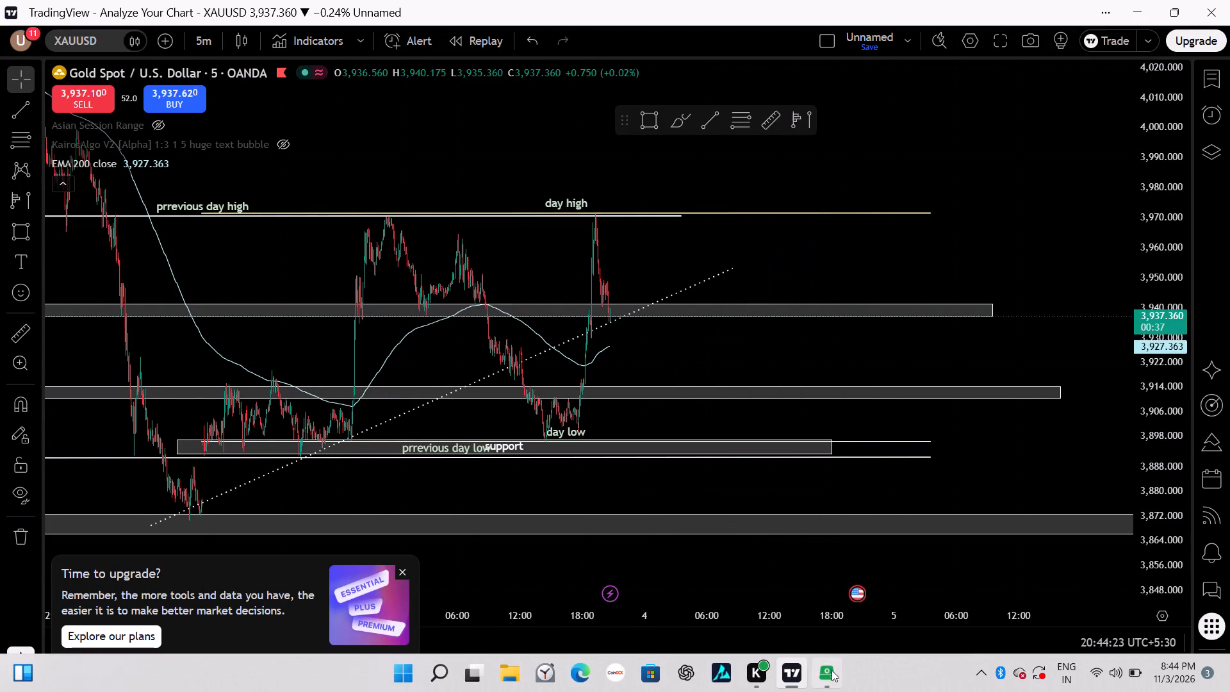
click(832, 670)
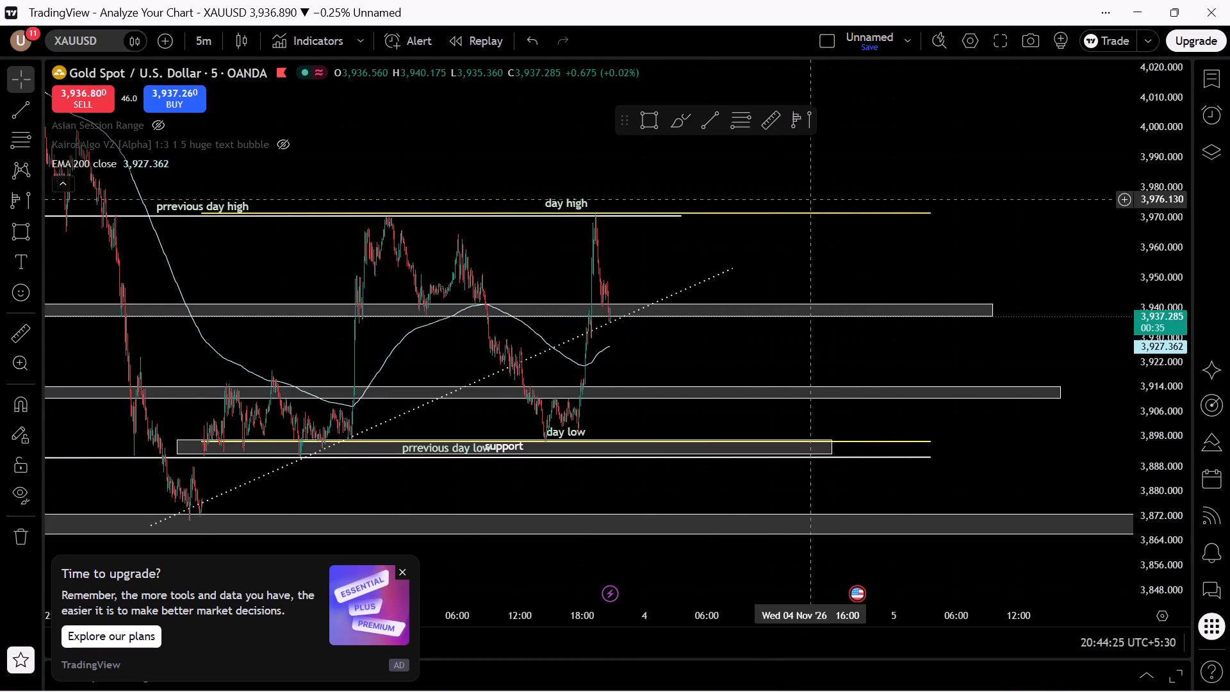
Extend the support zone to beyond 5 November and position it between the day low and previous day low lines, about 3,891 to 3,896.
scroll(704, 343, up, 3)
drag(676, 357, 932, 334)
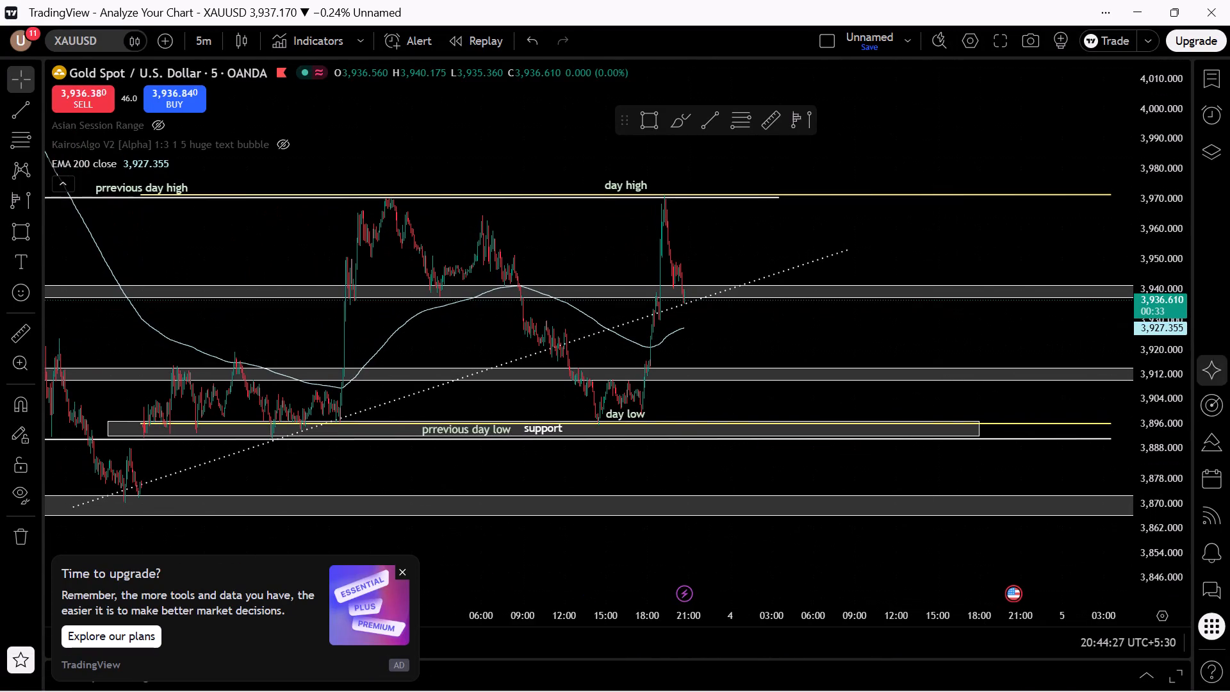
drag(1153, 379, 1145, 227)
scroll(994, 356, up, 2)
scroll(970, 370, down, 5)
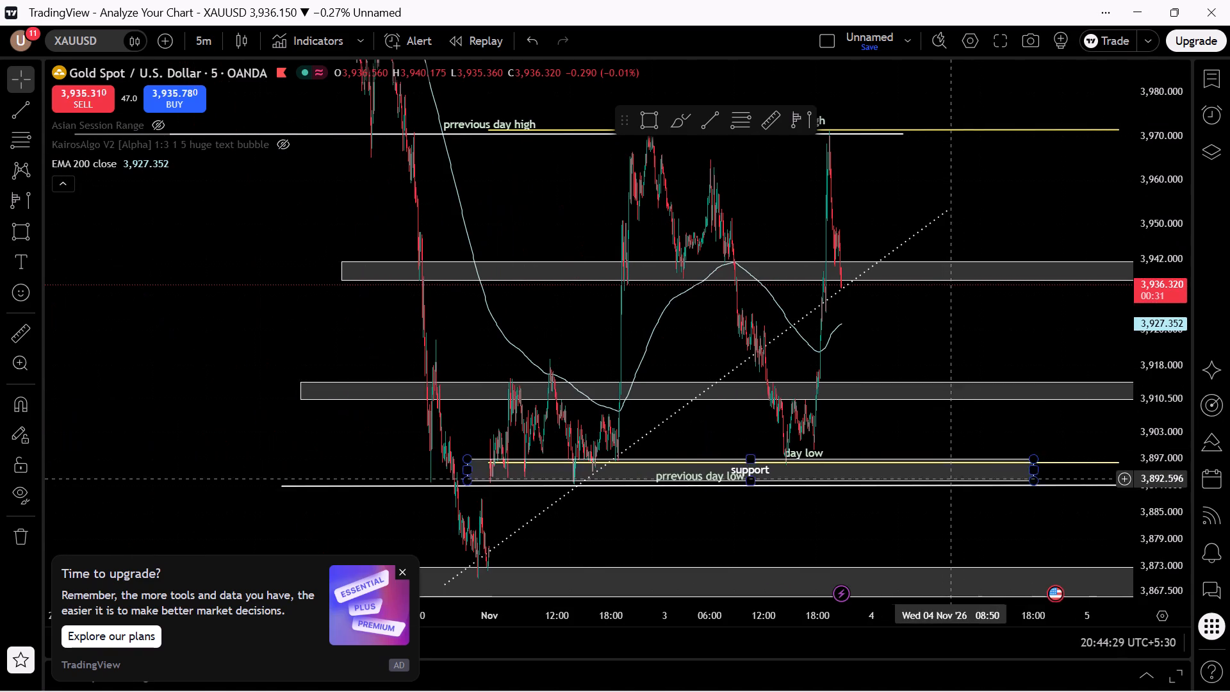
drag(884, 527, 637, 501)
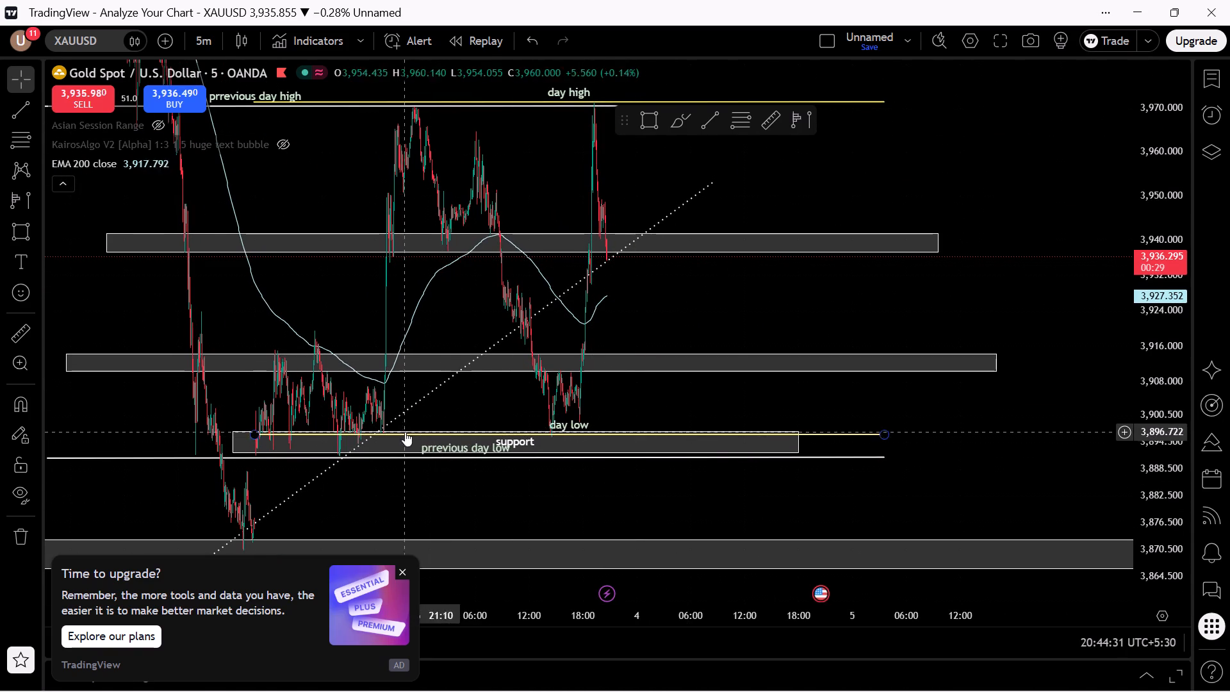
drag(739, 454, 830, 453)
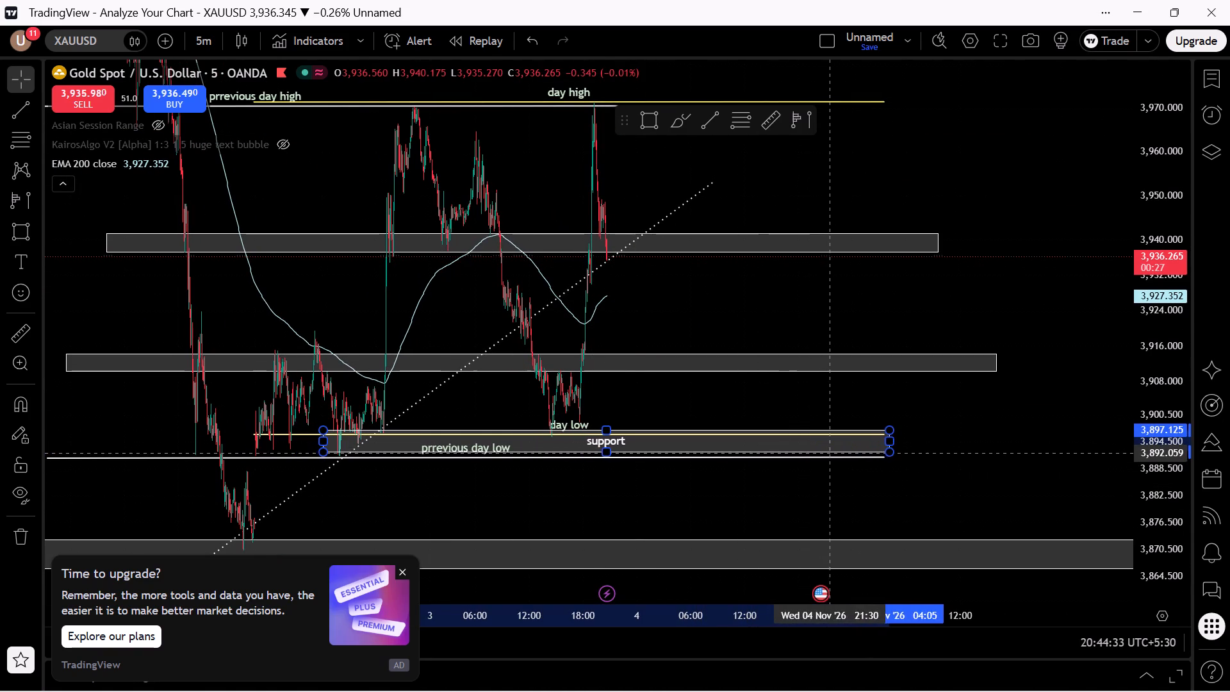
drag(830, 453, 602, 450)
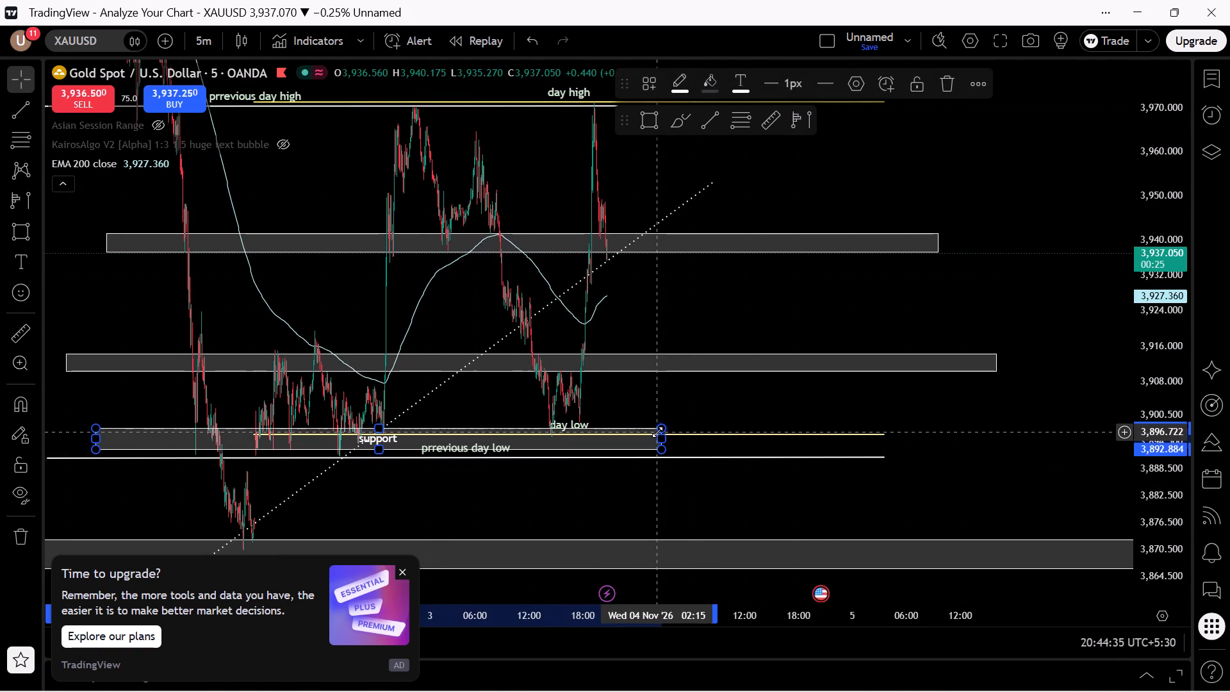
drag(658, 436, 1079, 443)
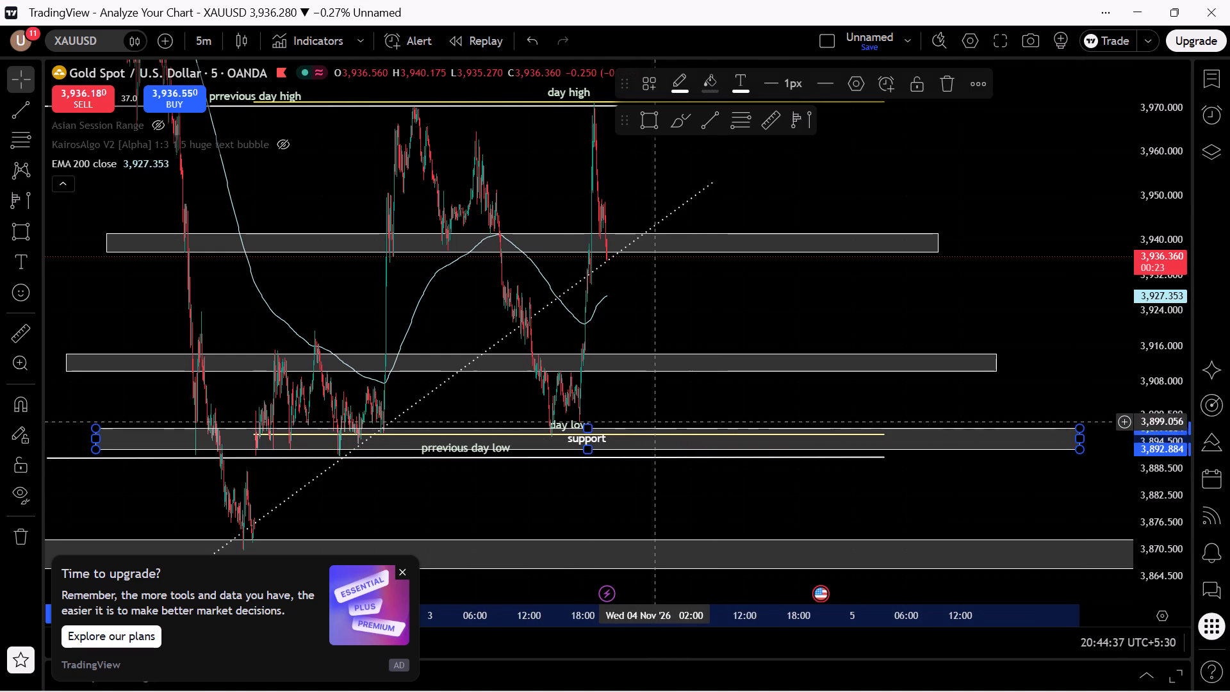
drag(653, 427, 652, 431)
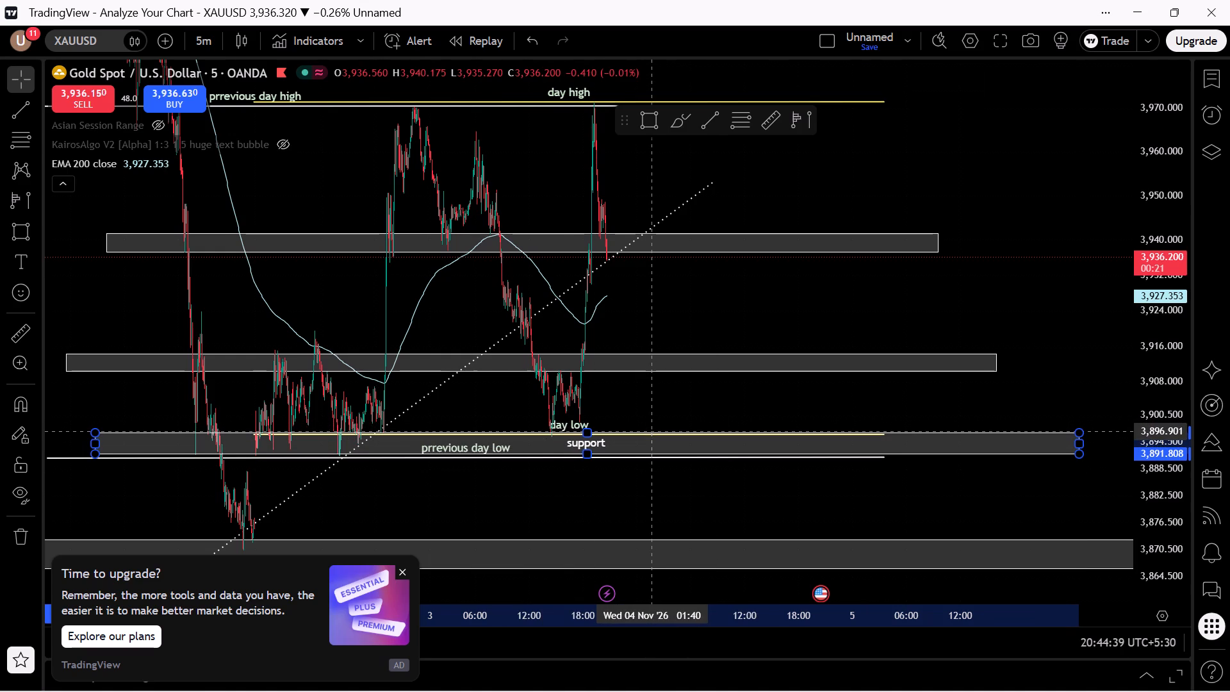
drag(652, 431, 652, 436)
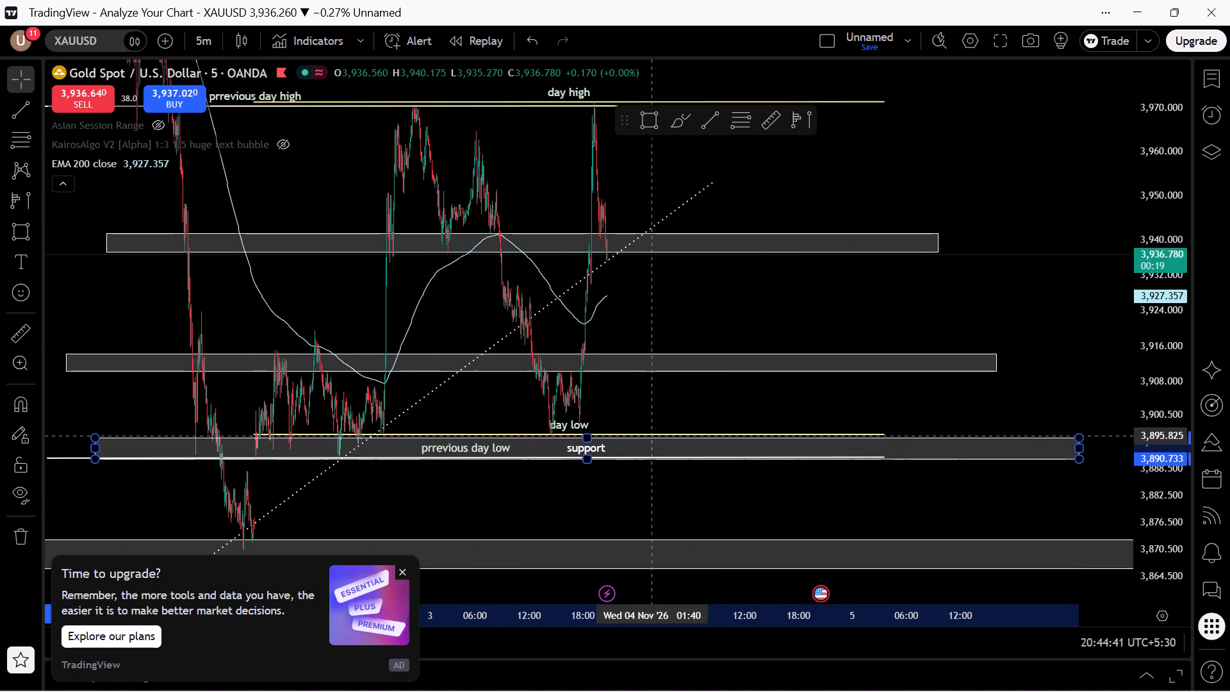
drag(652, 436, 652, 434)
Examine the 5-minute gold candles around the support zone, the day low and previous day low lines, and the lowest zone.
drag(656, 497, 650, 493)
drag(470, 491, 473, 484)
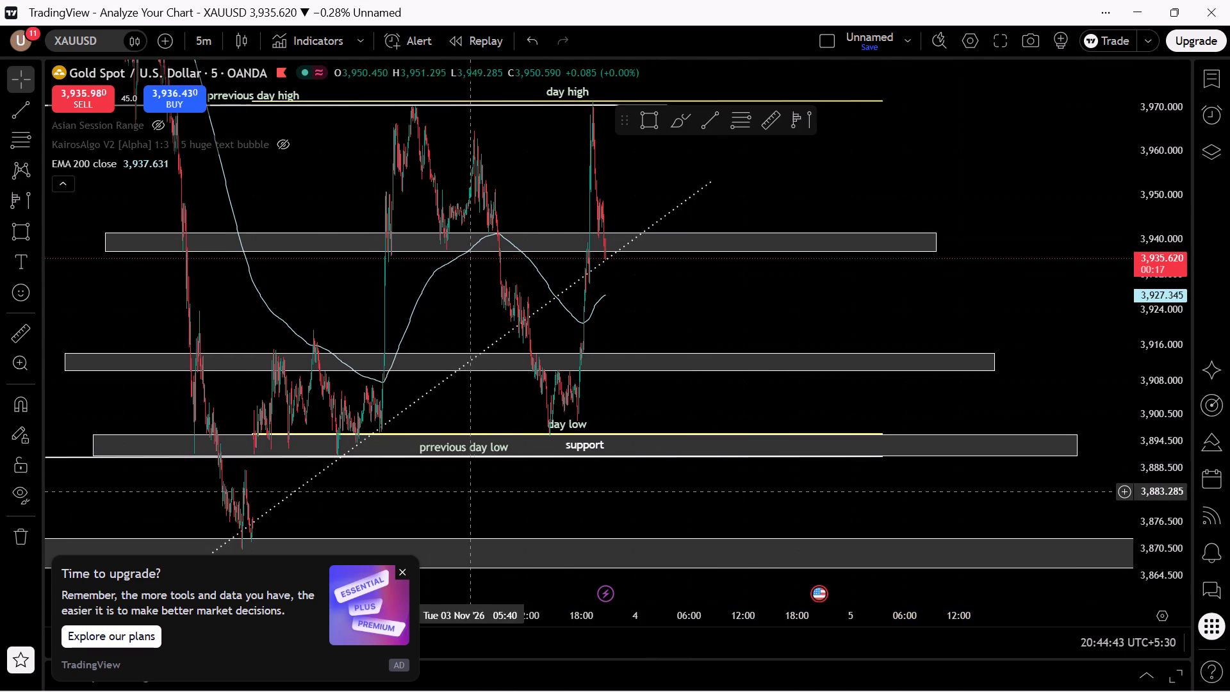
drag(473, 484, 484, 465)
drag(648, 466, 530, 442)
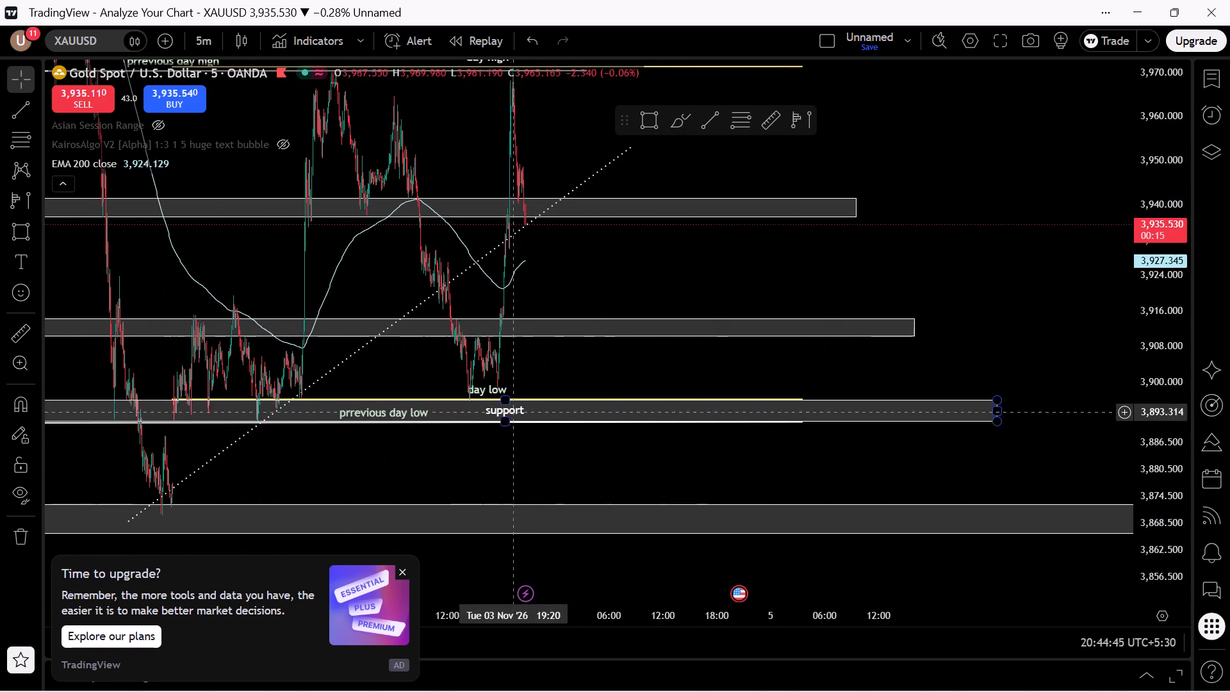
drag(521, 459, 523, 440)
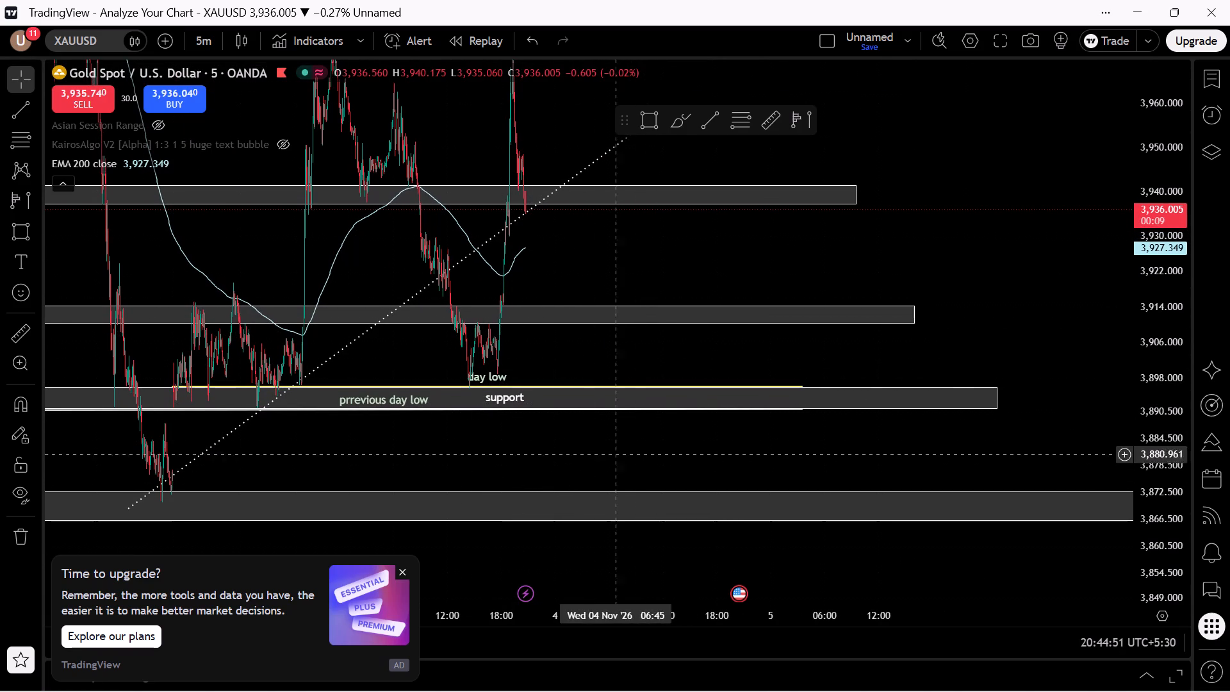
drag(589, 444, 659, 416)
drag(675, 451, 649, 451)
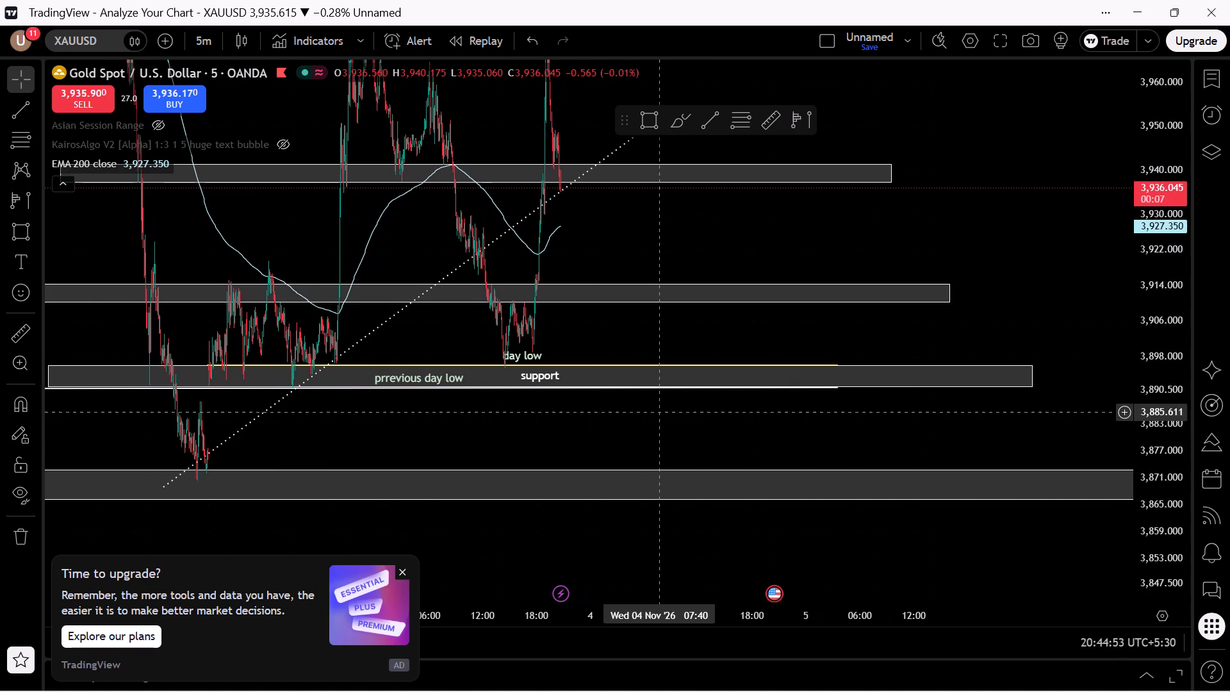
click(655, 428)
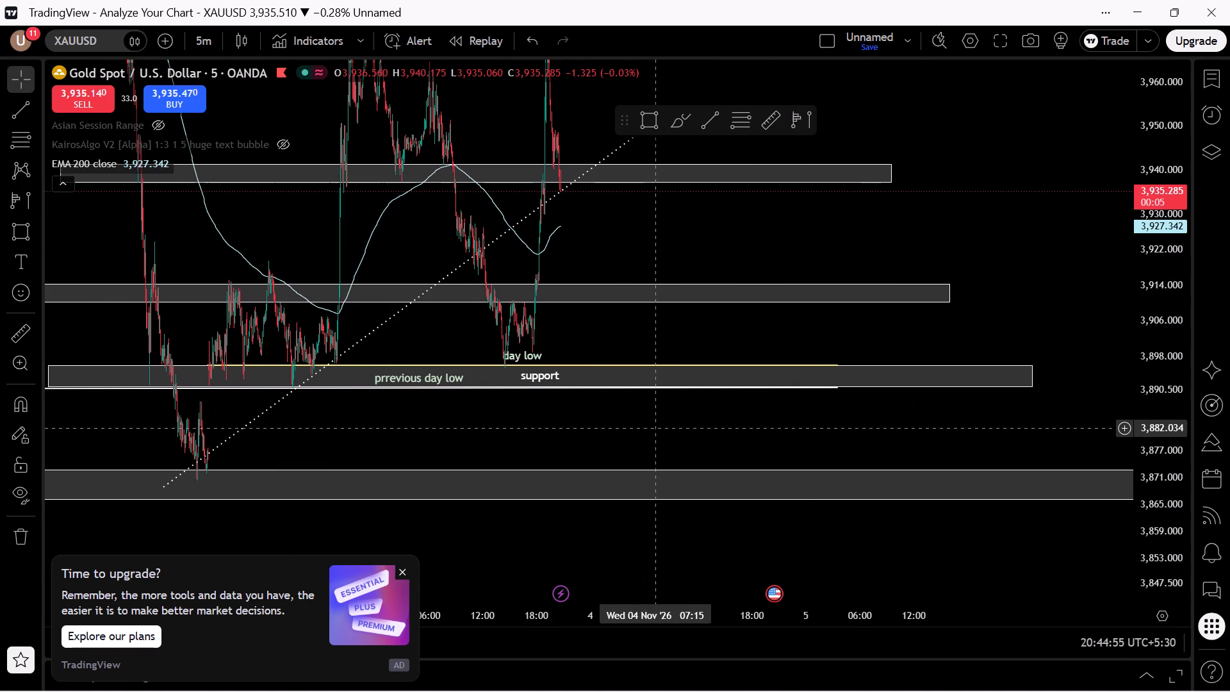
drag(655, 428, 674, 515)
drag(342, 506, 473, 502)
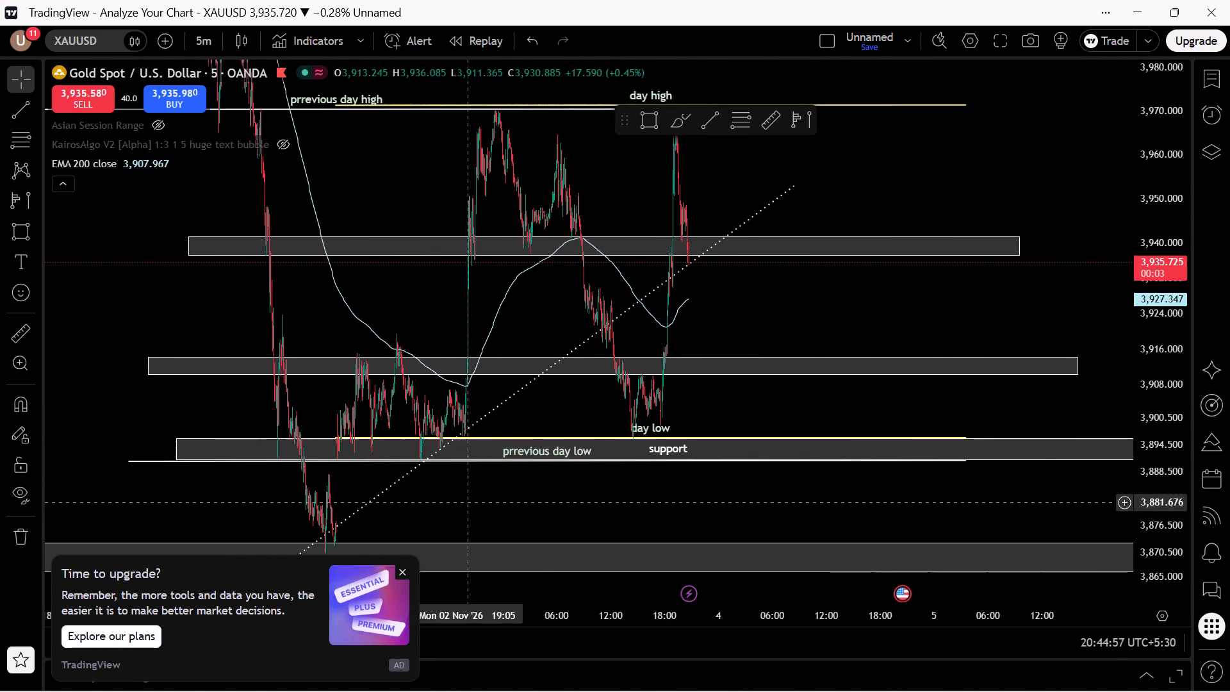
drag(473, 502, 488, 496)
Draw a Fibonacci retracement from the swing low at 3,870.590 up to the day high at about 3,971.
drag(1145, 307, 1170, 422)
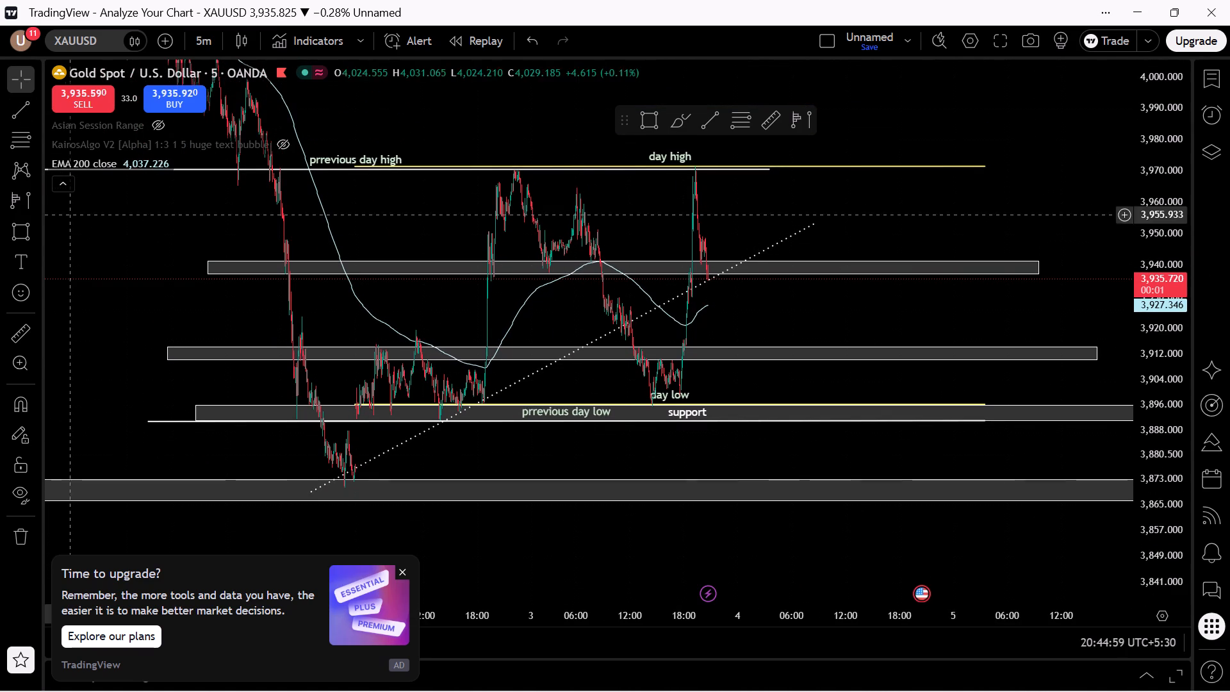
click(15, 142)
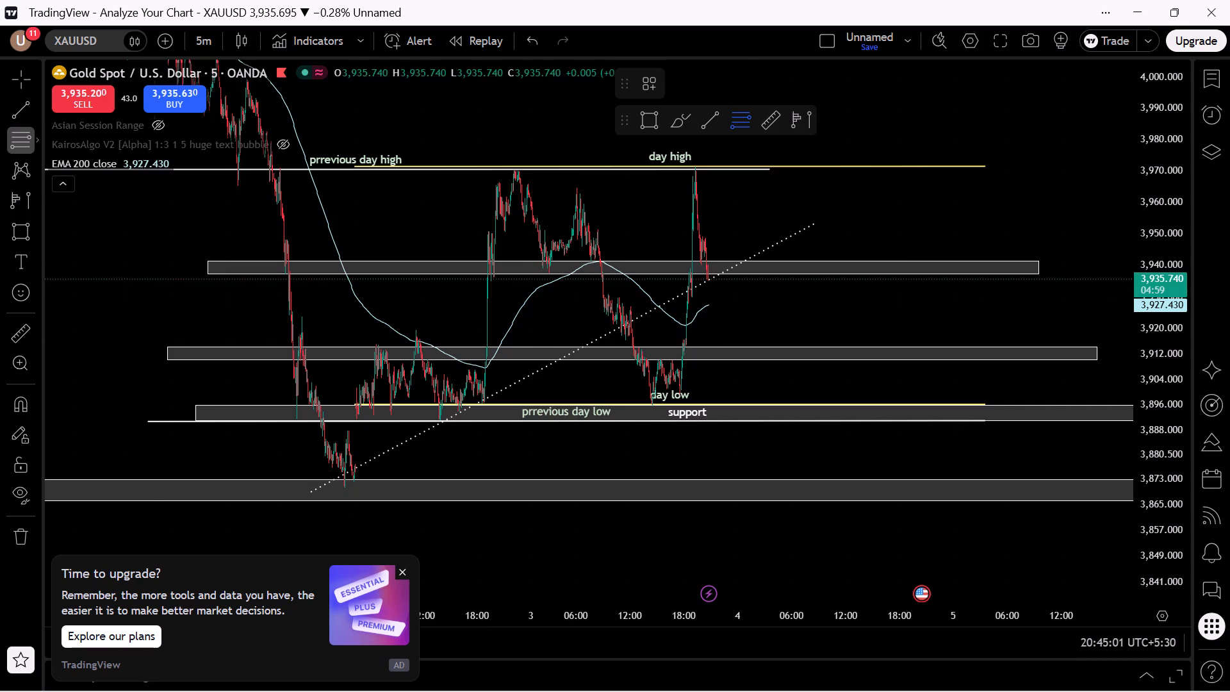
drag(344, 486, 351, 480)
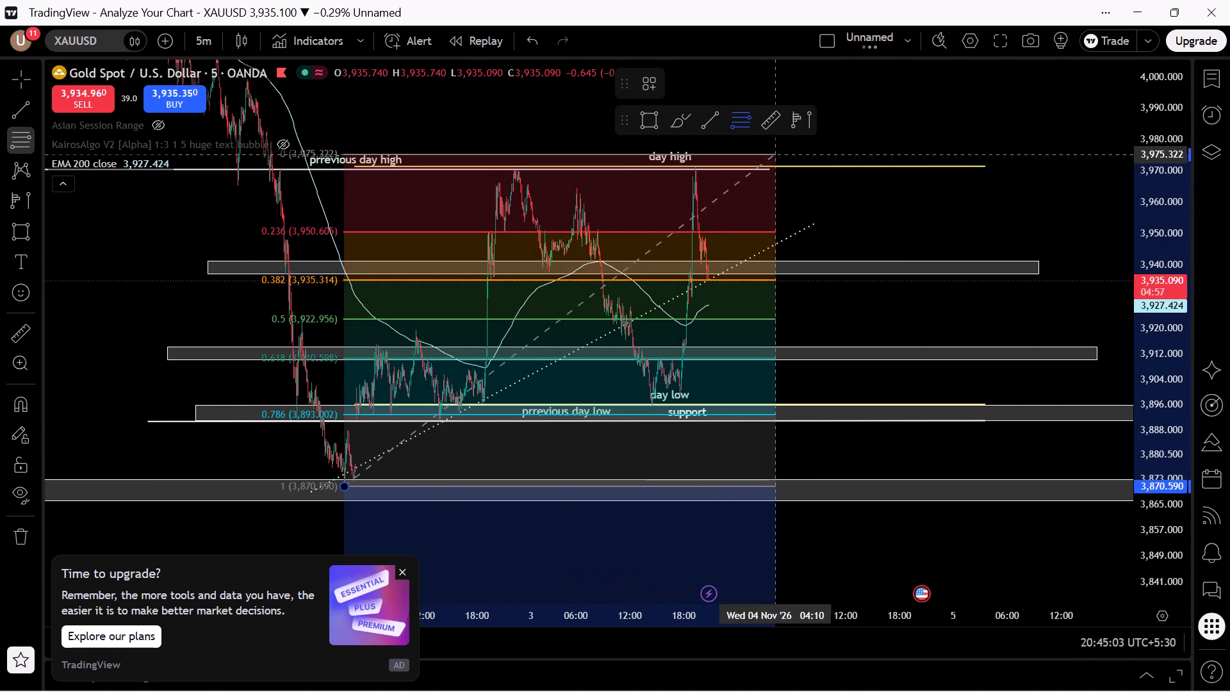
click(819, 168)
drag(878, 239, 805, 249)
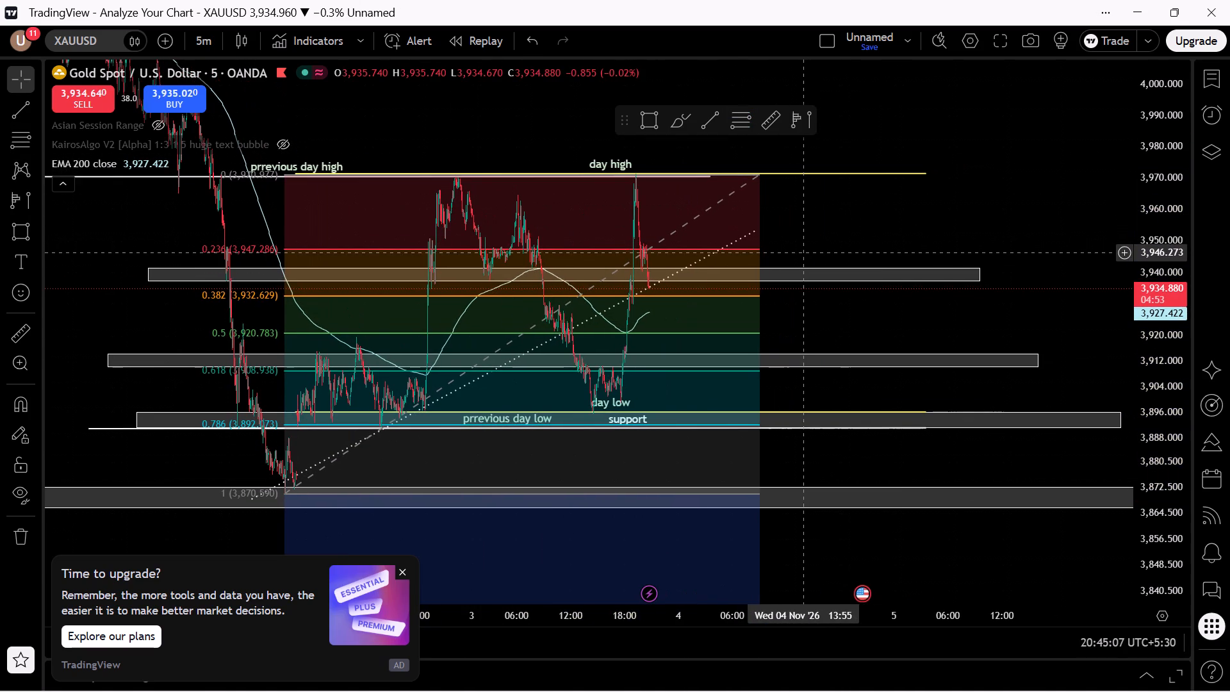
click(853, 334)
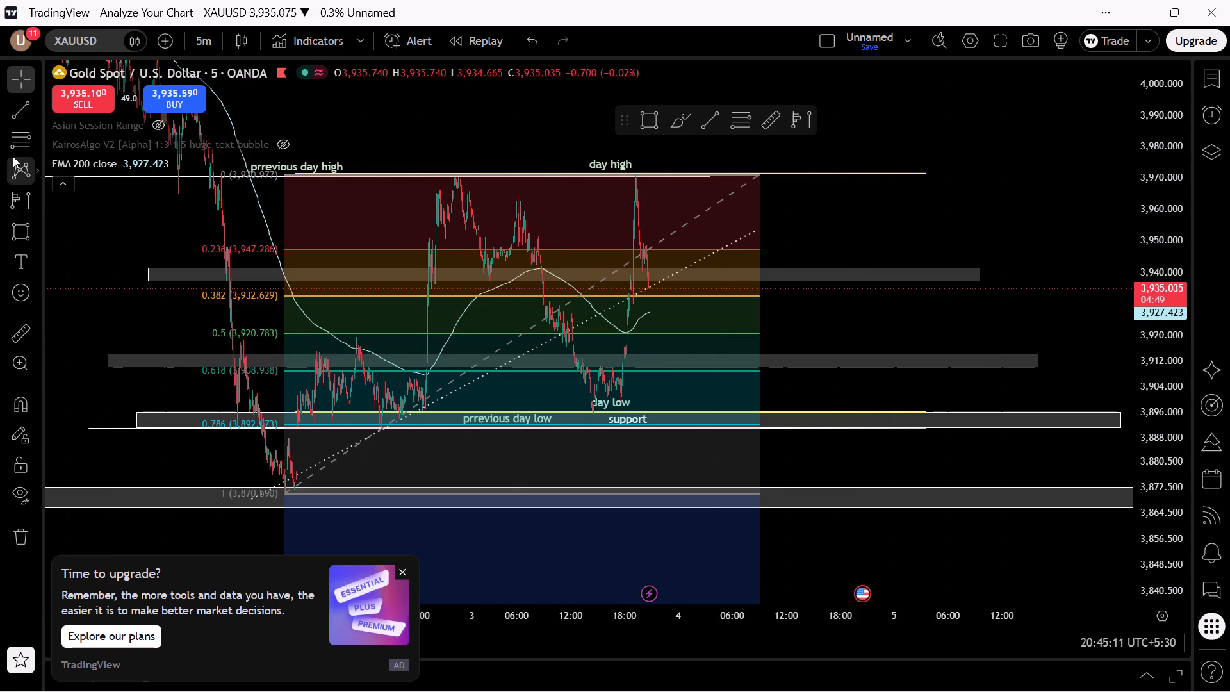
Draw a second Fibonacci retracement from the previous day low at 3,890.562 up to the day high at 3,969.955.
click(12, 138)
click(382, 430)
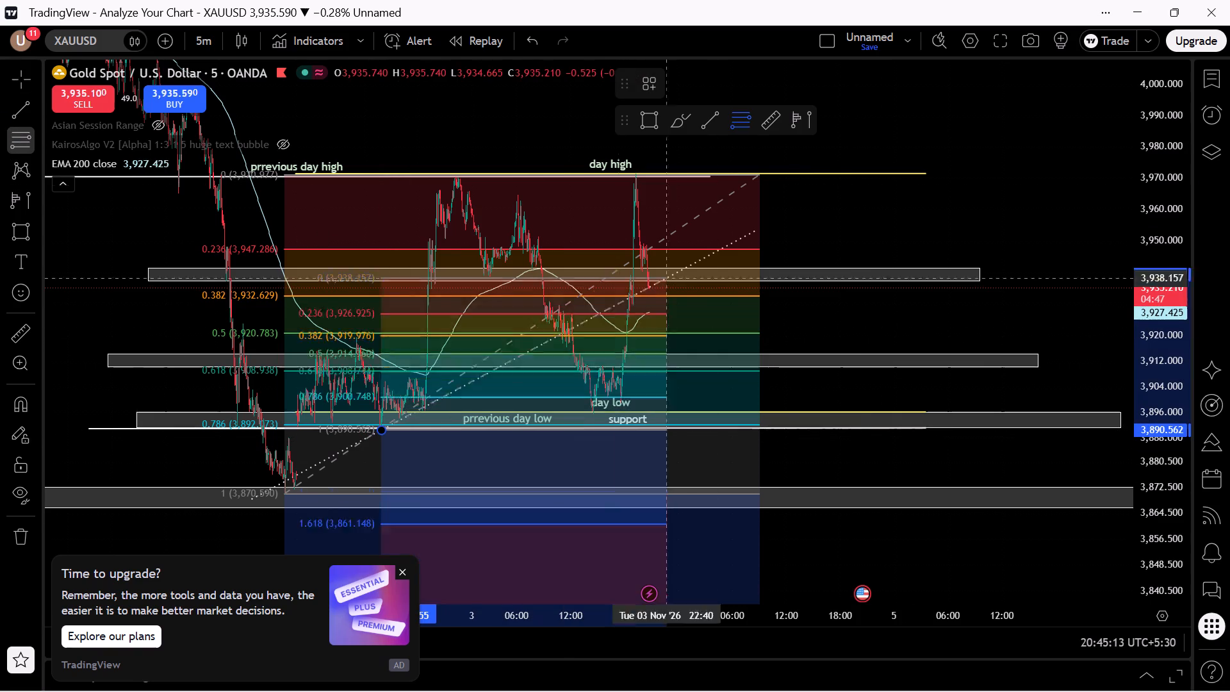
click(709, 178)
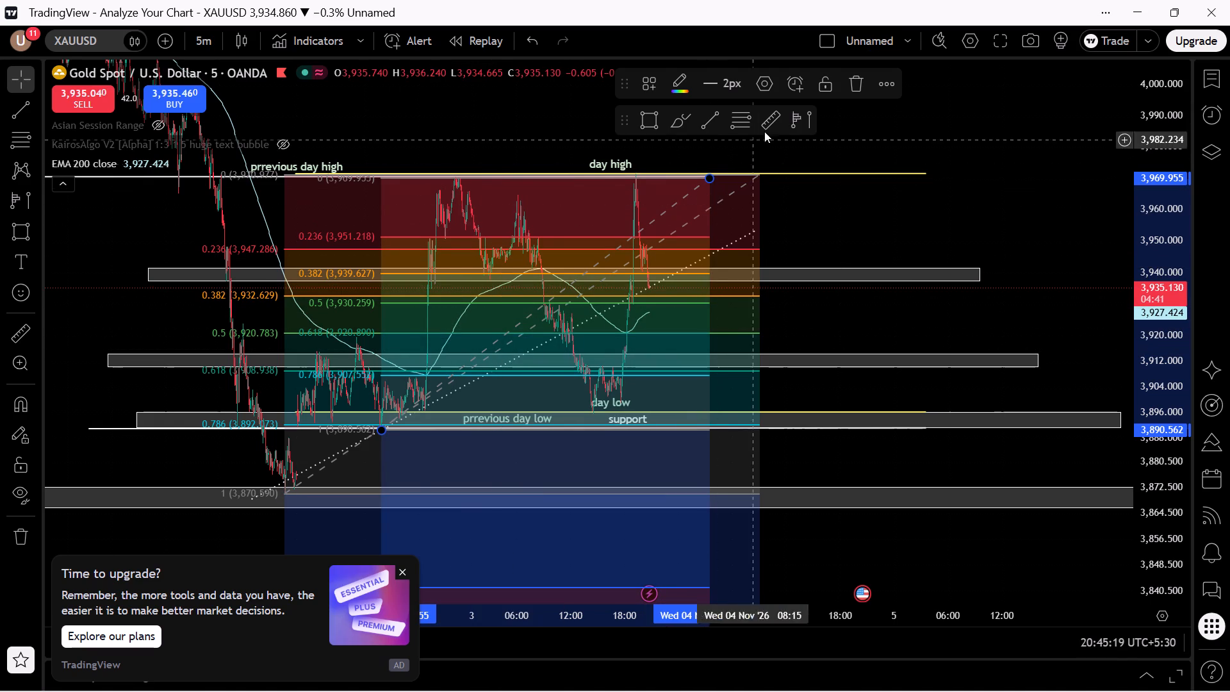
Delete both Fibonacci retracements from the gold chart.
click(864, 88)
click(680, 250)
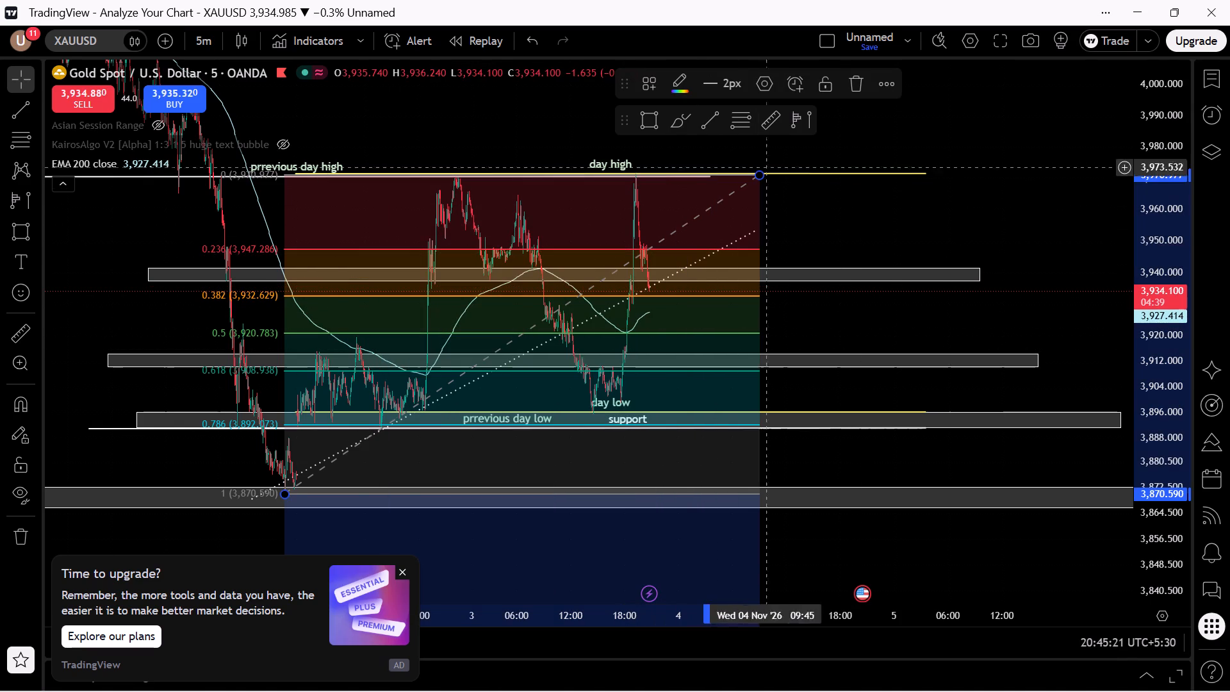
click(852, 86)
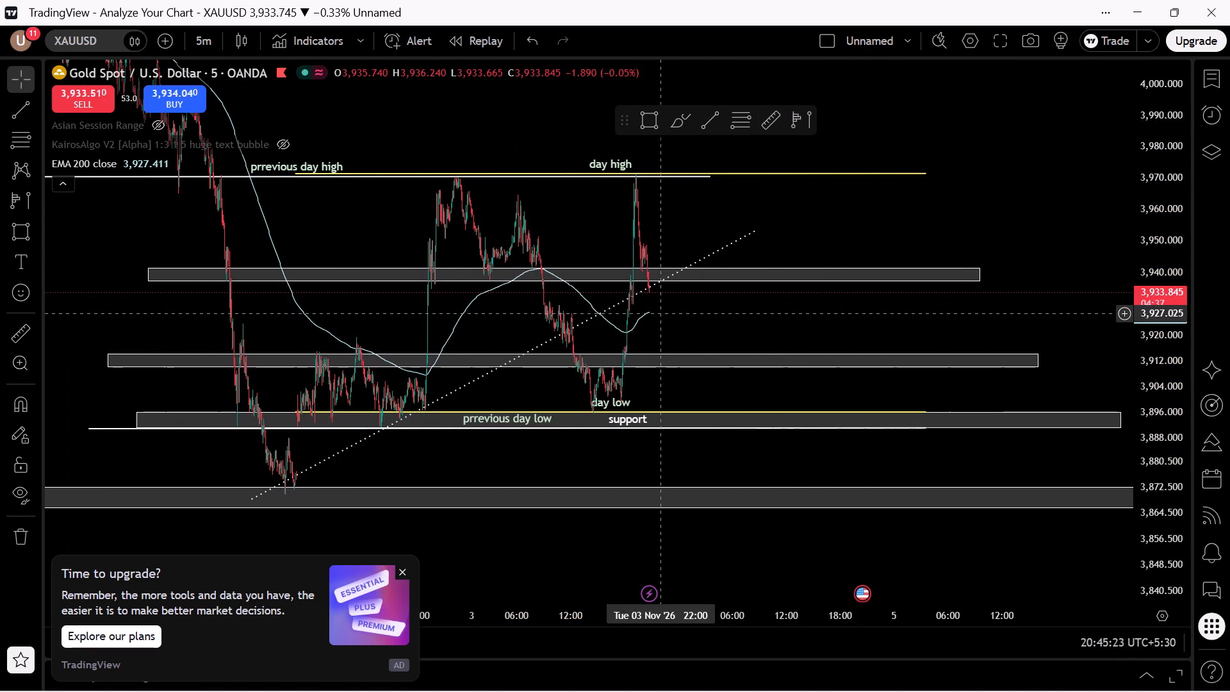
Inspect the latest 5-minute gold candle's values and its position relative to the EMA 200 and the ascending dotted trend line.
triple_click(661, 313)
double_click(661, 313)
drag(661, 313, 652, 314)
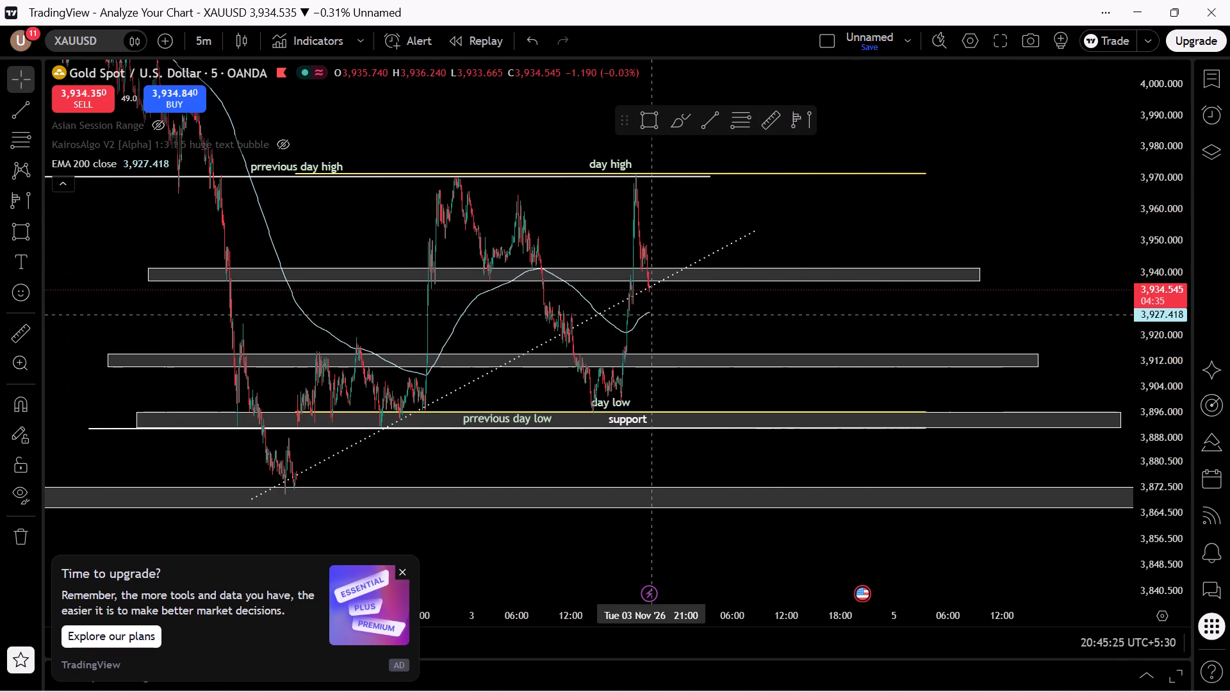
click(652, 314)
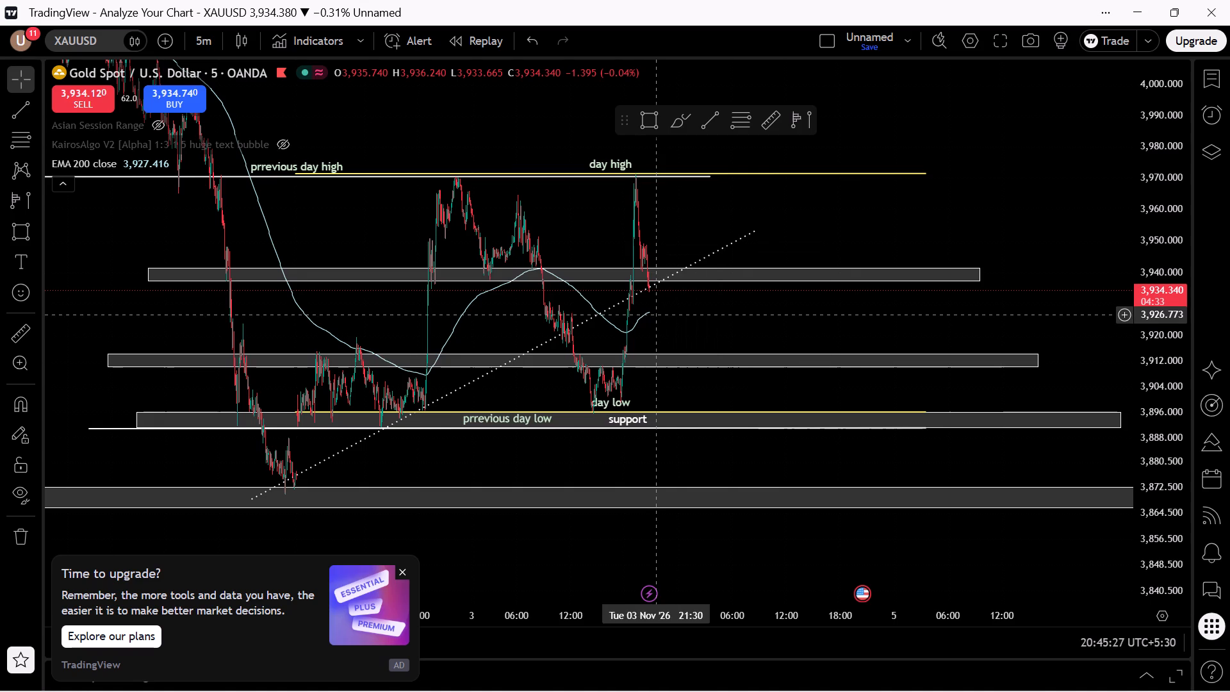
double_click(656, 315)
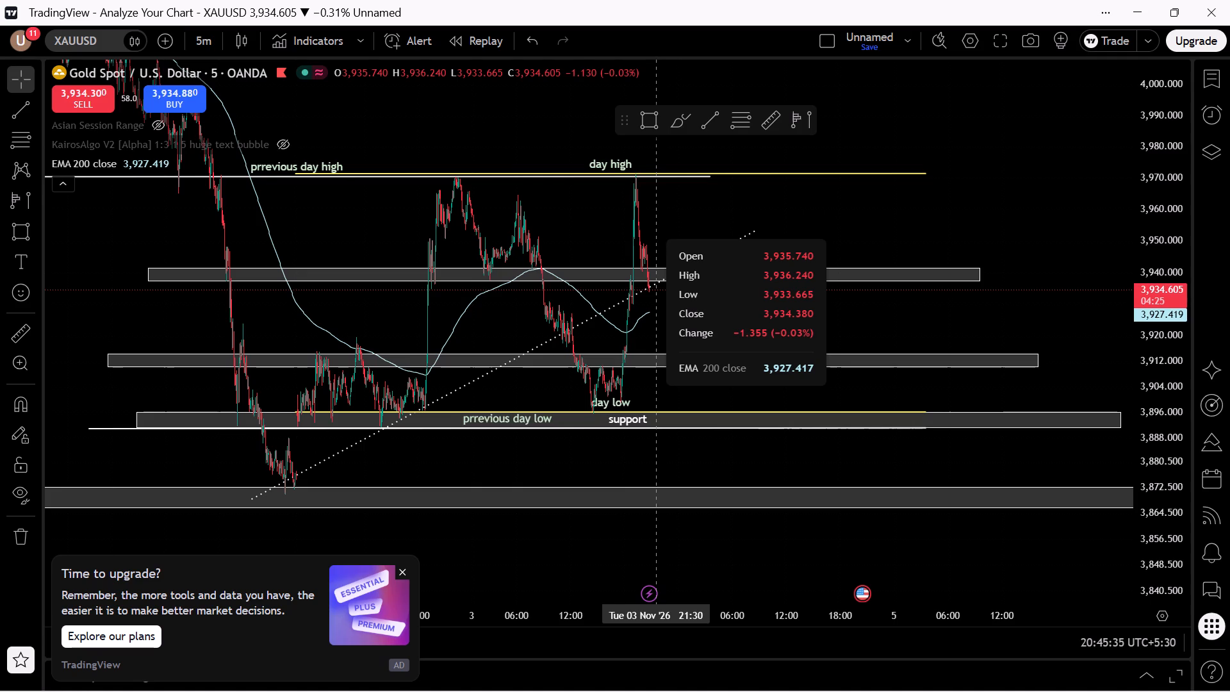
click(657, 313)
click(661, 313)
double_click(661, 313)
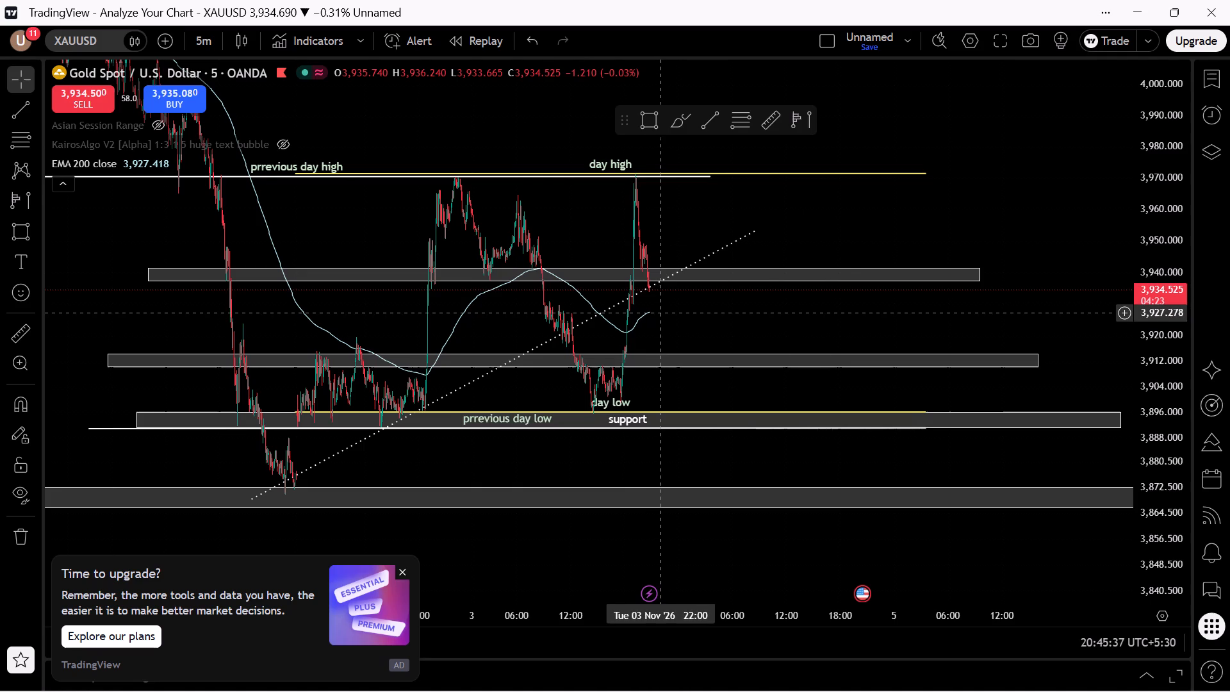
Switch the gold chart to the 15-minute timeframe.
click(220, 42)
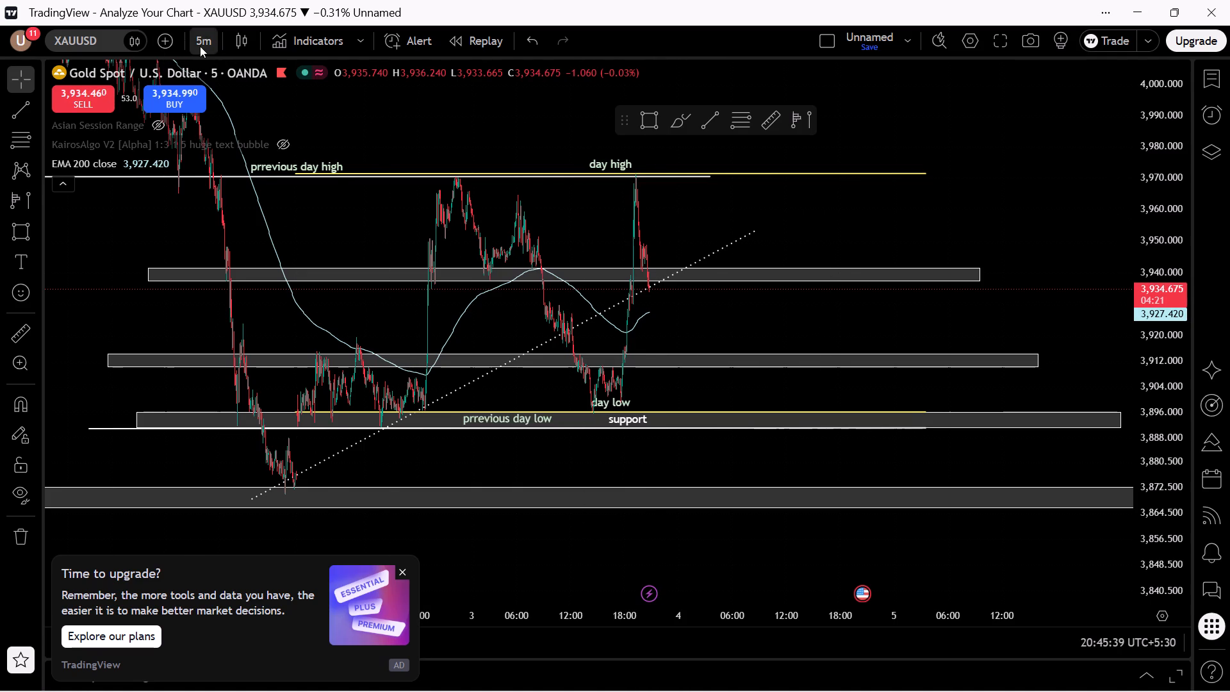
click(200, 46)
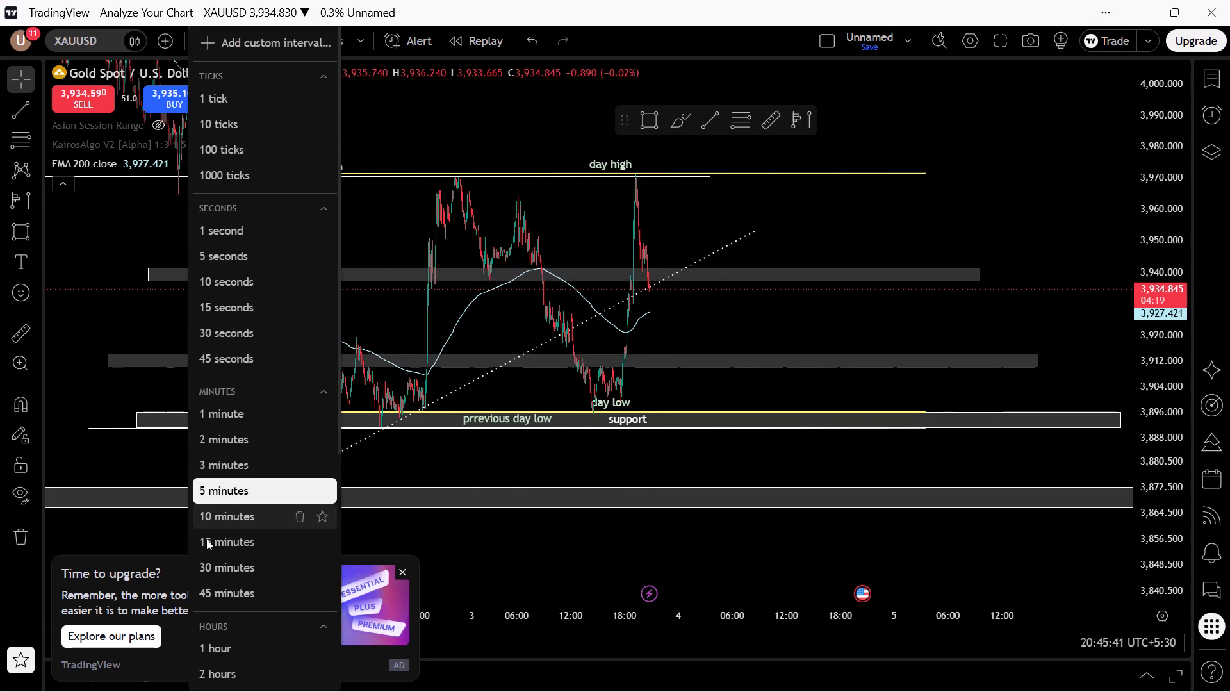
click(206, 539)
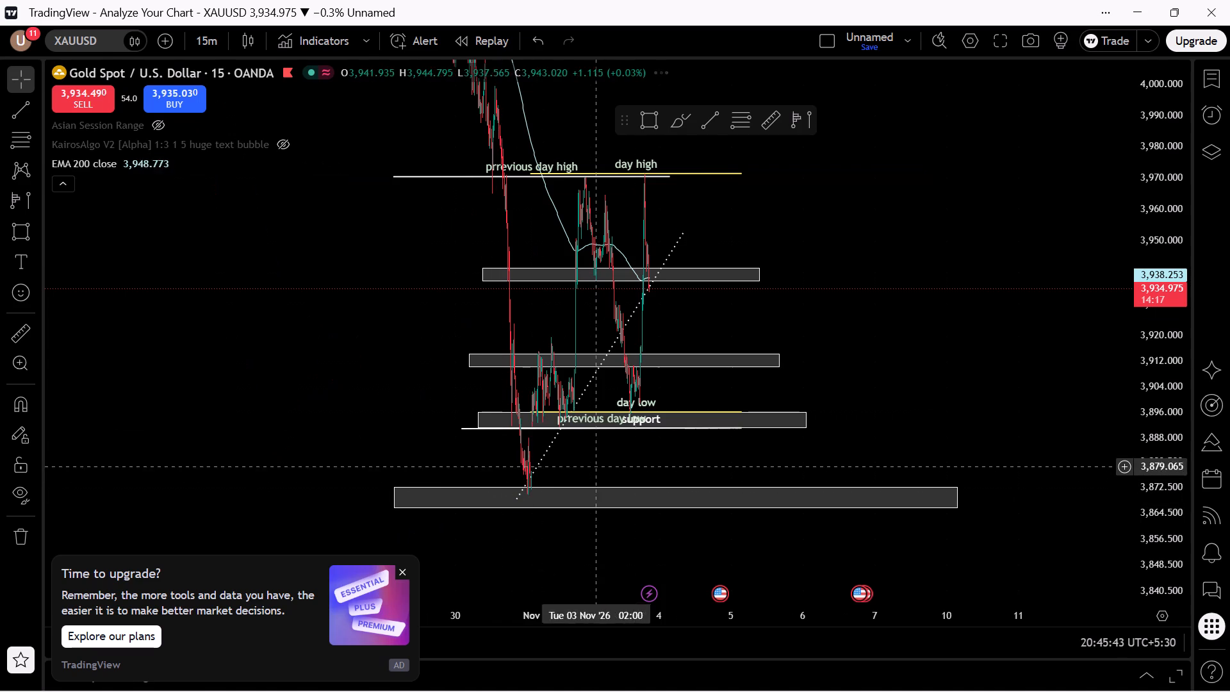
Examine the 15-minute gold candles against the EMA 200, dotted trend line, marked zones, and day high and low levels.
scroll(875, 352, up, 2)
scroll(875, 352, down, 1)
scroll(875, 352, up, 5)
scroll(874, 350, down, 3)
scroll(746, 341, up, 3)
scroll(746, 341, down, 2)
drag(565, 329, 772, 352)
scroll(559, 333, up, 6)
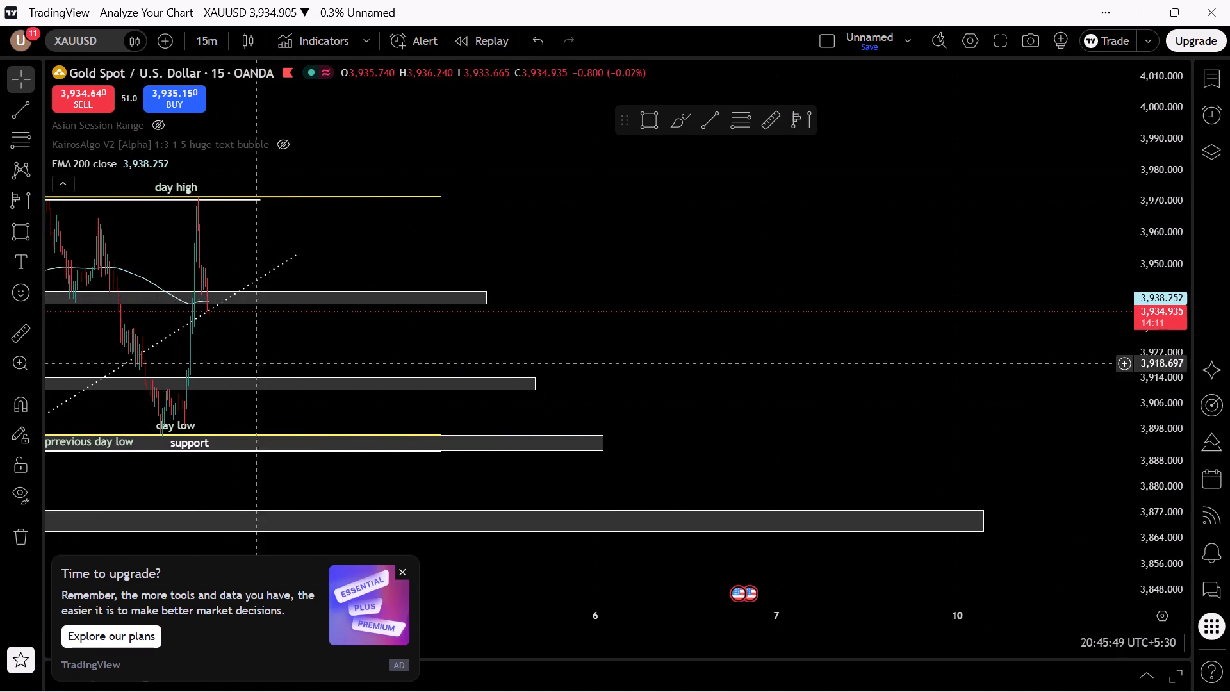
drag(280, 372, 435, 372)
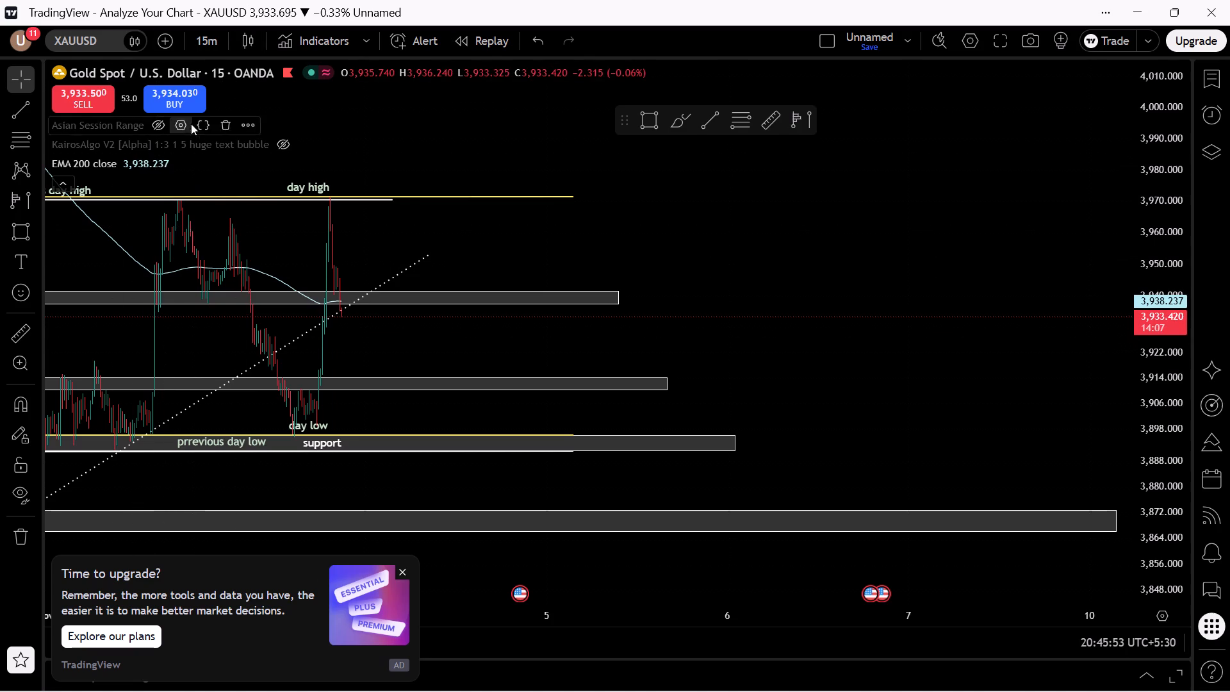
Switch the gold chart to the 1-hour timeframe.
click(199, 50)
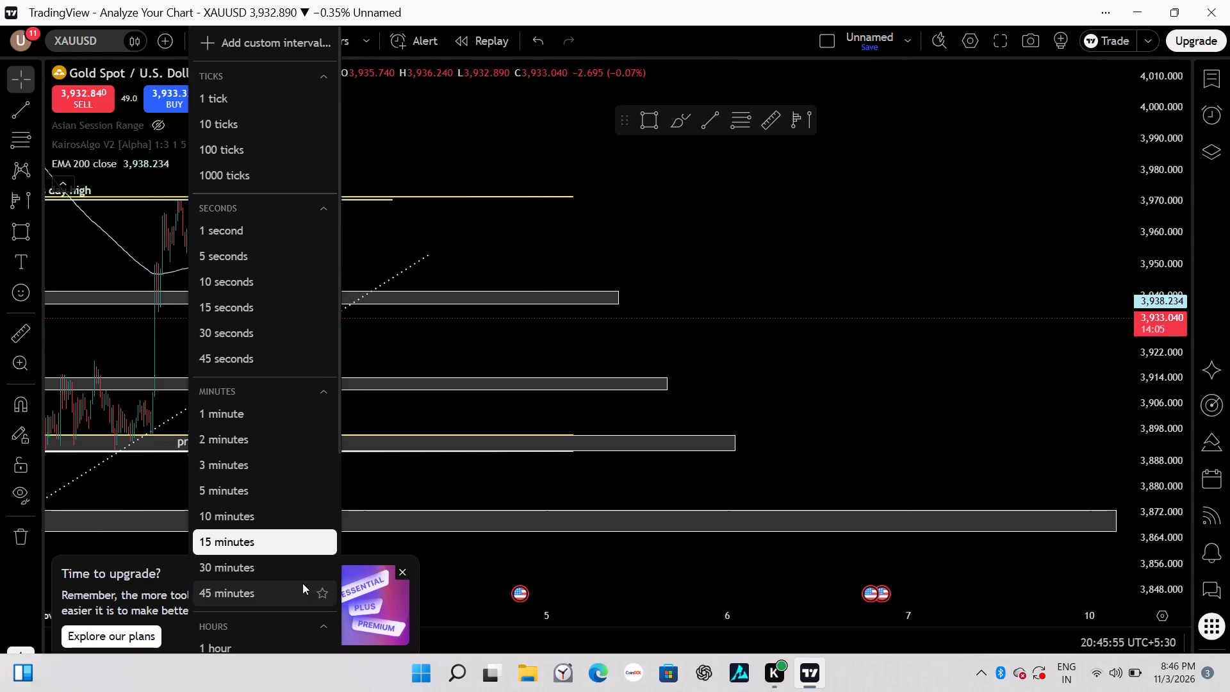
scroll(285, 594, down, 2)
click(250, 481)
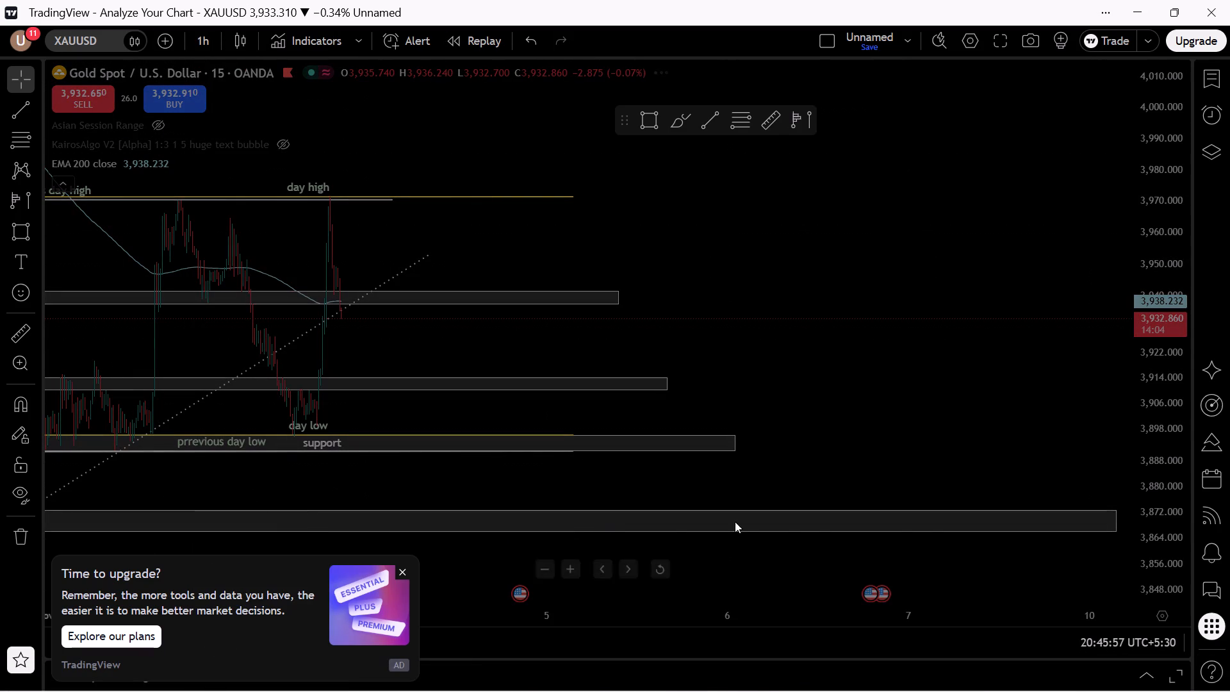
Examine the hourly gold candles against the EMA 200, dotted trend line, marked zones, and current and previous day levels.
scroll(831, 413, up, 6)
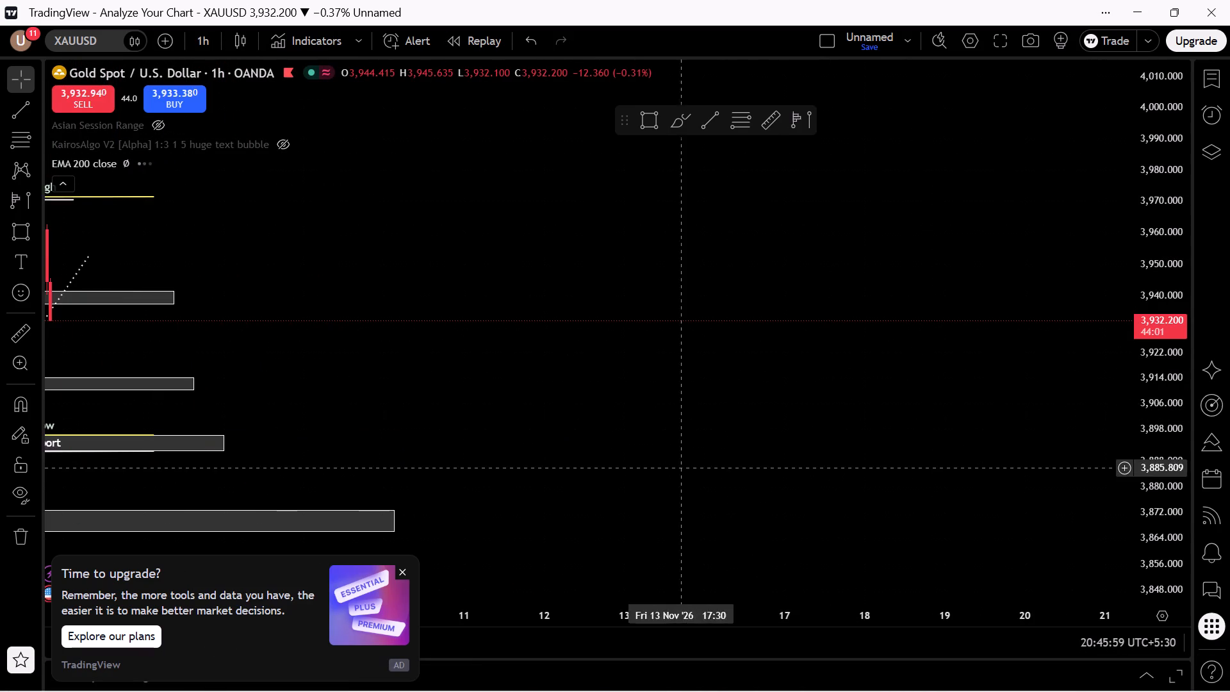
drag(661, 468, 1229, 495)
scroll(1069, 477, up, 2)
scroll(1067, 475, down, 1)
scroll(1067, 475, up, 1)
drag(907, 429, 955, 429)
scroll(917, 420, down, 2)
scroll(917, 420, up, 2)
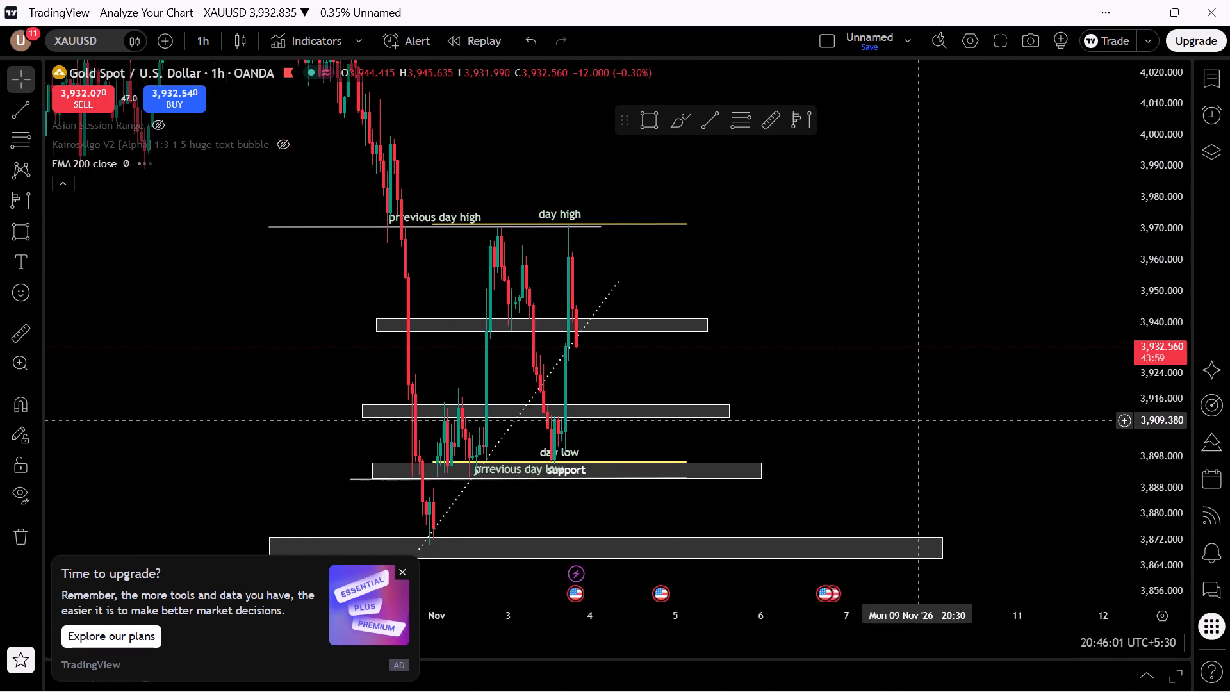
drag(837, 308, 965, 375)
drag(1154, 239, 1145, 346)
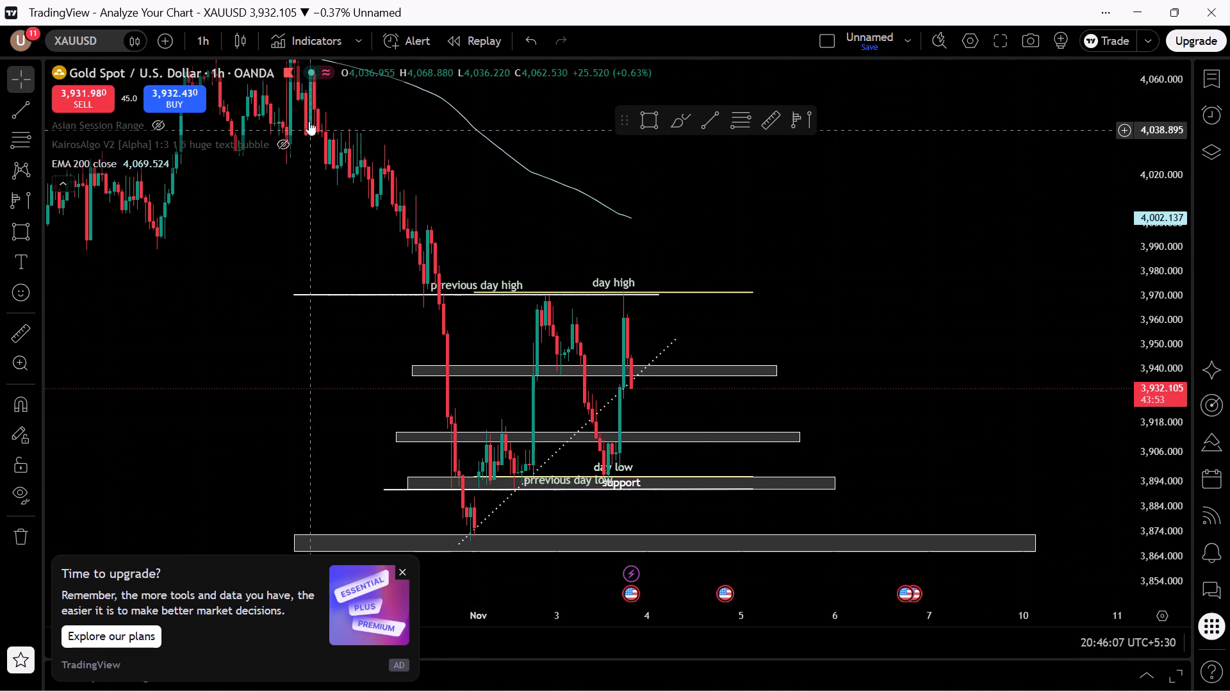
Switch the gold chart to the 1-day timeframe.
click(201, 42)
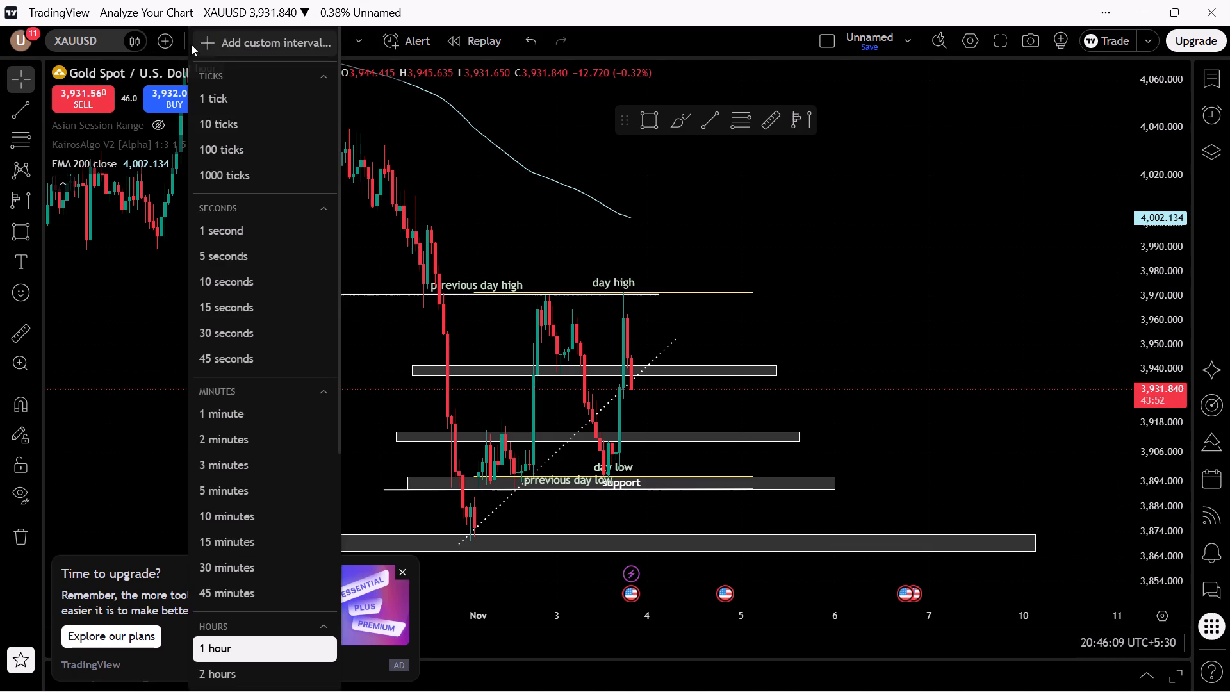
scroll(307, 556, up, 1)
scroll(308, 556, down, 3)
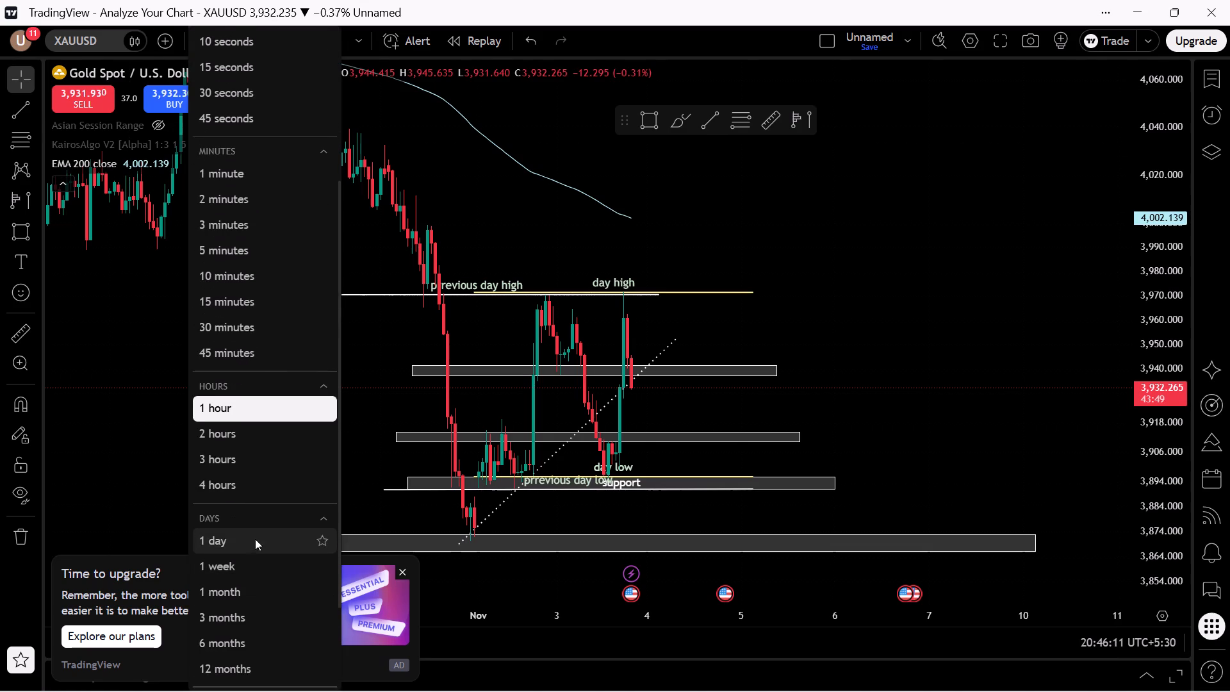
click(255, 539)
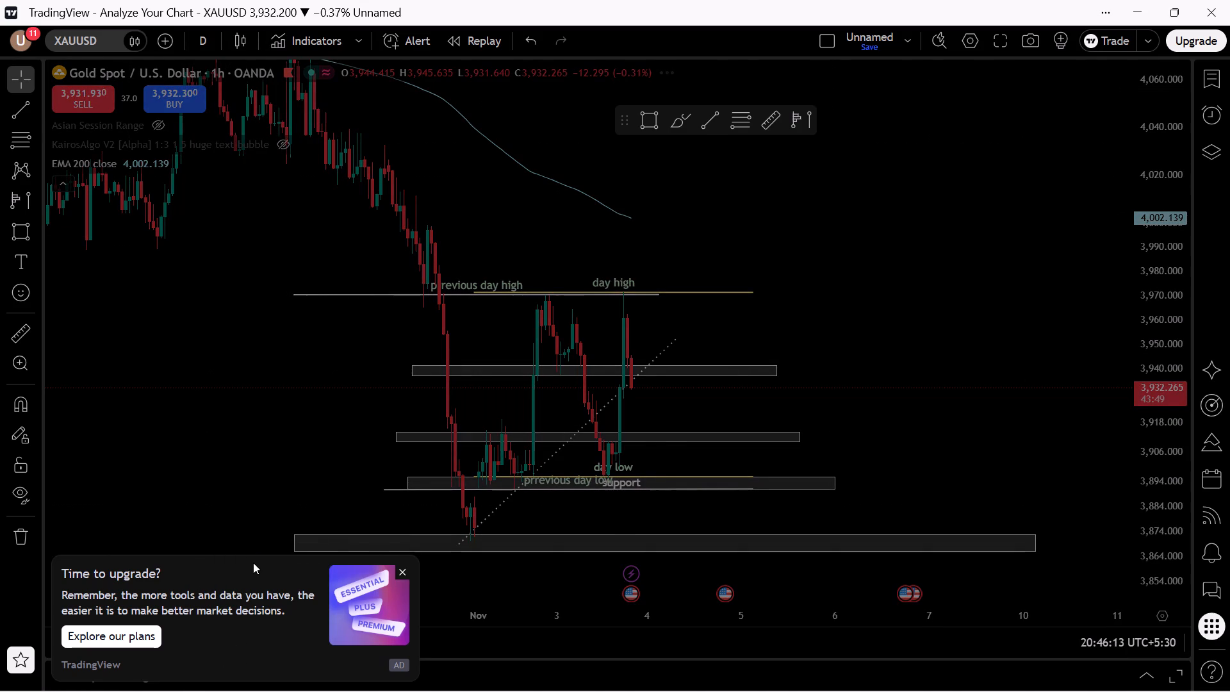
Examine the daily gold candles from the October decline down to the marked zones, relative to the blue horizontal line.
drag(1047, 238, 1002, 454)
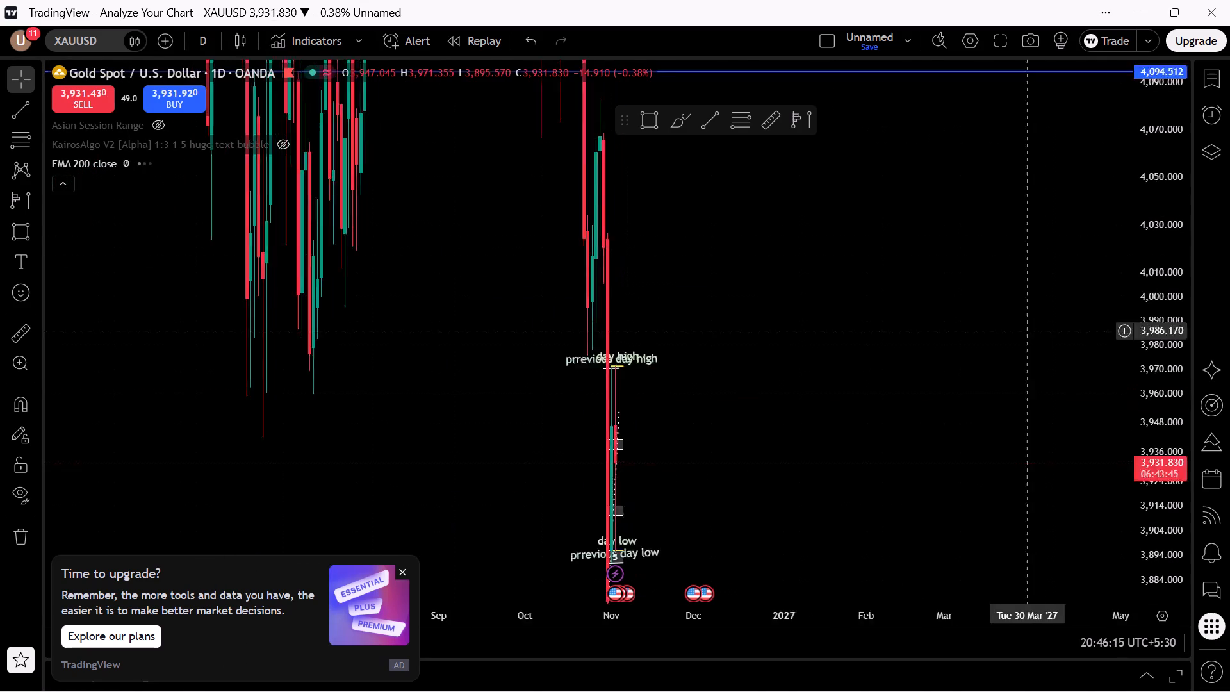
drag(1002, 454, 988, 504)
drag(1195, 317, 1177, 603)
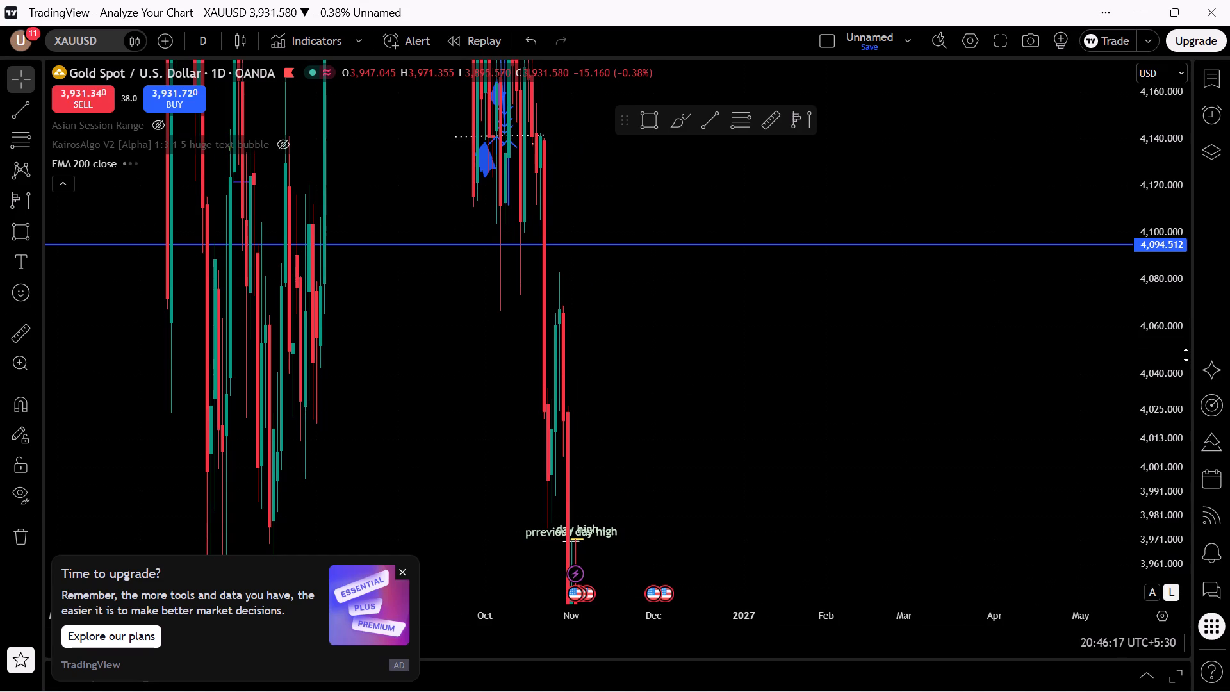
drag(1186, 355, 1131, 648)
scroll(935, 495, up, 1)
scroll(935, 495, down, 3)
scroll(935, 495, up, 2)
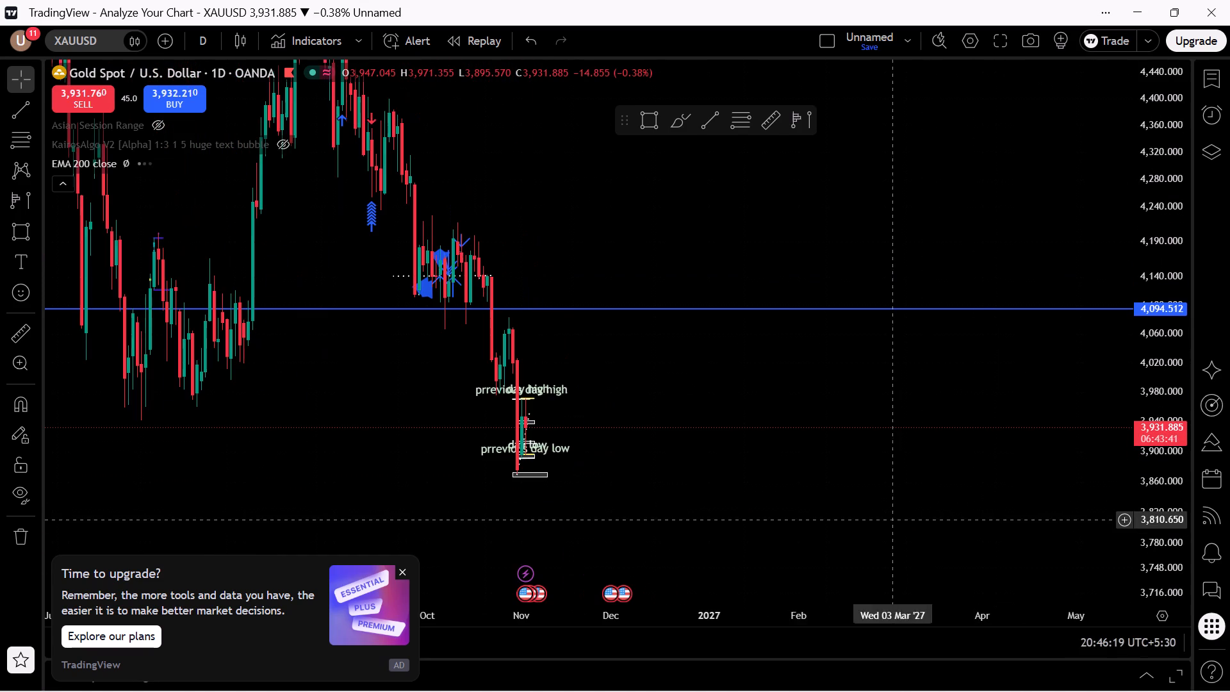
drag(787, 472, 861, 498)
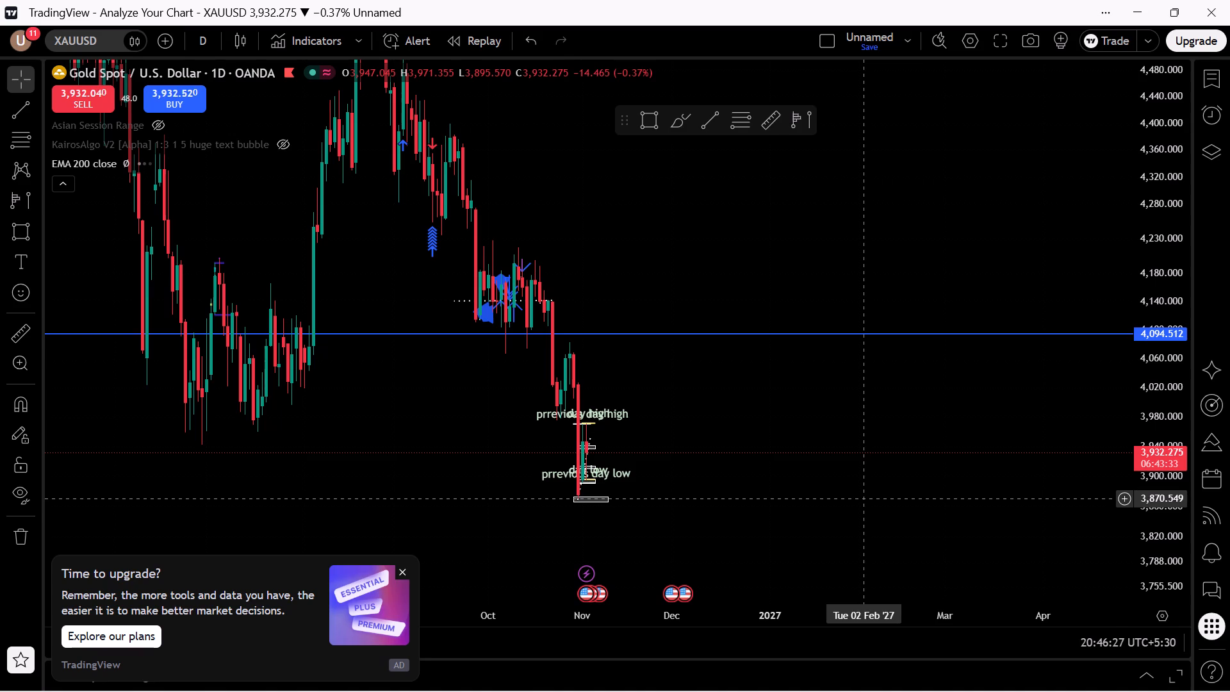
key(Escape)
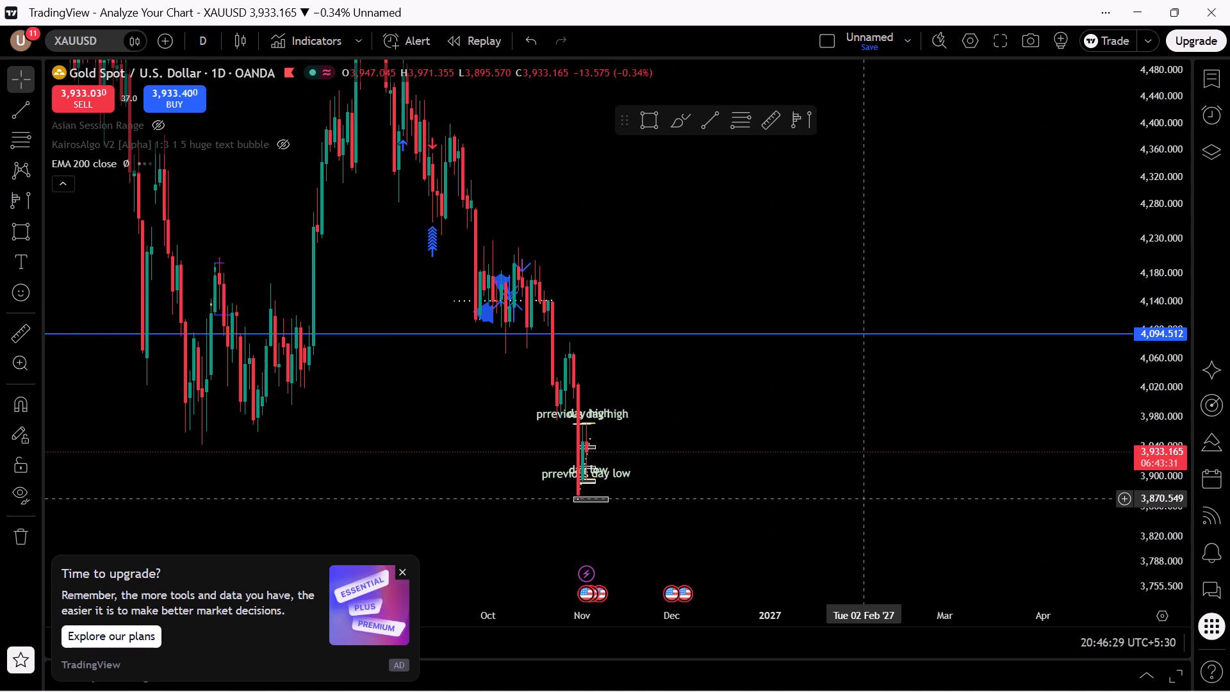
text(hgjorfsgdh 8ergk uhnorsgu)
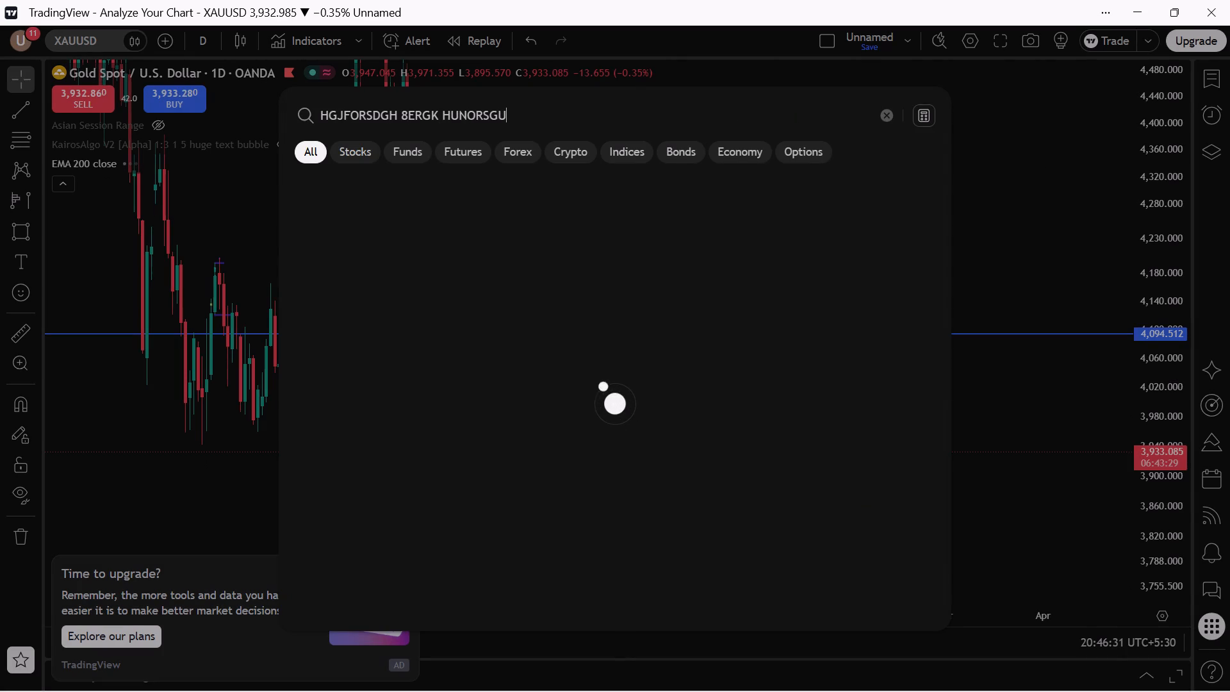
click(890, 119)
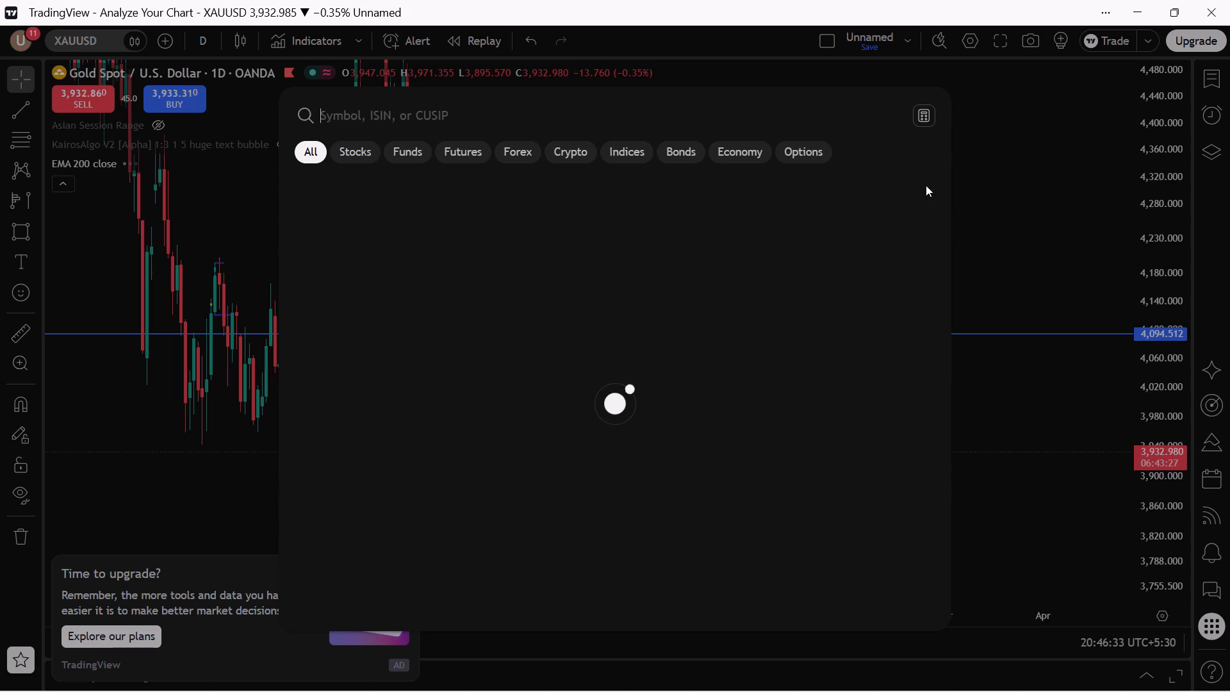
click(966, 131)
Switch the gold chart to the 5-minute timeframe.
scroll(780, 247, up, 4)
scroll(780, 247, down, 1)
scroll(745, 413, up, 1)
scroll(745, 413, down, 1)
scroll(745, 413, up, 6)
drag(559, 415, 1175, 411)
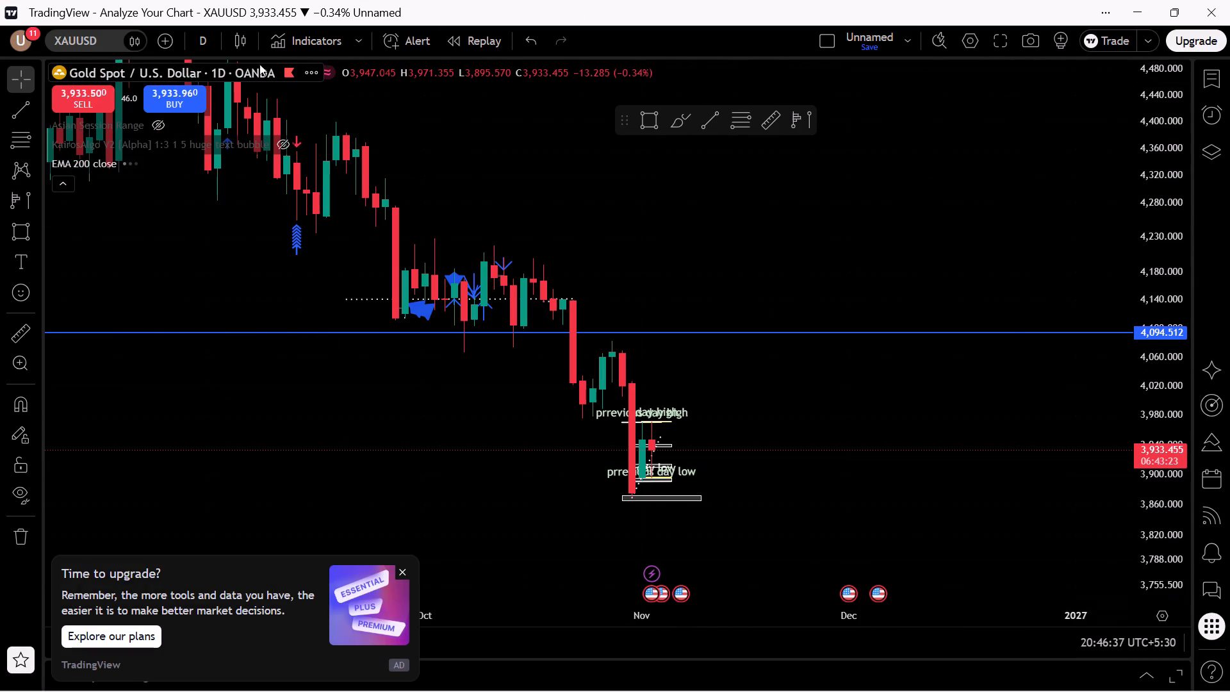
click(204, 42)
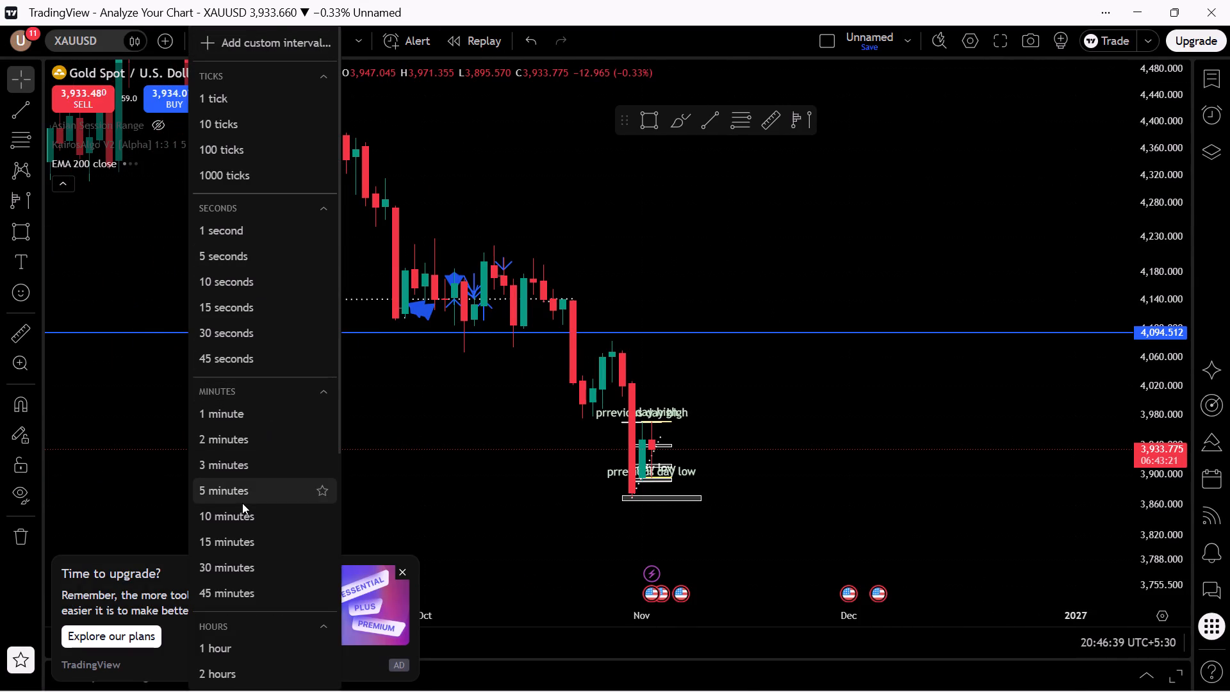
click(242, 503)
Rescale the 5-minute gold chart and review price action from the early November low through the previous day's high and low.
scroll(775, 484, up, 4)
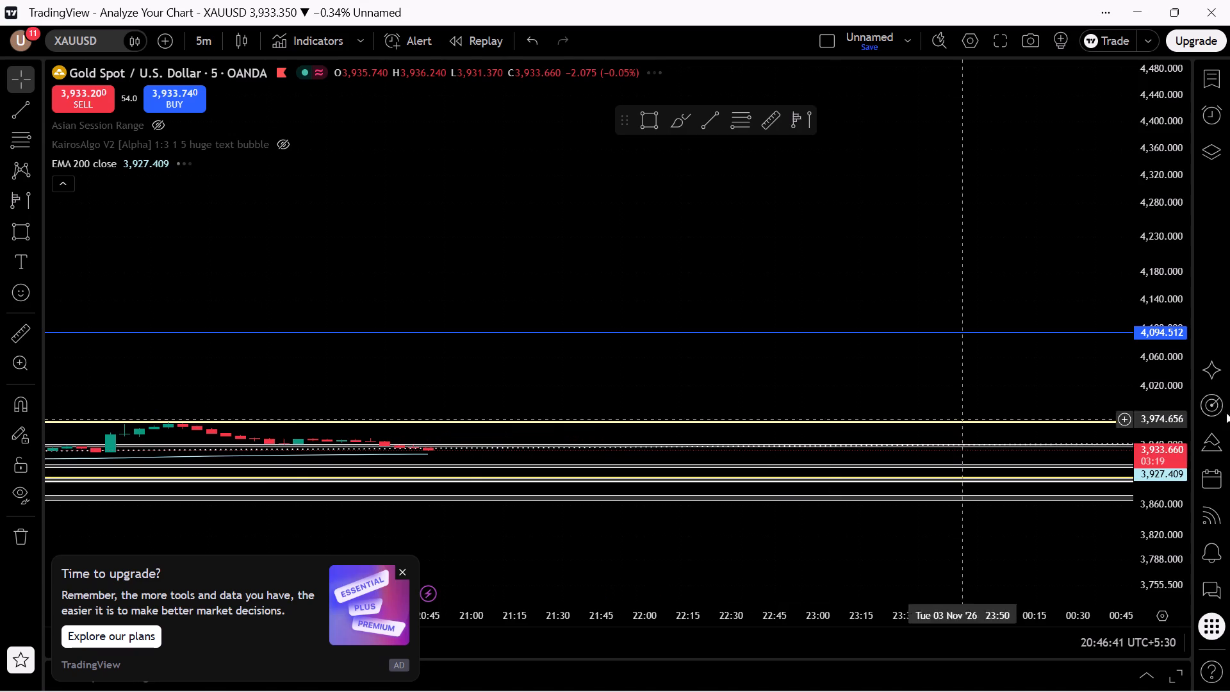
drag(1163, 463, 1229, 0)
scroll(865, 512, down, 12)
drag(823, 445, 902, 130)
scroll(871, 460, down, 6)
scroll(871, 463, up, 1)
scroll(871, 463, down, 1)
drag(831, 545, 958, 516)
scroll(946, 523, down, 3)
drag(870, 529, 876, 456)
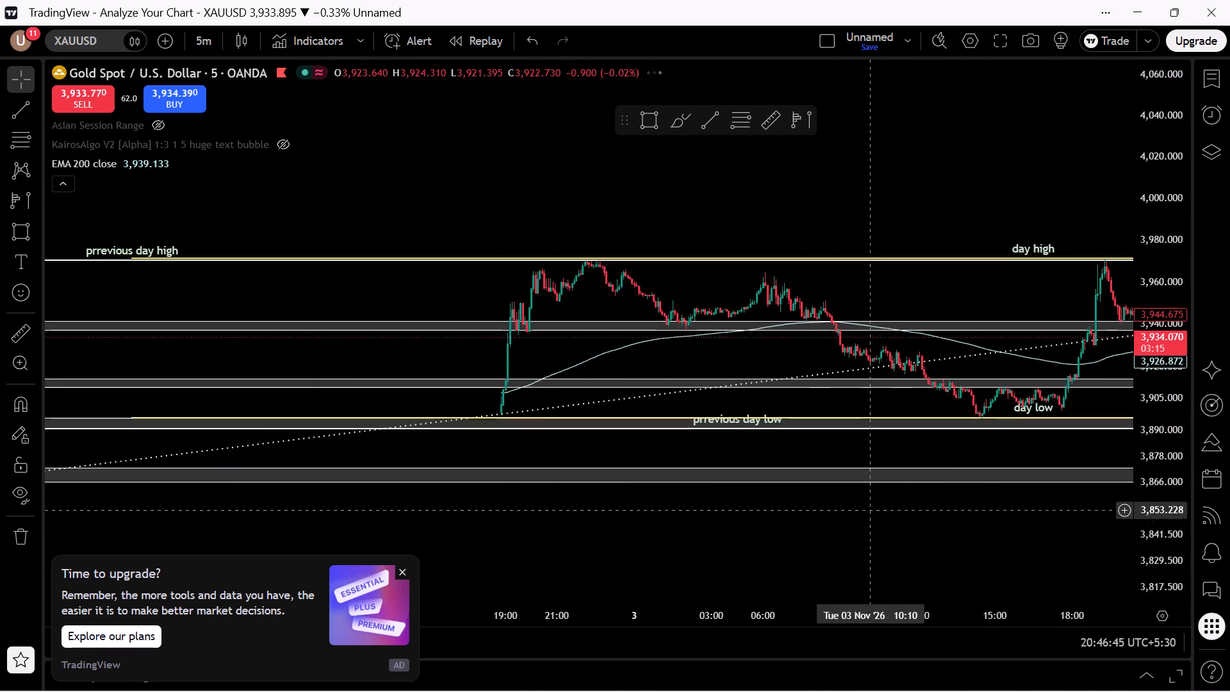
drag(876, 456, 898, 400)
scroll(837, 460, down, 1)
scroll(837, 460, up, 1)
scroll(837, 460, down, 3)
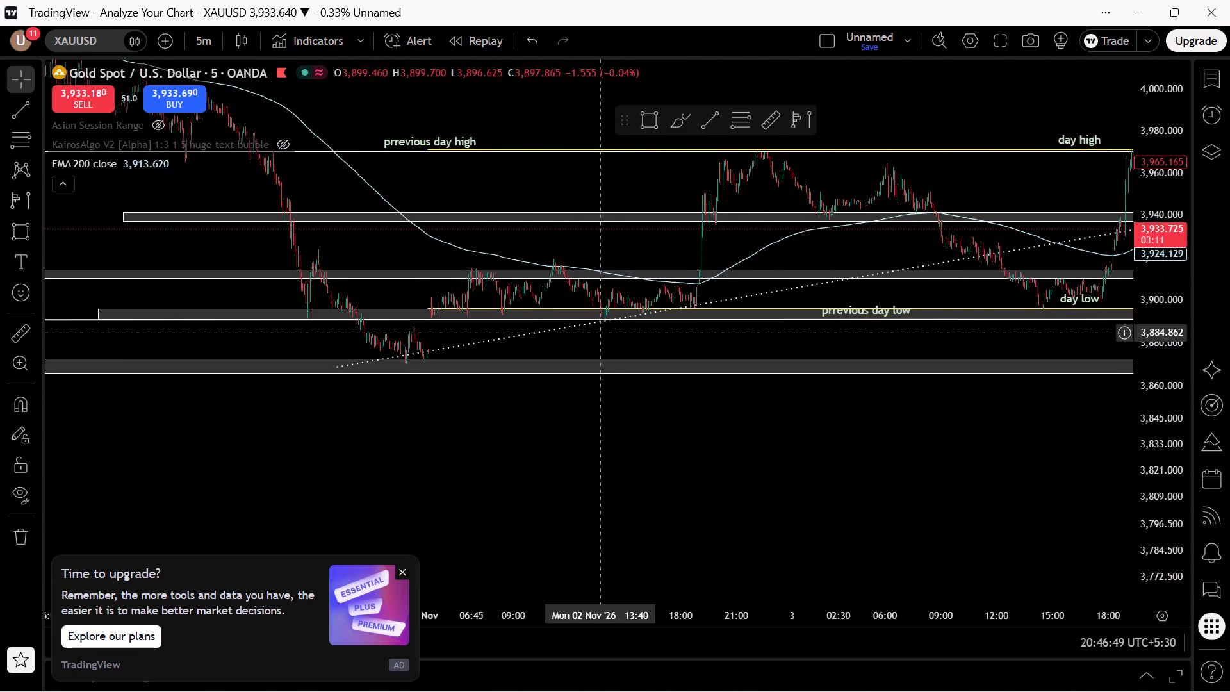
Examine the 5-minute gold swings between the day low and day high against the marked zones and ascending dotted trend line.
drag(753, 440, 634, 493)
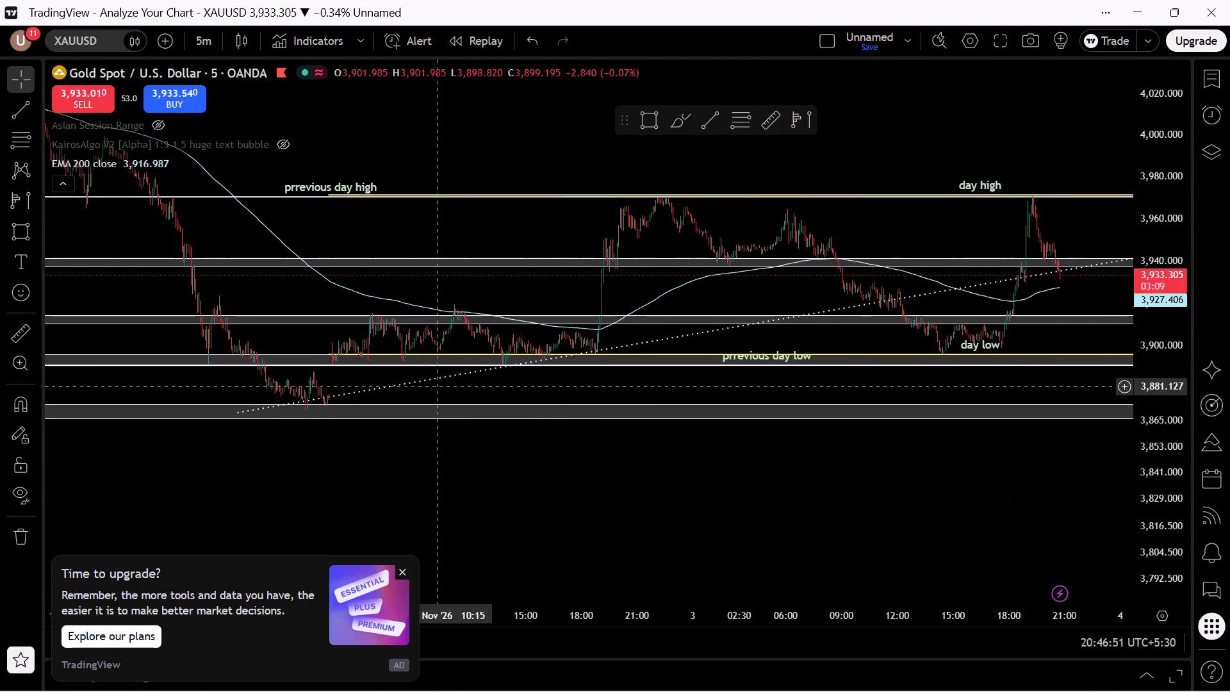
drag(848, 552, 682, 579)
scroll(962, 529, down, 1)
scroll(962, 529, up, 3)
scroll(962, 529, down, 2)
scroll(834, 538, up, 5)
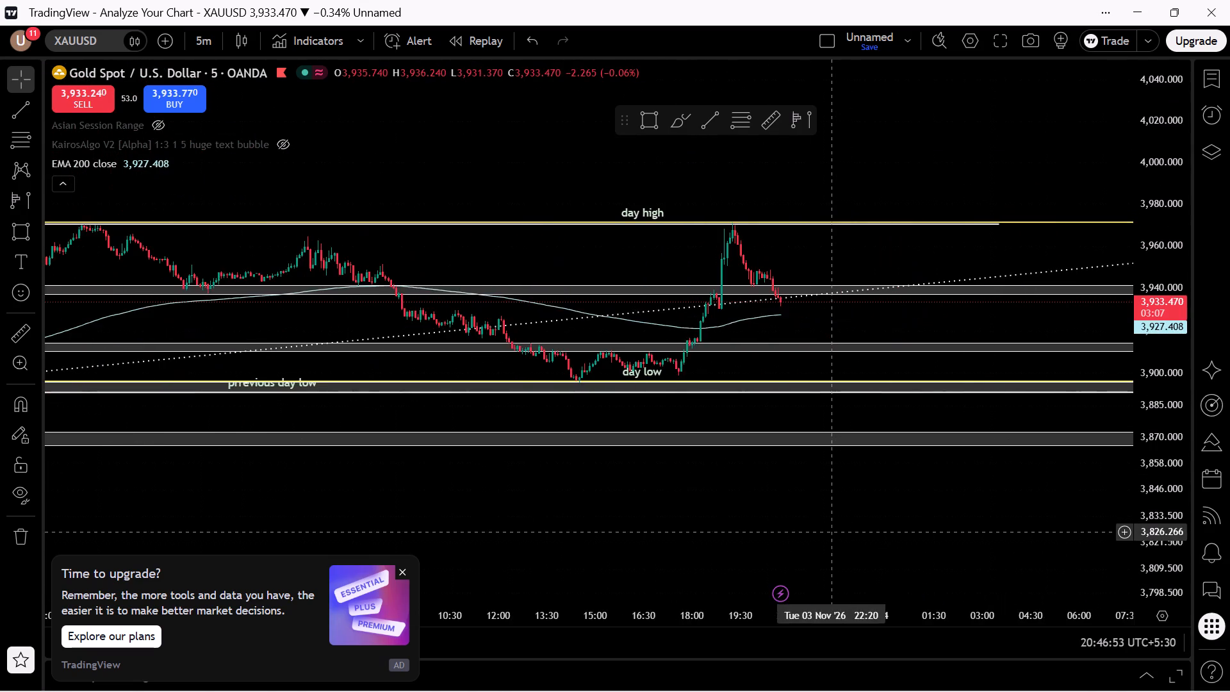
drag(555, 515, 1008, 515)
scroll(1008, 515, down, 4)
drag(952, 513, 576, 519)
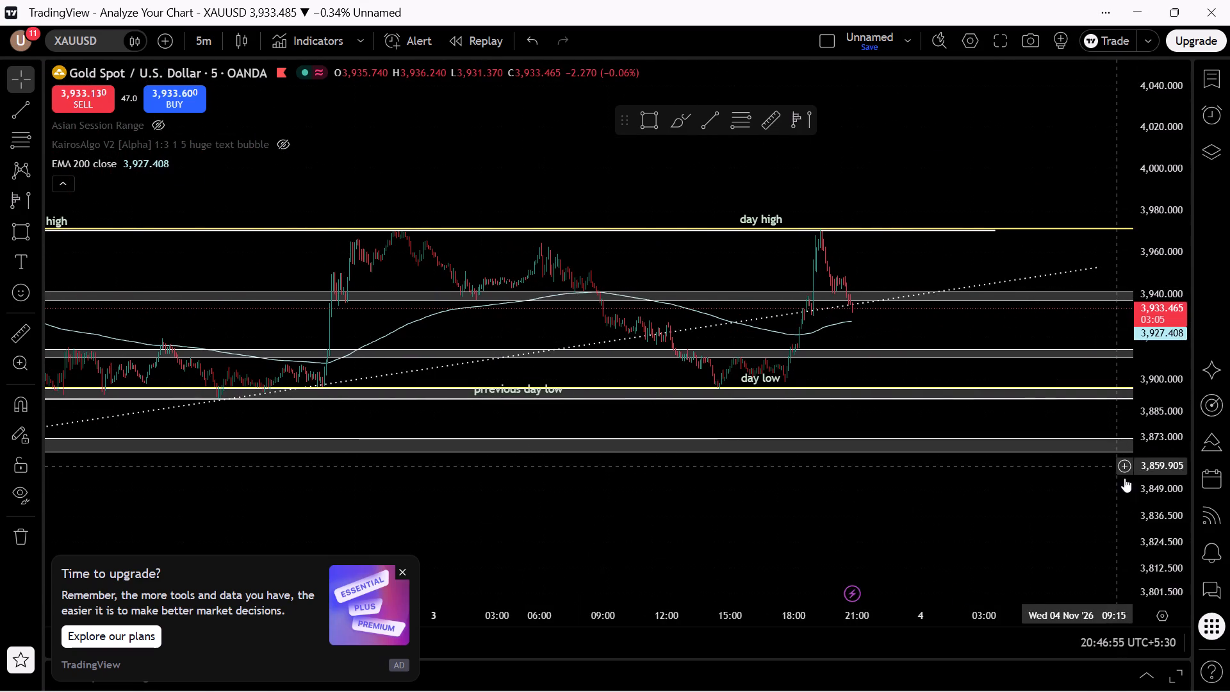
drag(1168, 437, 1175, 235)
scroll(990, 332, up, 3)
drag(908, 322, 980, 328)
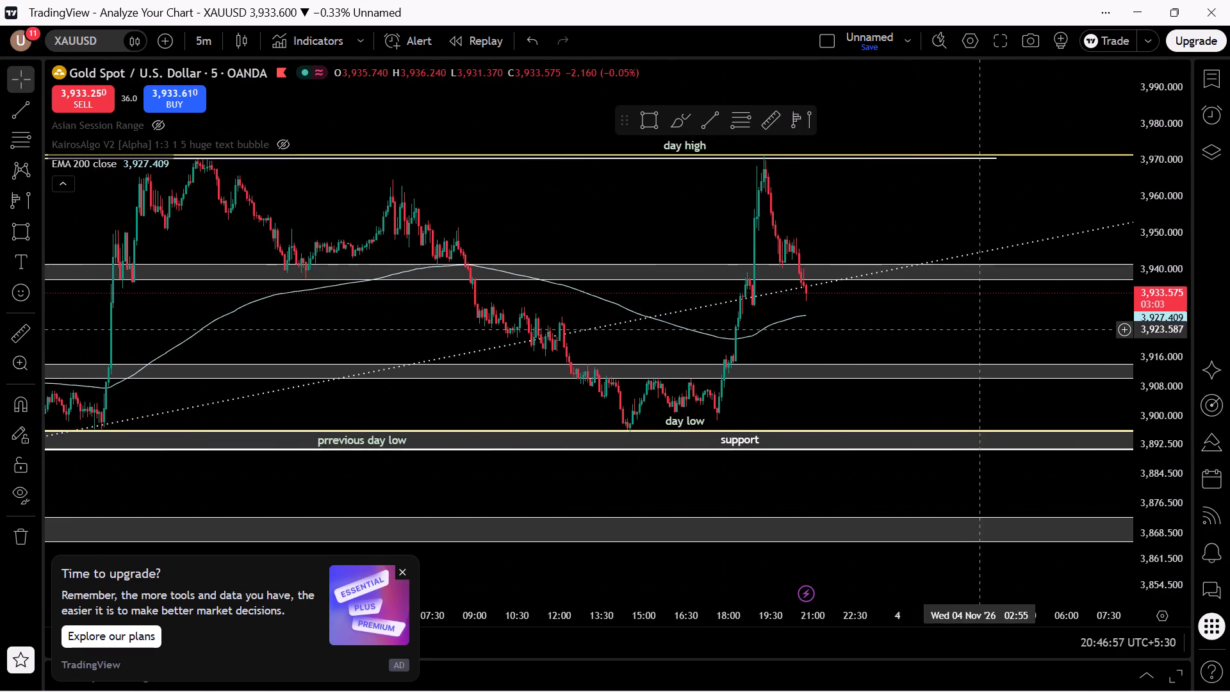
Inspect the latest 5-minute gold pullback from the day high near the dotted trend line and EMA 200.
scroll(972, 331, up, 3)
scroll(972, 331, down, 1)
click(719, 311)
double_click(719, 308)
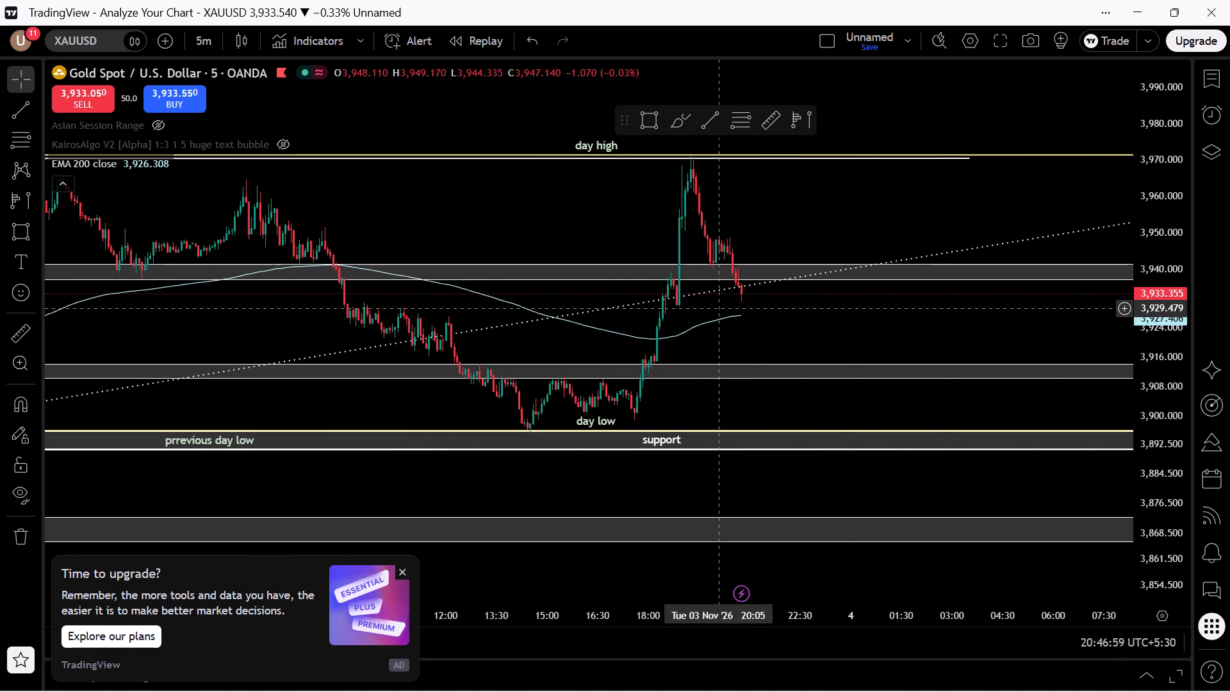
drag(719, 308, 913, 313)
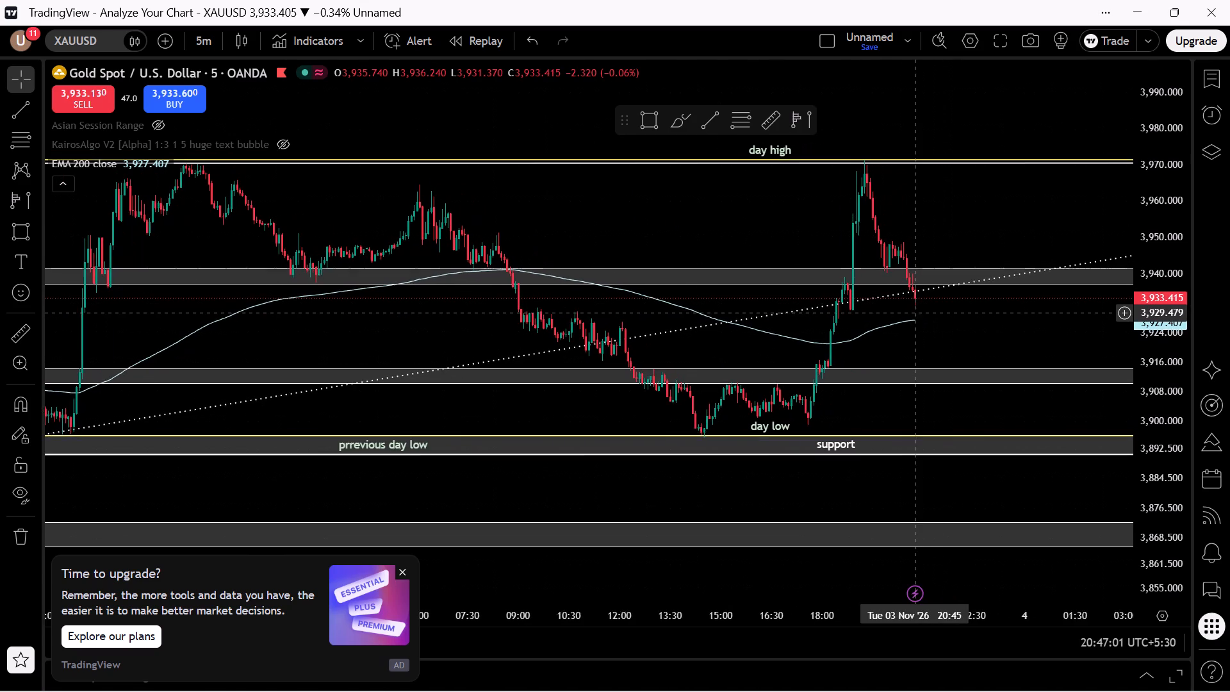
drag(913, 313, 848, 313)
drag(796, 322, 797, 315)
click(797, 313)
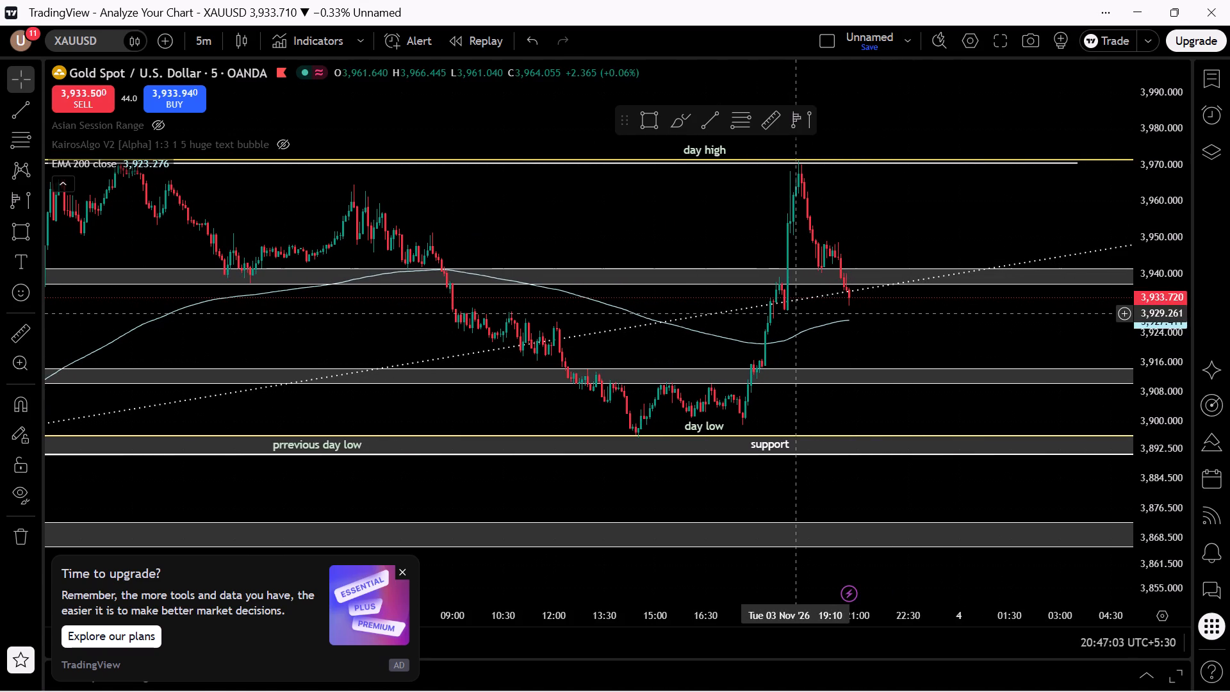
drag(797, 313, 796, 307)
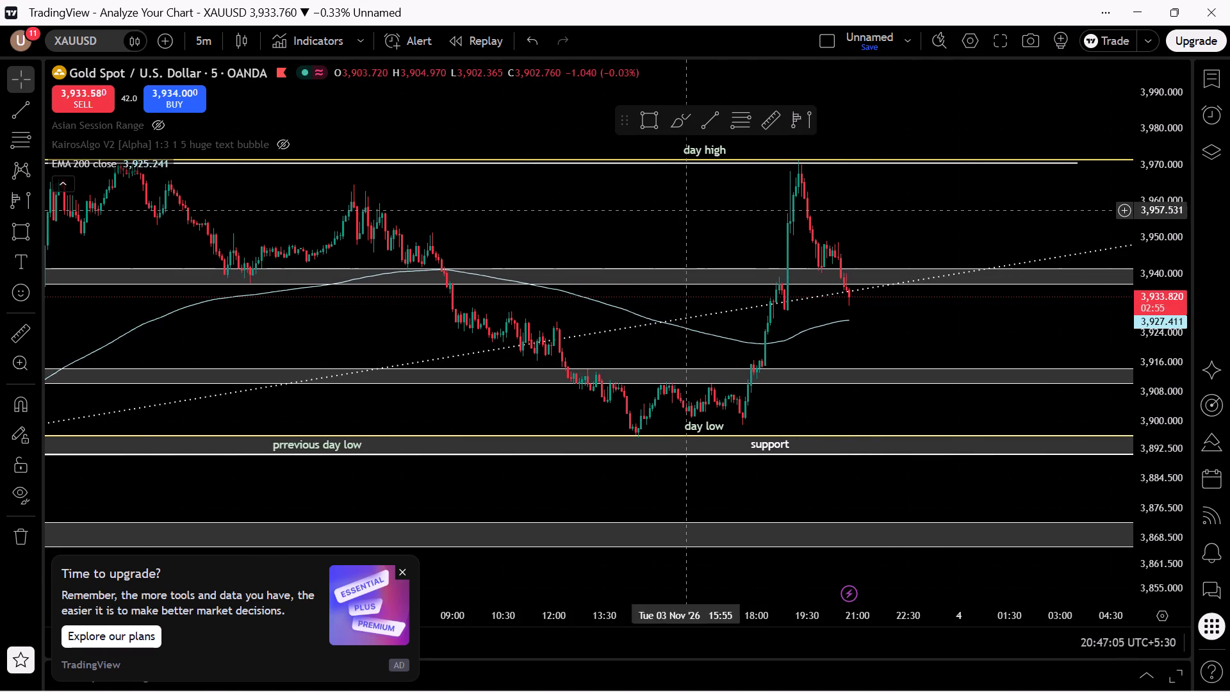
Draw a Fibonacci retracement on the 5-minute gold chart from about 3,899.5 near the day low to about 3,971.4 at the day high.
click(732, 123)
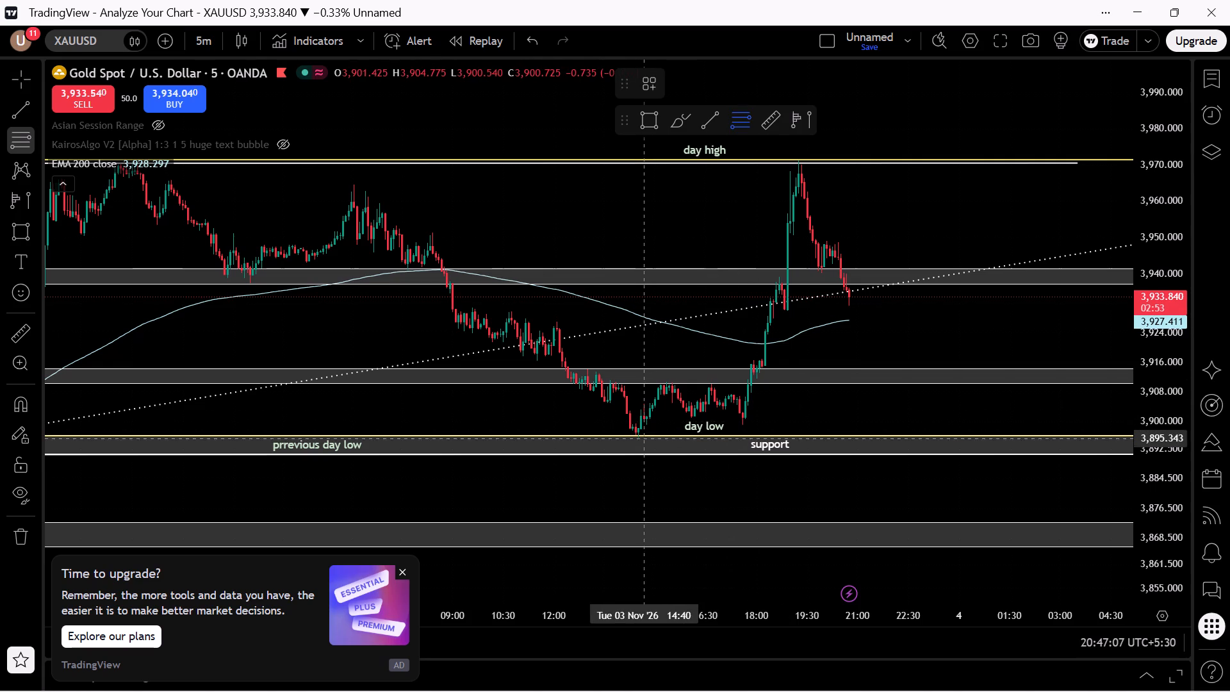
click(644, 423)
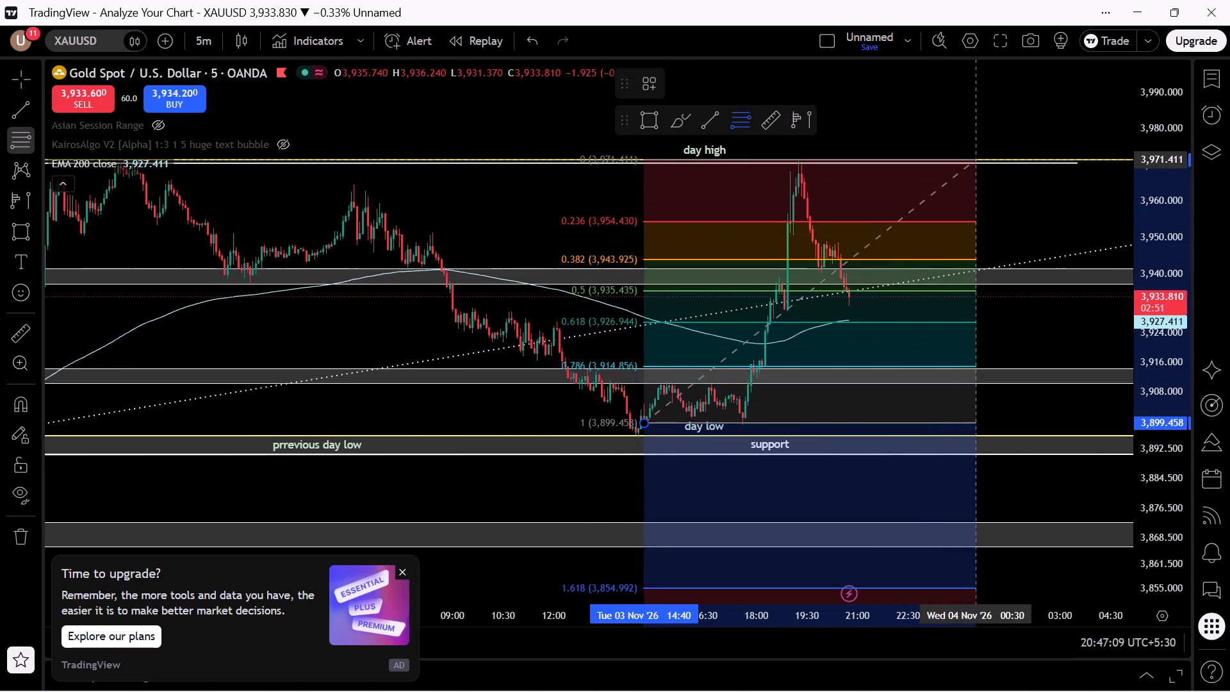
click(978, 160)
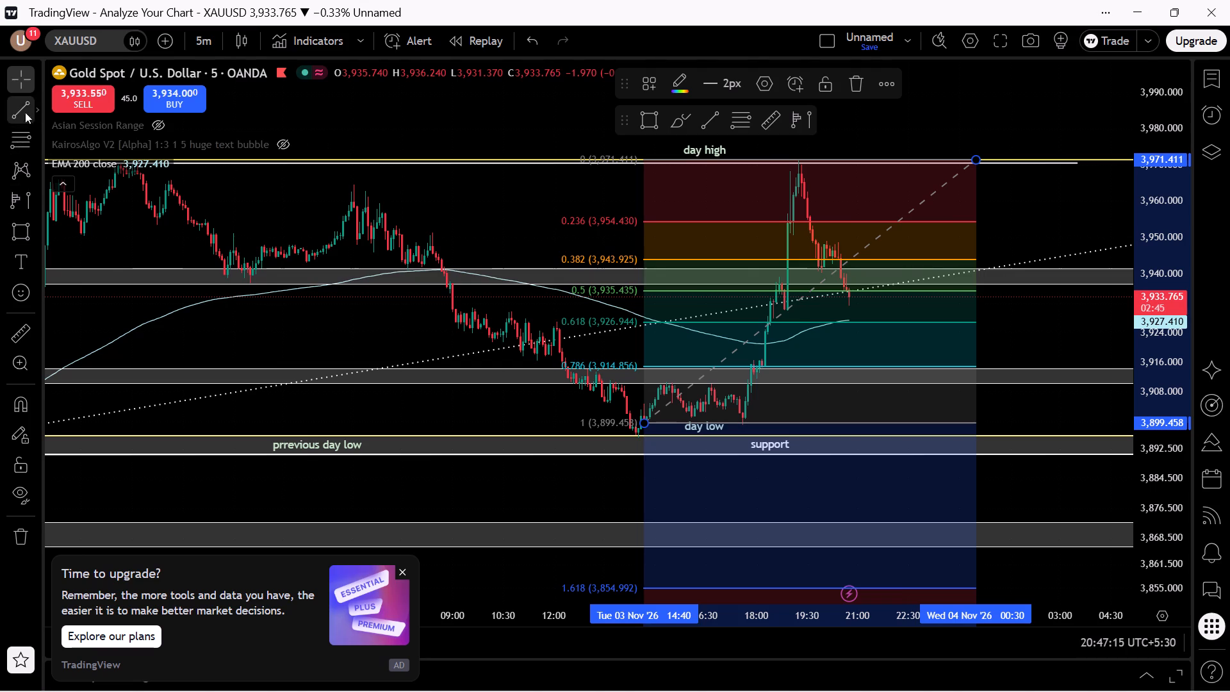
Draw a second Fibonacci retracement from the 19:00 swing at about 3,928.6 to the day high at about 3,971.4.
click(20, 140)
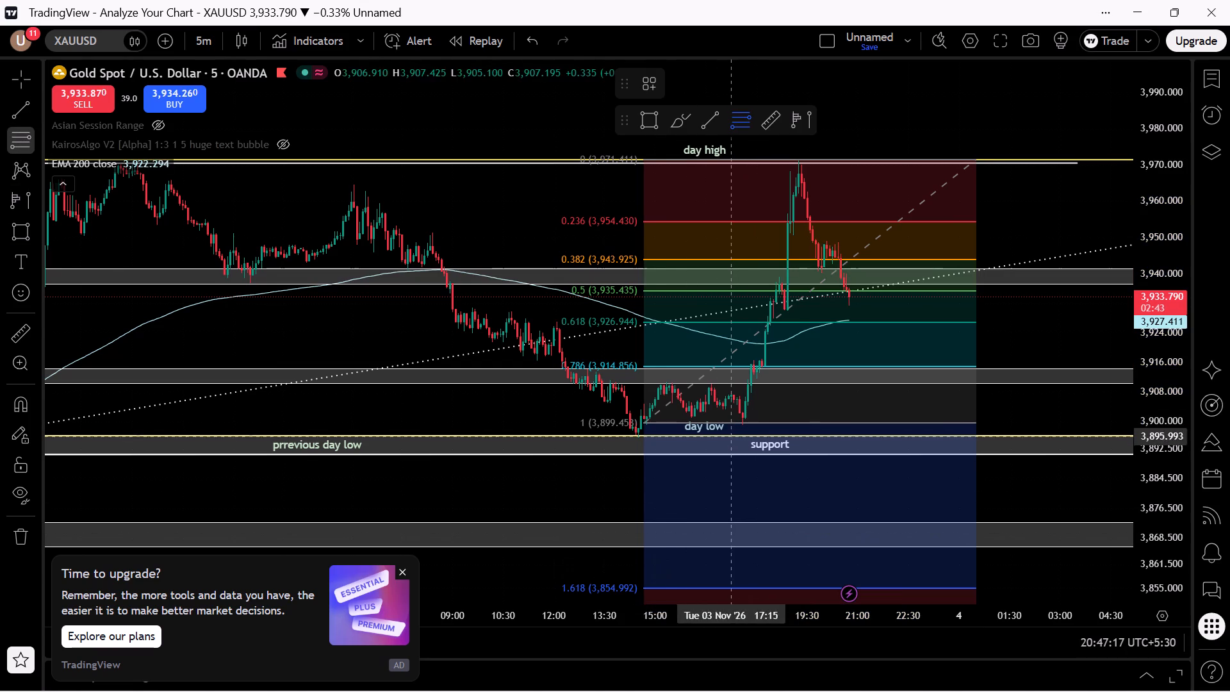
click(791, 316)
click(952, 160)
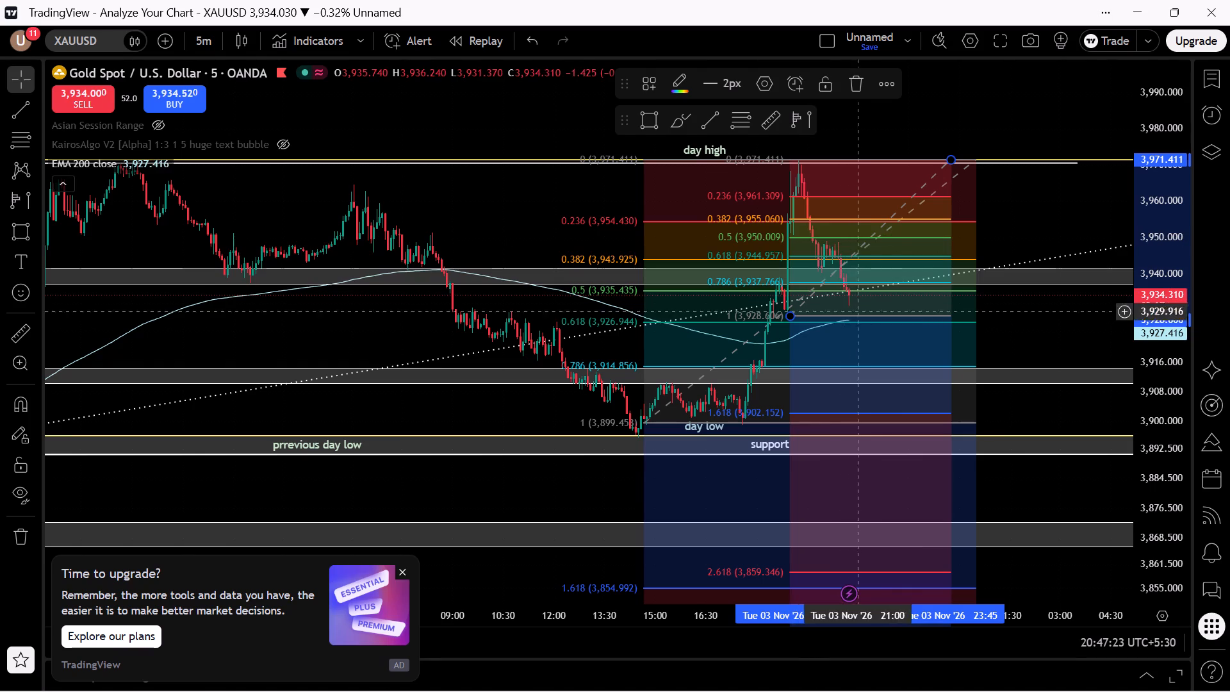
Delete both existing Fibonacci retracements from the 5-minute gold chart.
click(830, 242)
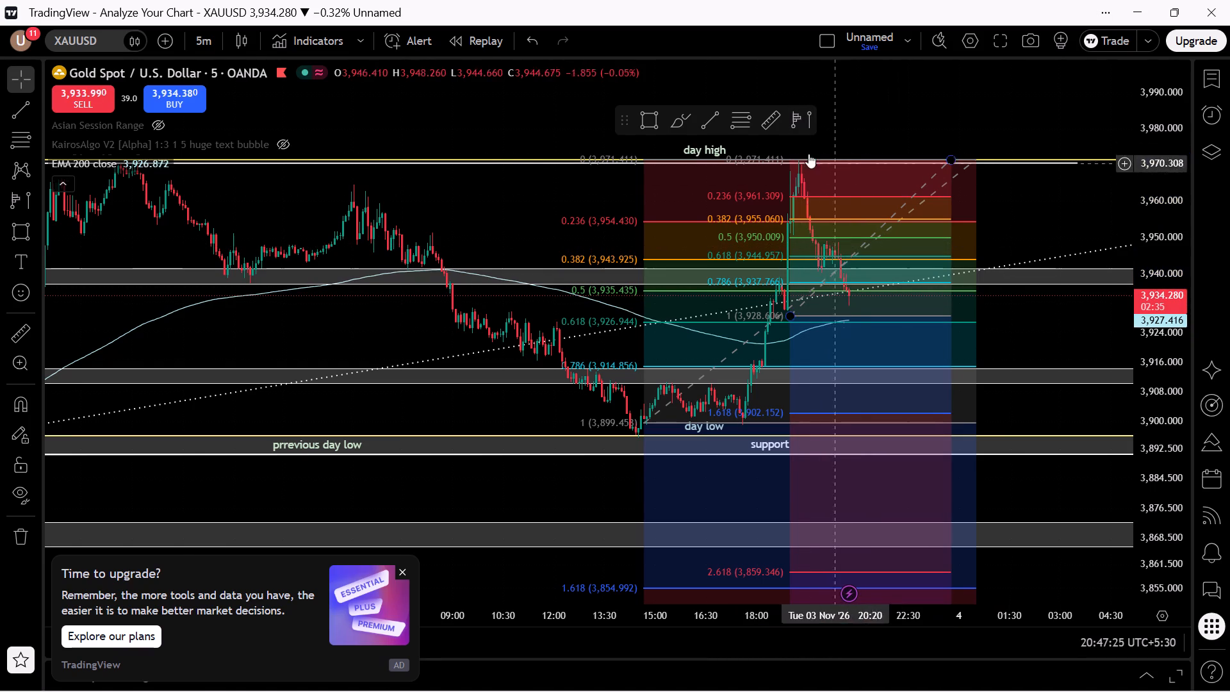
click(806, 238)
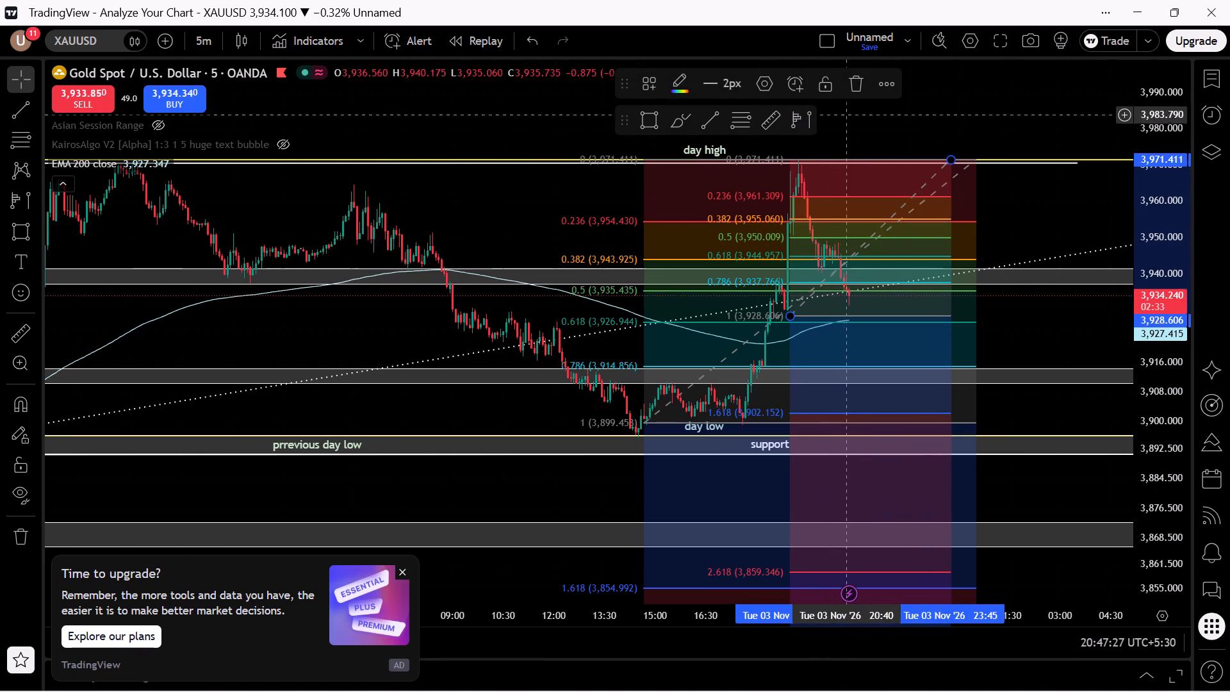
click(851, 101)
click(829, 235)
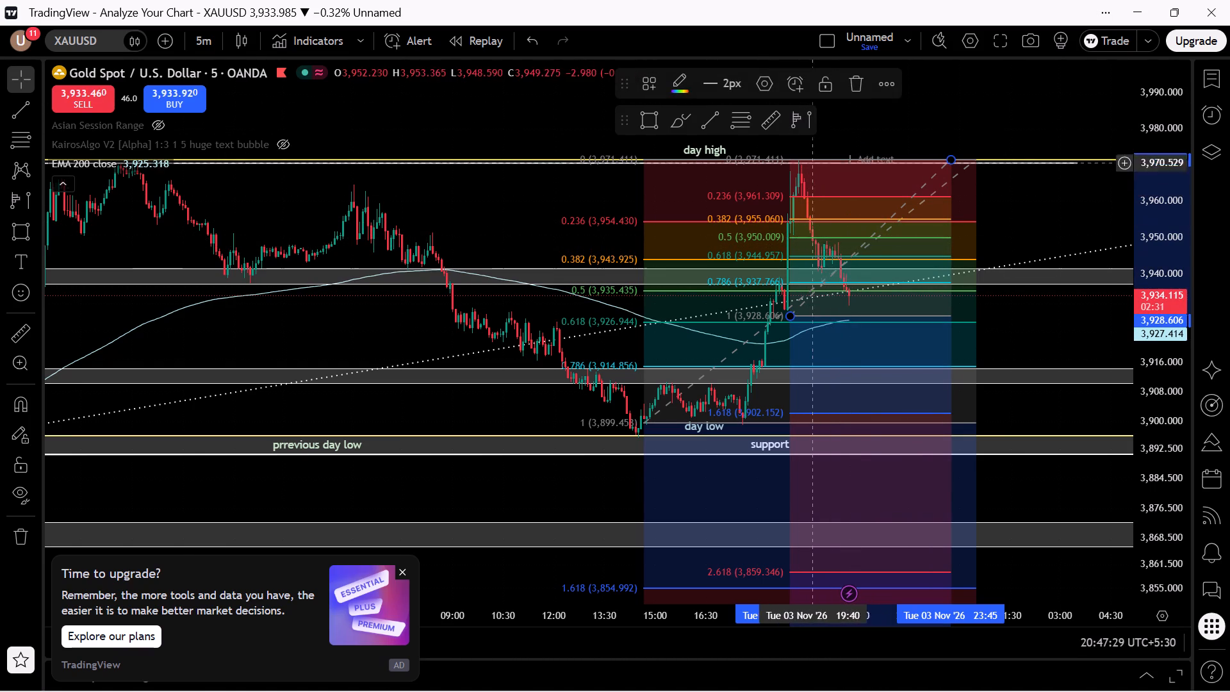
click(857, 94)
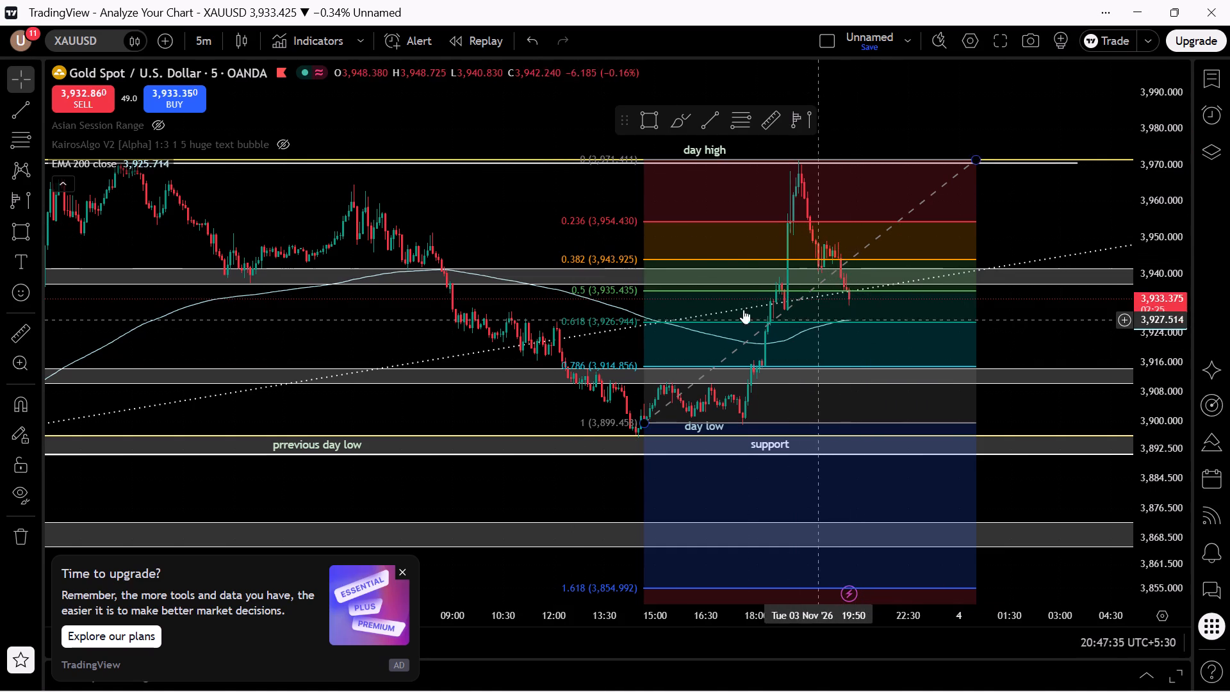
click(691, 291)
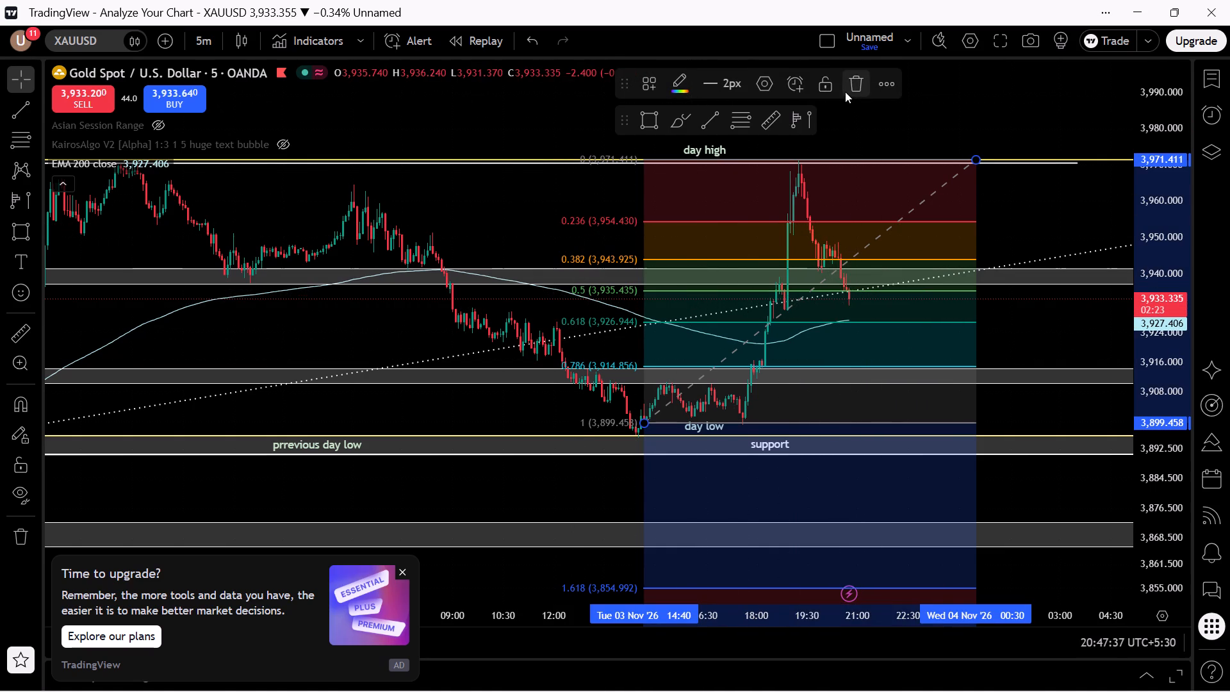
click(845, 92)
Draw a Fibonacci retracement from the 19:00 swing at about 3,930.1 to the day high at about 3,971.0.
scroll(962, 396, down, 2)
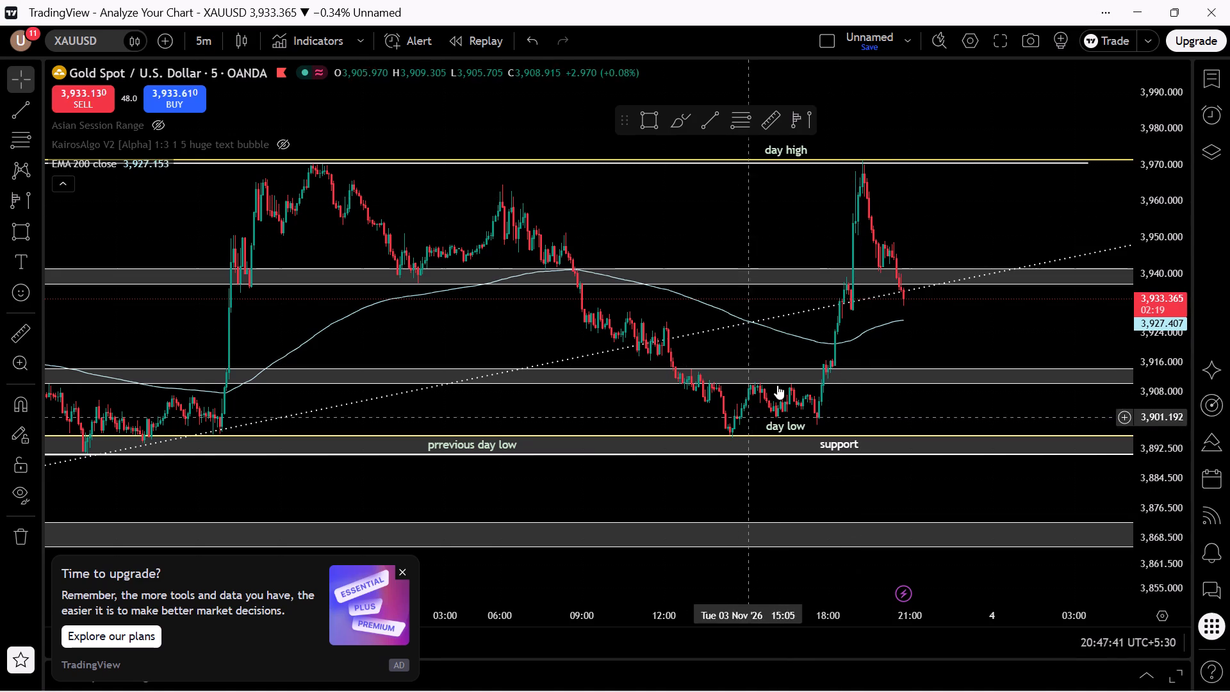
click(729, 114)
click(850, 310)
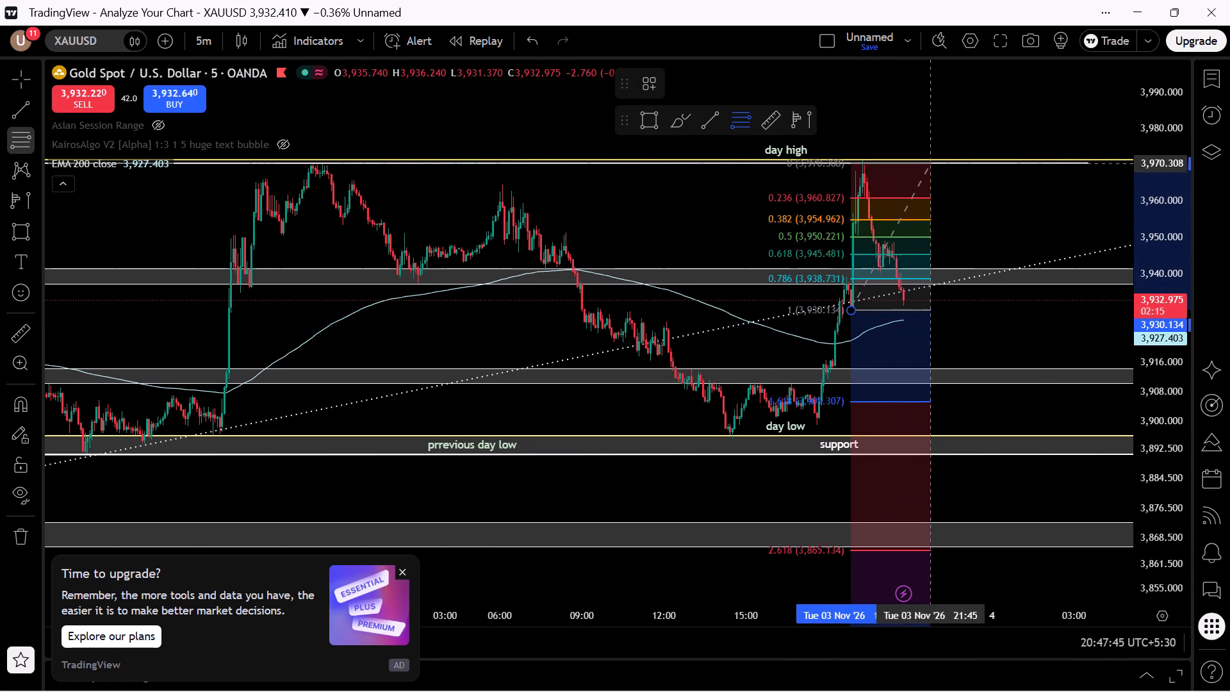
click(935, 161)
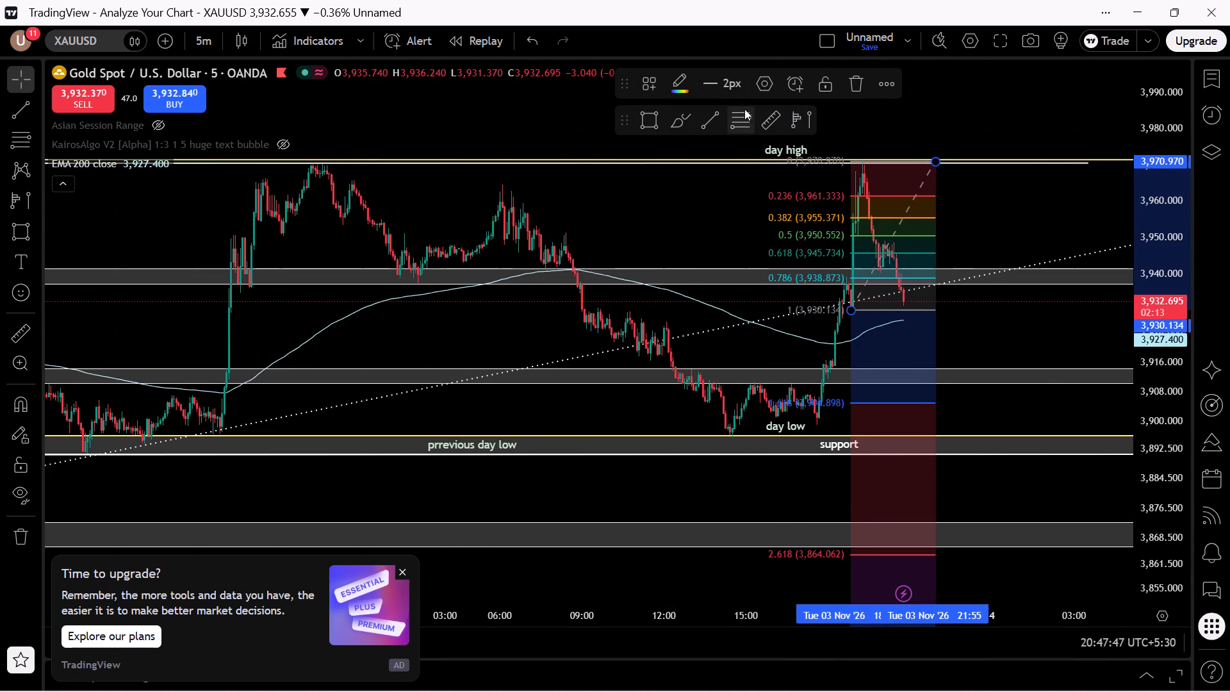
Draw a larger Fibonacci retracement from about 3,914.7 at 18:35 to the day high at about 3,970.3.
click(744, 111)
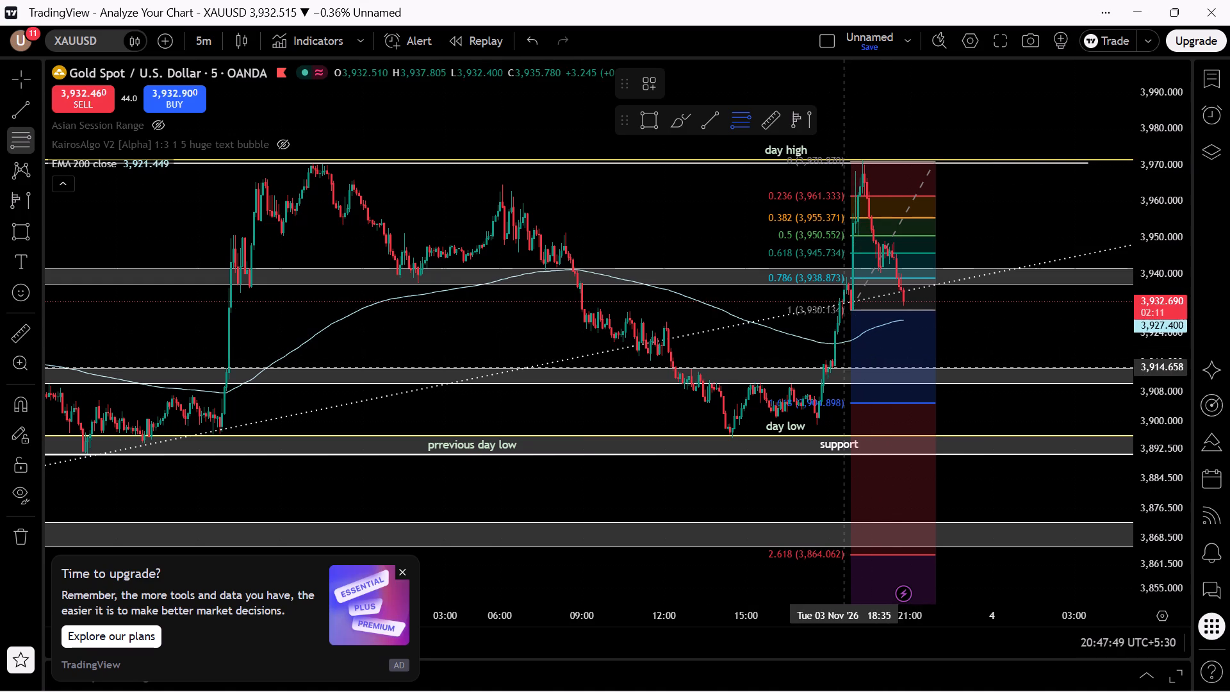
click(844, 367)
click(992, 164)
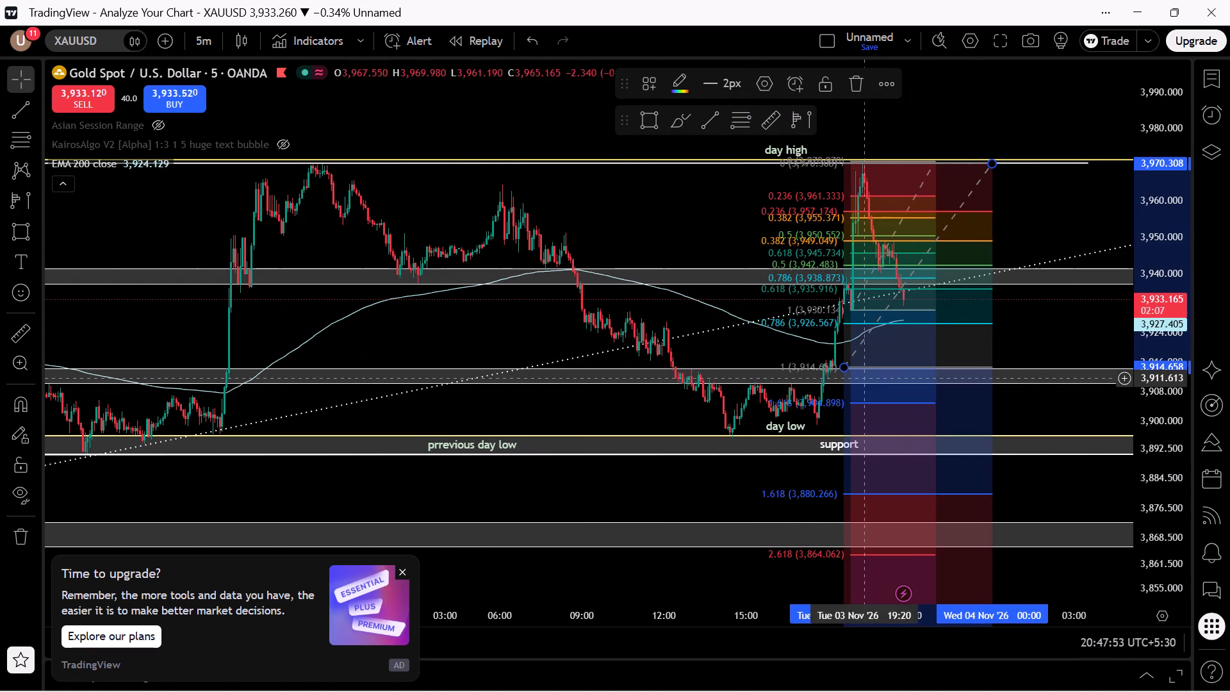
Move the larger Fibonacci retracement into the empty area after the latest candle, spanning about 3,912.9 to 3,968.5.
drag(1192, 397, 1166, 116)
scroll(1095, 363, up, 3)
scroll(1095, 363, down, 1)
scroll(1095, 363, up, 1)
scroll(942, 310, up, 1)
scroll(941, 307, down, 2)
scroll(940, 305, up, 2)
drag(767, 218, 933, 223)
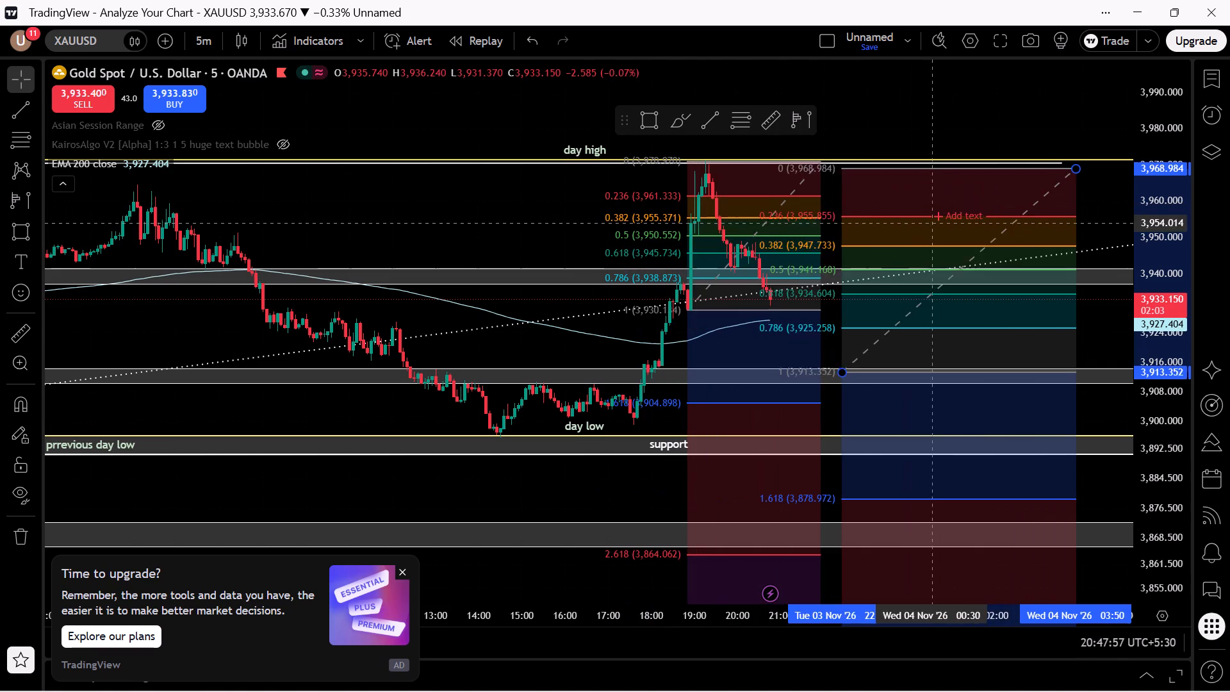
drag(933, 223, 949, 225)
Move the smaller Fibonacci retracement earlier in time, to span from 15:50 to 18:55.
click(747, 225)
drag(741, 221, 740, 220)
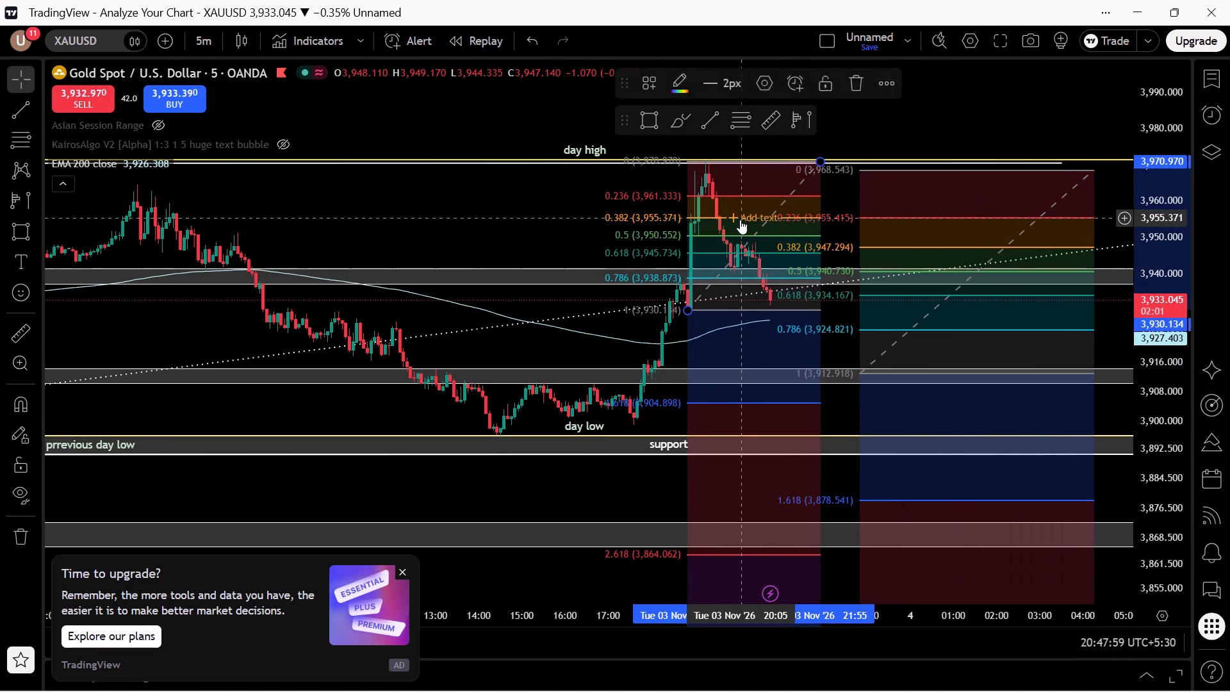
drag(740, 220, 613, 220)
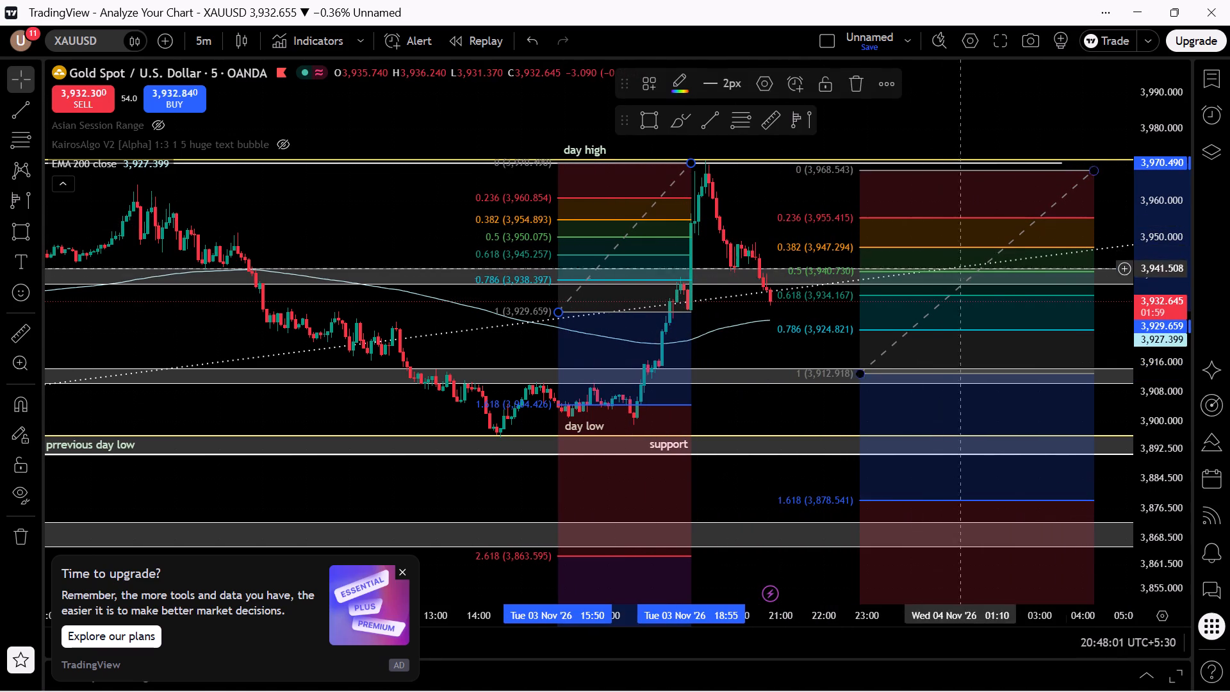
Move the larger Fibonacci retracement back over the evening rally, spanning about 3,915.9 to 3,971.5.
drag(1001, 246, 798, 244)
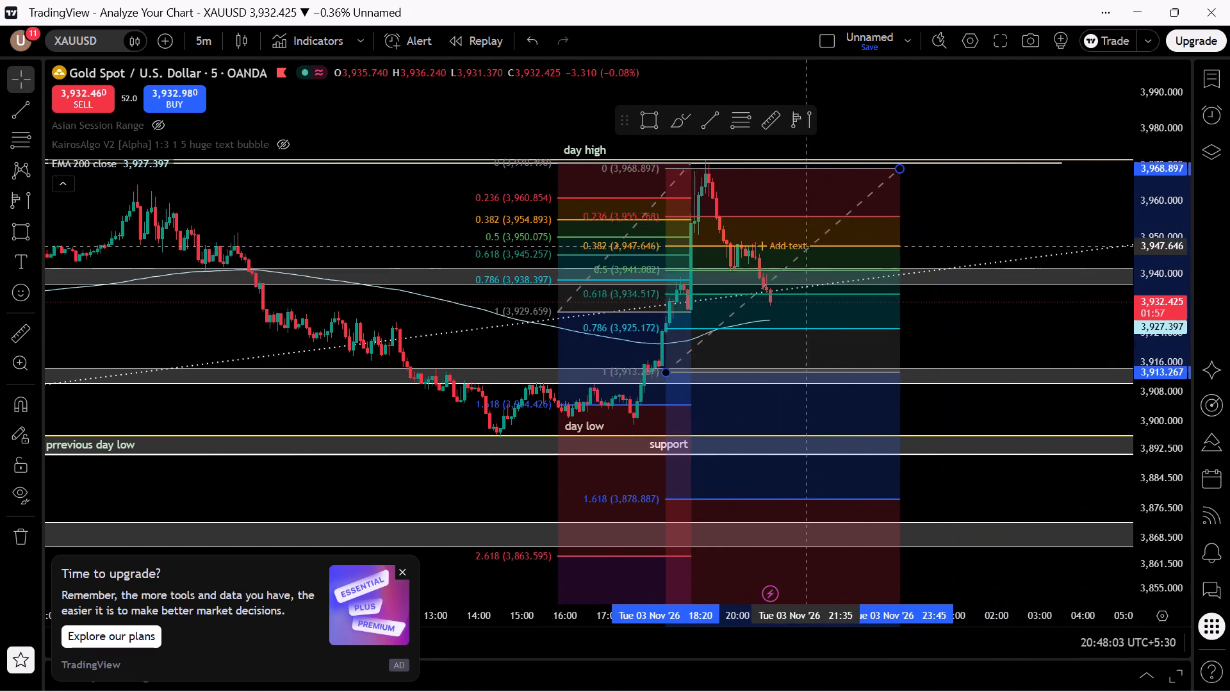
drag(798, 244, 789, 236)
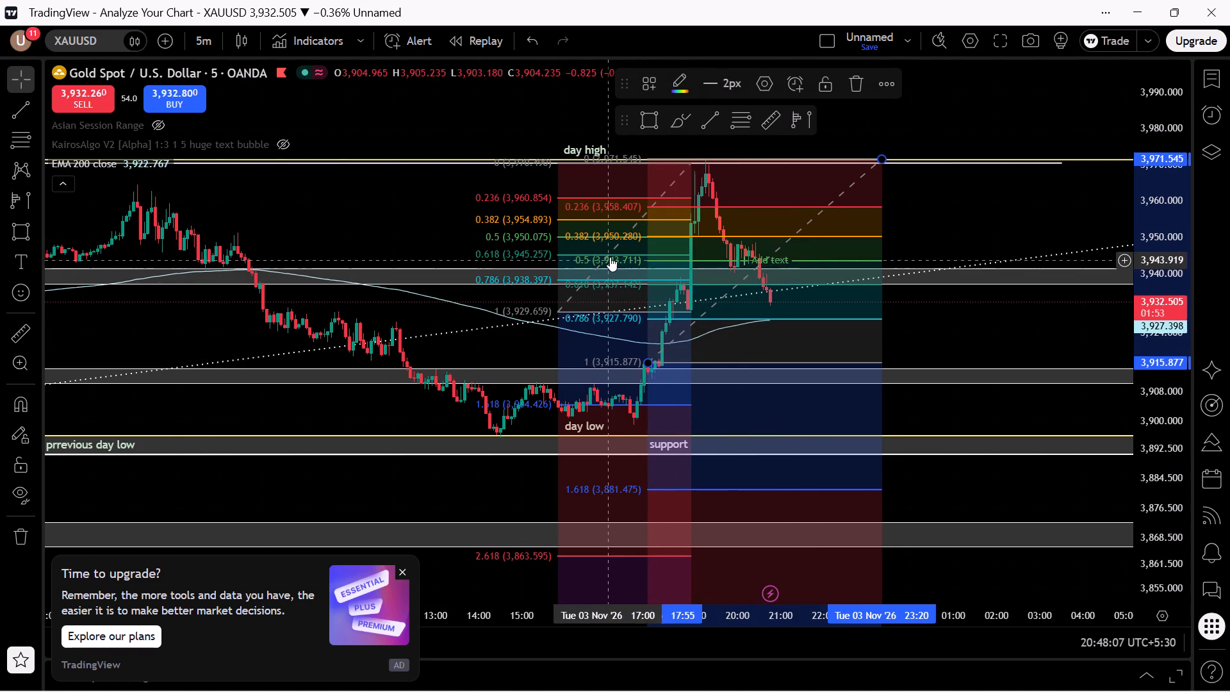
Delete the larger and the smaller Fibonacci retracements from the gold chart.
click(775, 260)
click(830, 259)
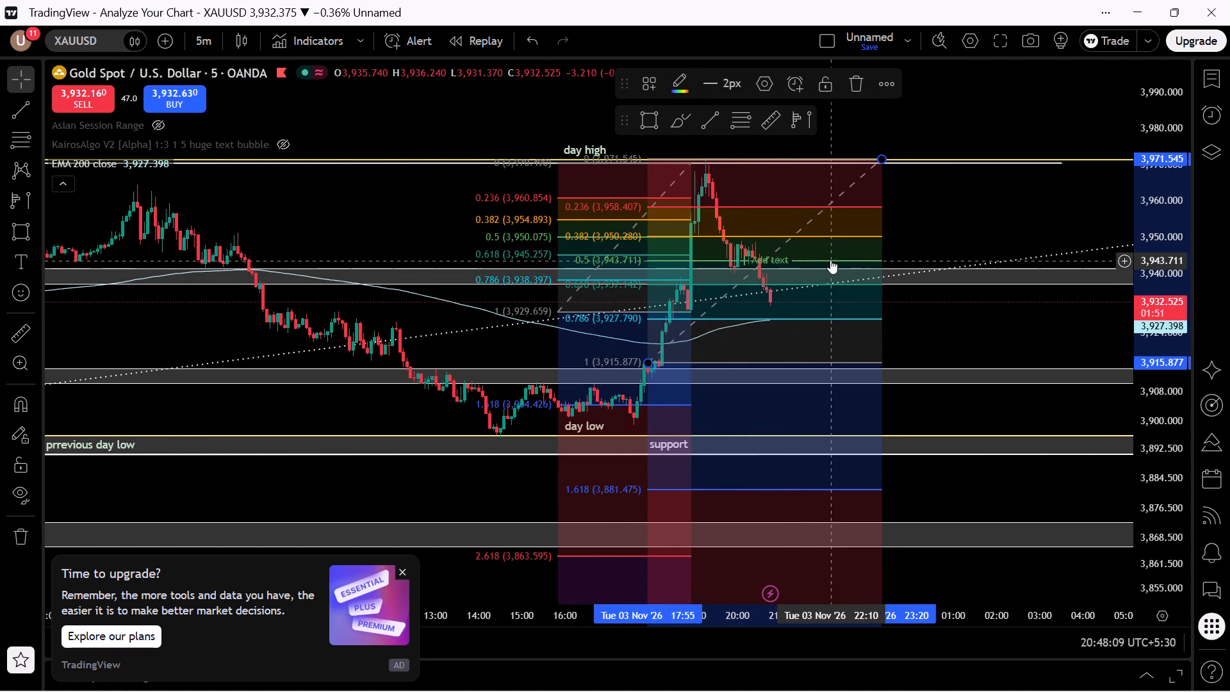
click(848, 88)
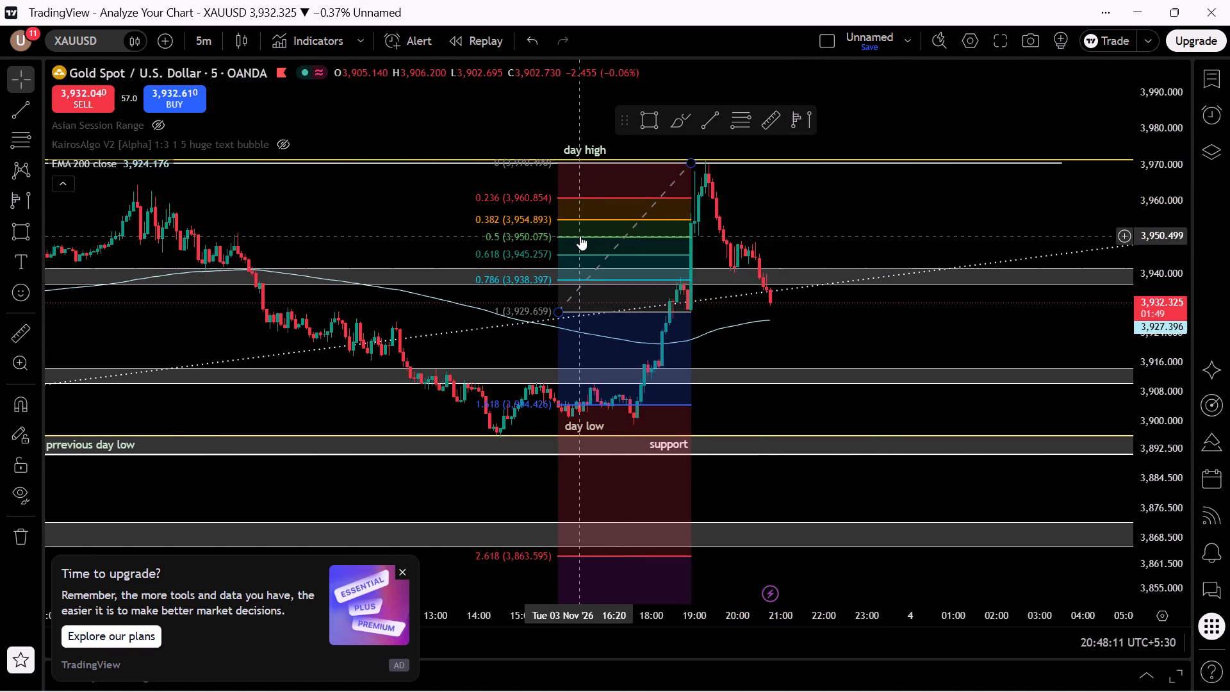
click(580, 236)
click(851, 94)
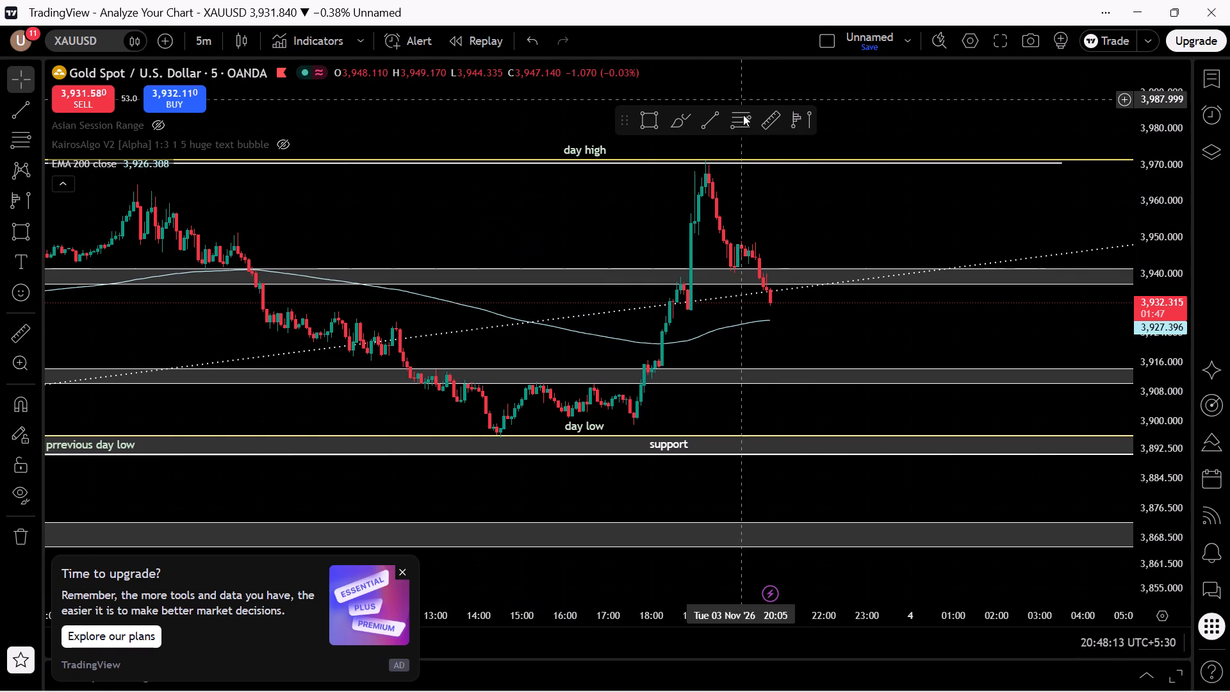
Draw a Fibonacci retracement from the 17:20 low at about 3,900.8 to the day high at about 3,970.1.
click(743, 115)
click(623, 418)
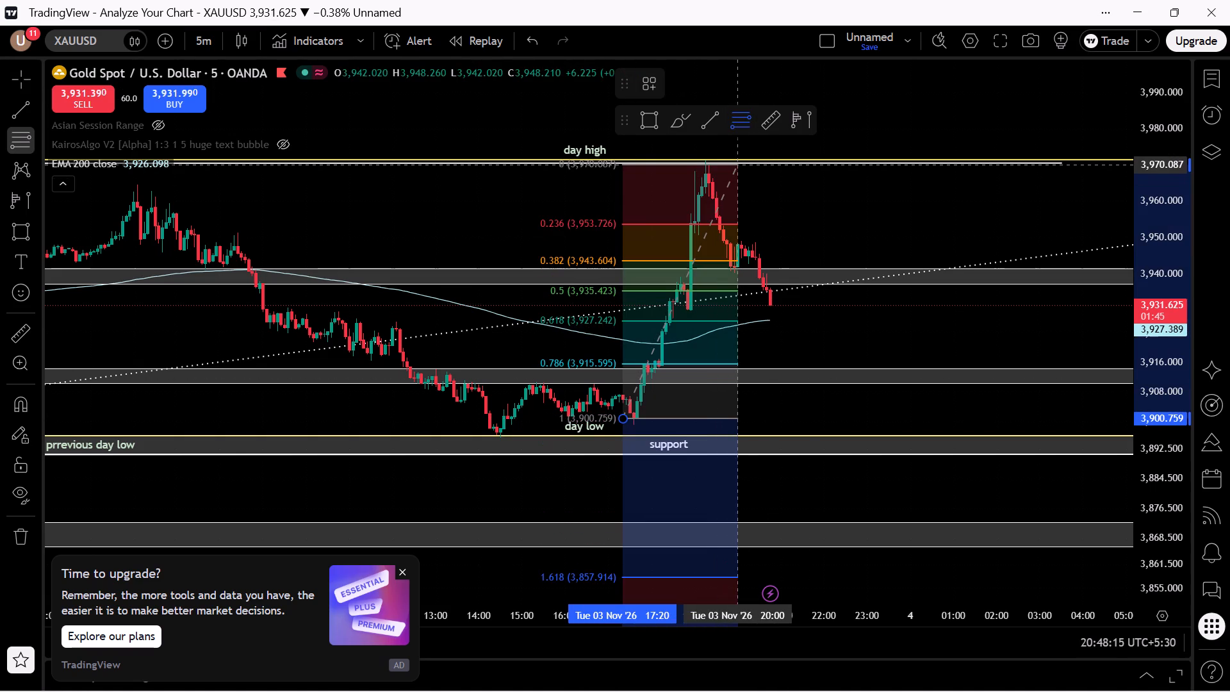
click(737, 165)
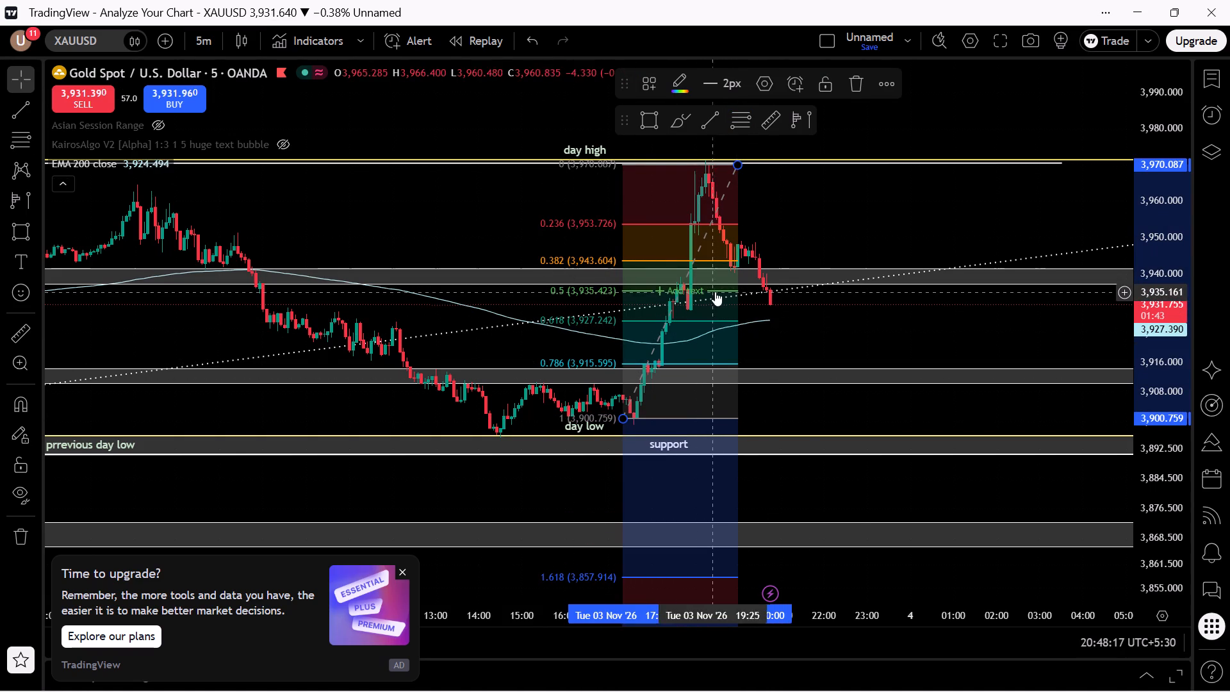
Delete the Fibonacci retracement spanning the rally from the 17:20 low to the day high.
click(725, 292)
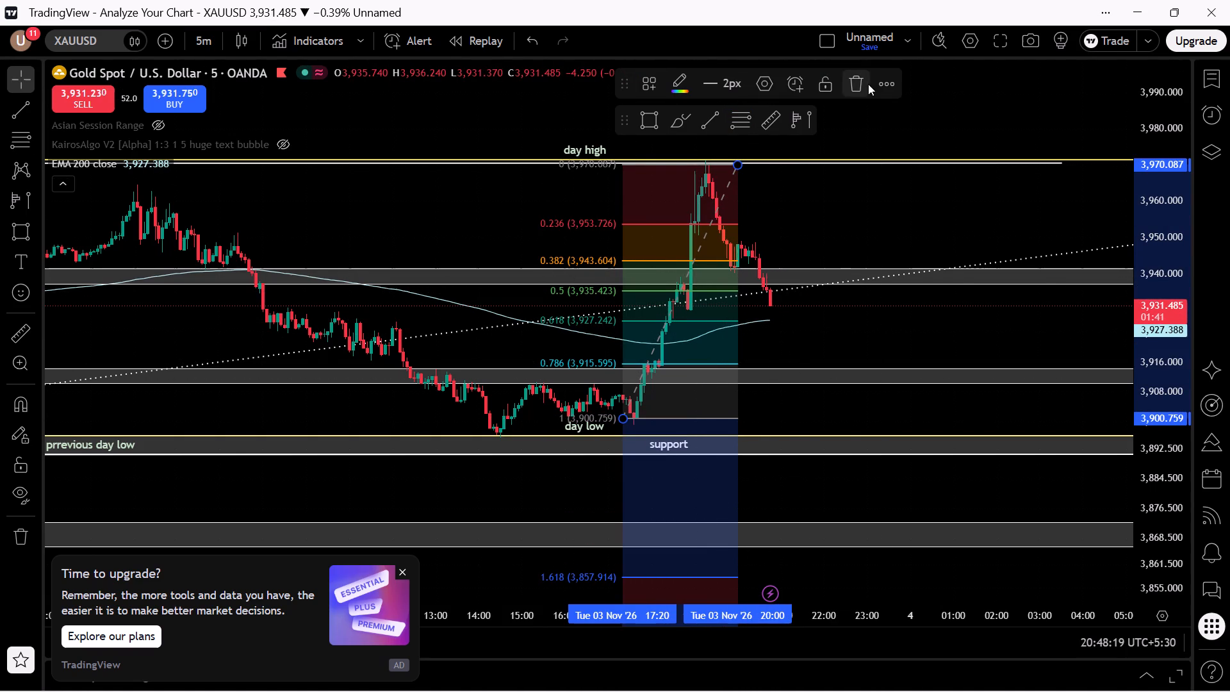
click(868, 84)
Examine the cleared 5-minute gold chart, comparing the pullback from the day high with the grey zones and dotted trend line.
drag(864, 397, 1035, 418)
scroll(1034, 418, down, 6)
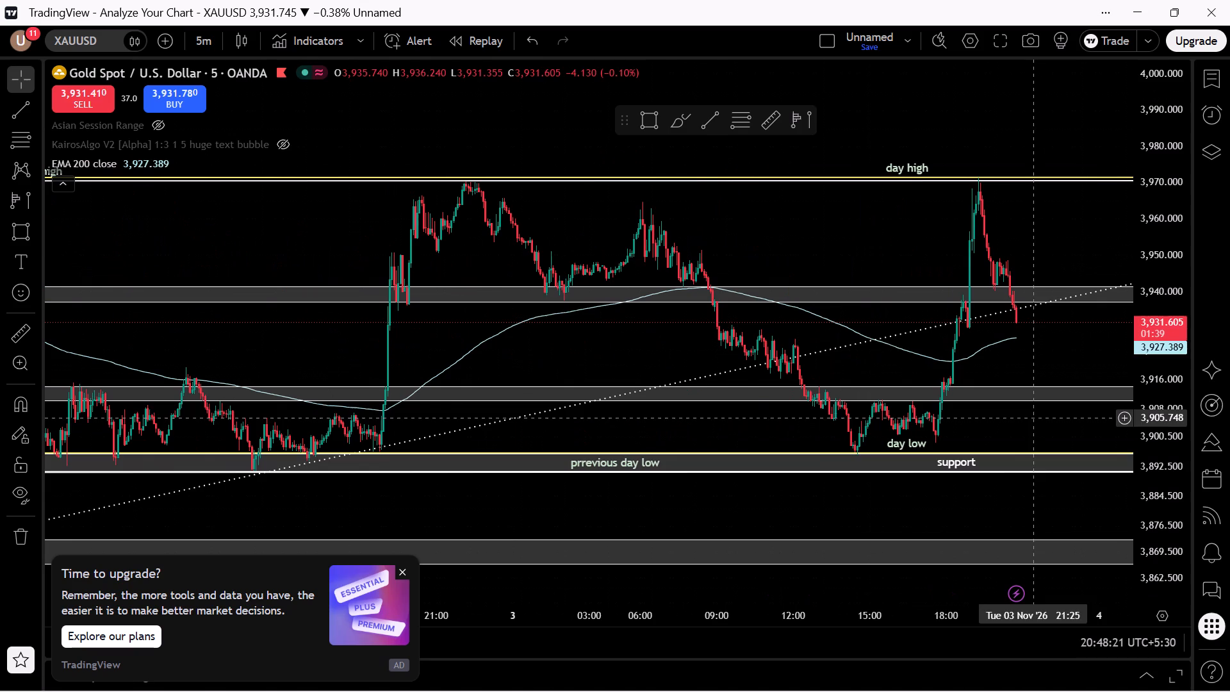
scroll(828, 252, down, 3)
scroll(837, 257, up, 9)
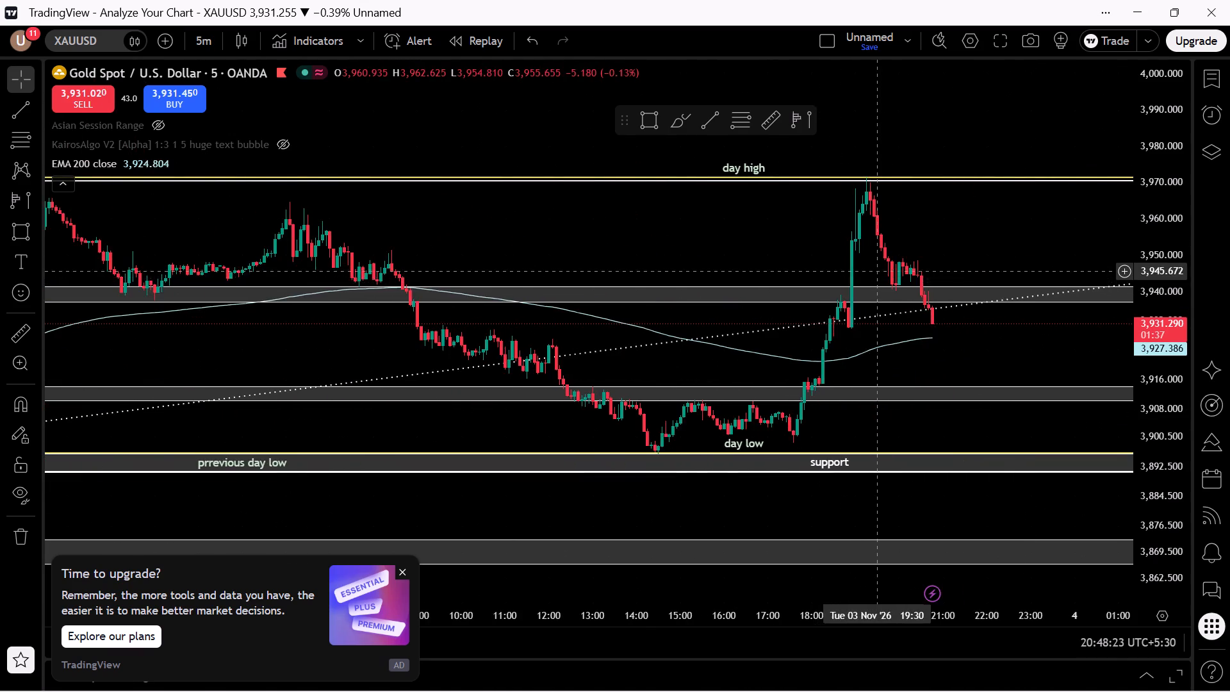
scroll(879, 266, up, 2)
drag(1161, 396, 1157, 220)
scroll(946, 278, up, 3)
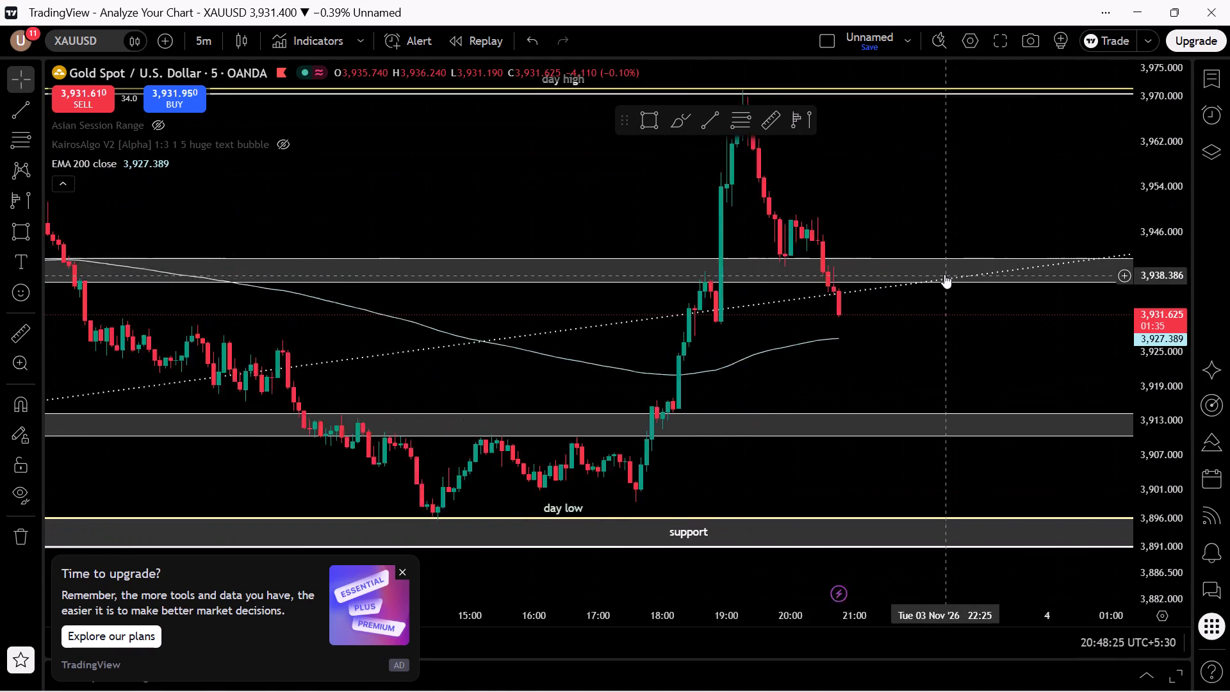
click(795, 217)
scroll(806, 240, down, 6)
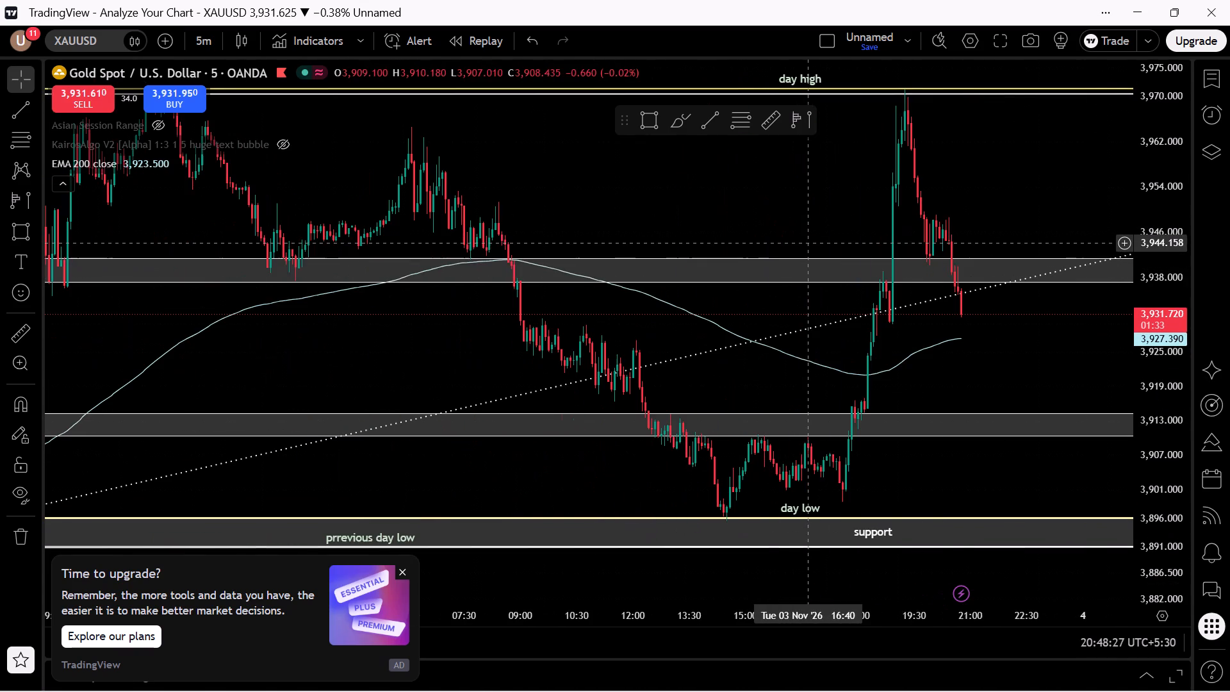
click(838, 224)
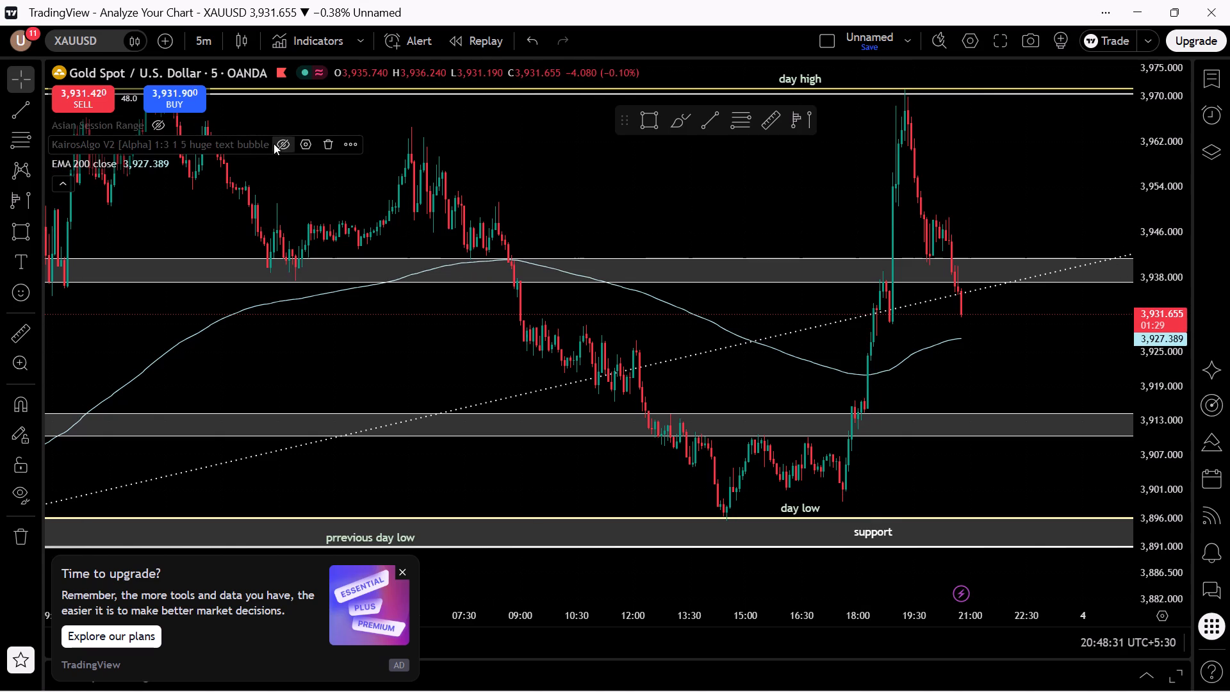
Show the hidden KairosAlgo V2 indicator on the gold chart.
click(282, 141)
Review the 5-minute gold swings between day low and day high with the KairosAlgo V2 indicator enabled.
drag(1017, 232, 979, 232)
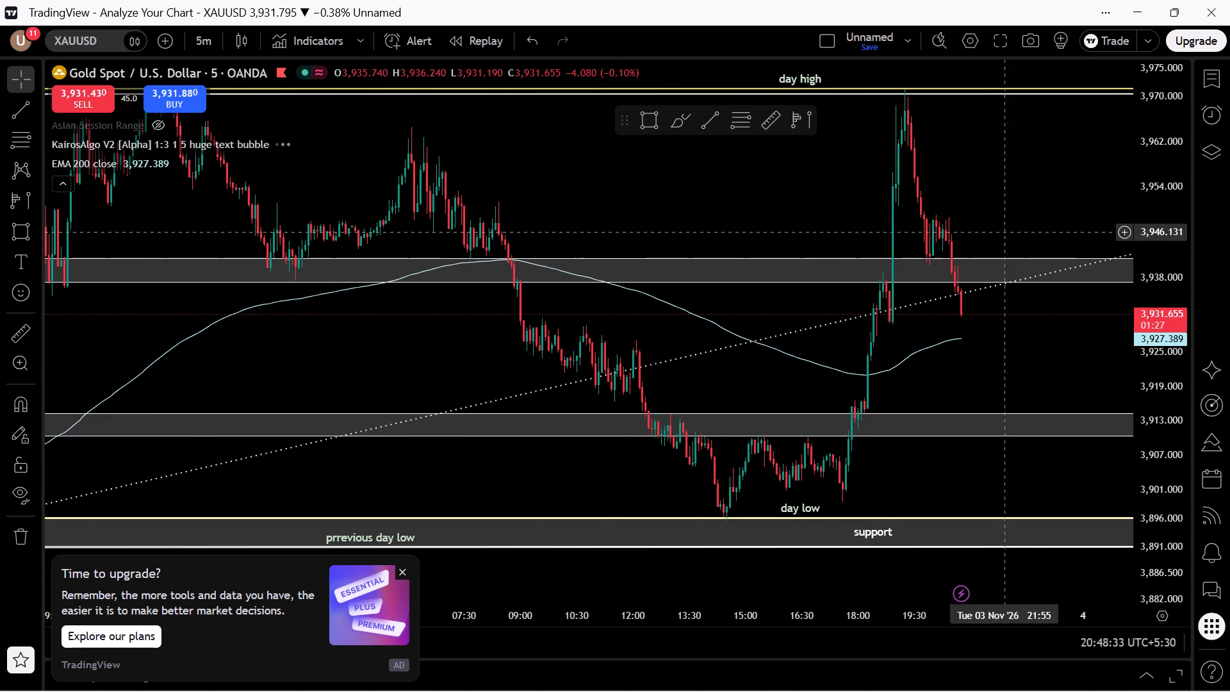
drag(979, 232, 853, 232)
scroll(1012, 201, down, 4)
scroll(1013, 202, up, 2)
scroll(1045, 203, down, 1)
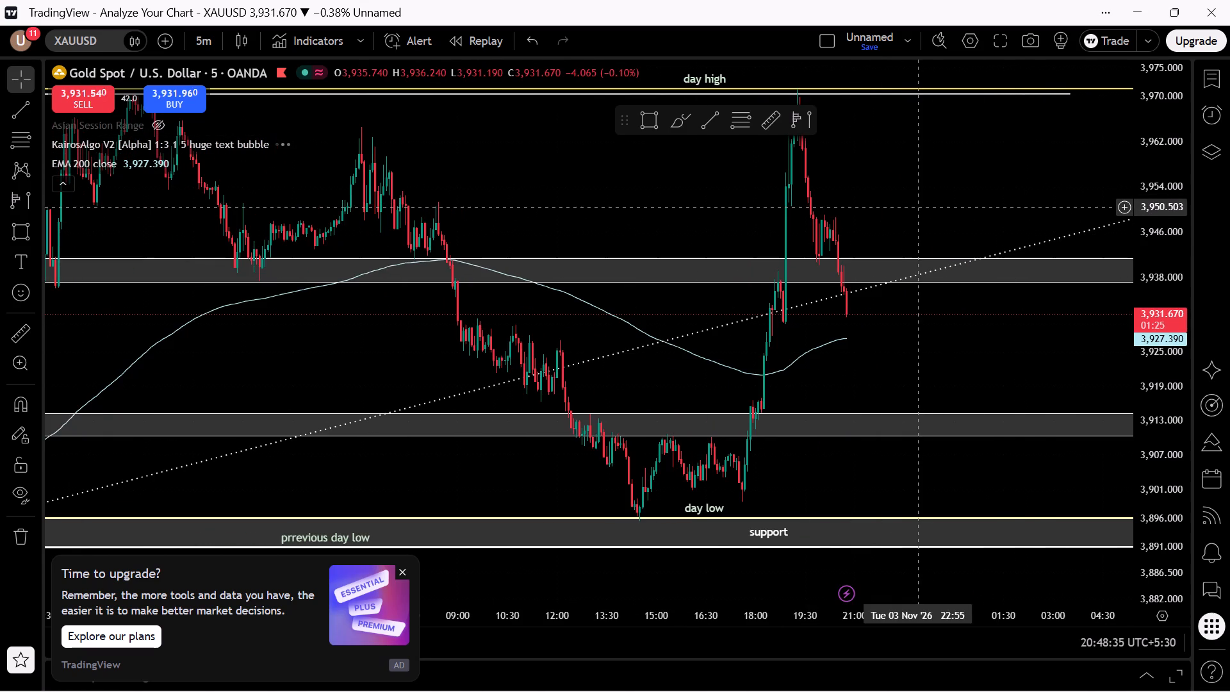
drag(944, 204, 1038, 204)
drag(1159, 167, 1178, 259)
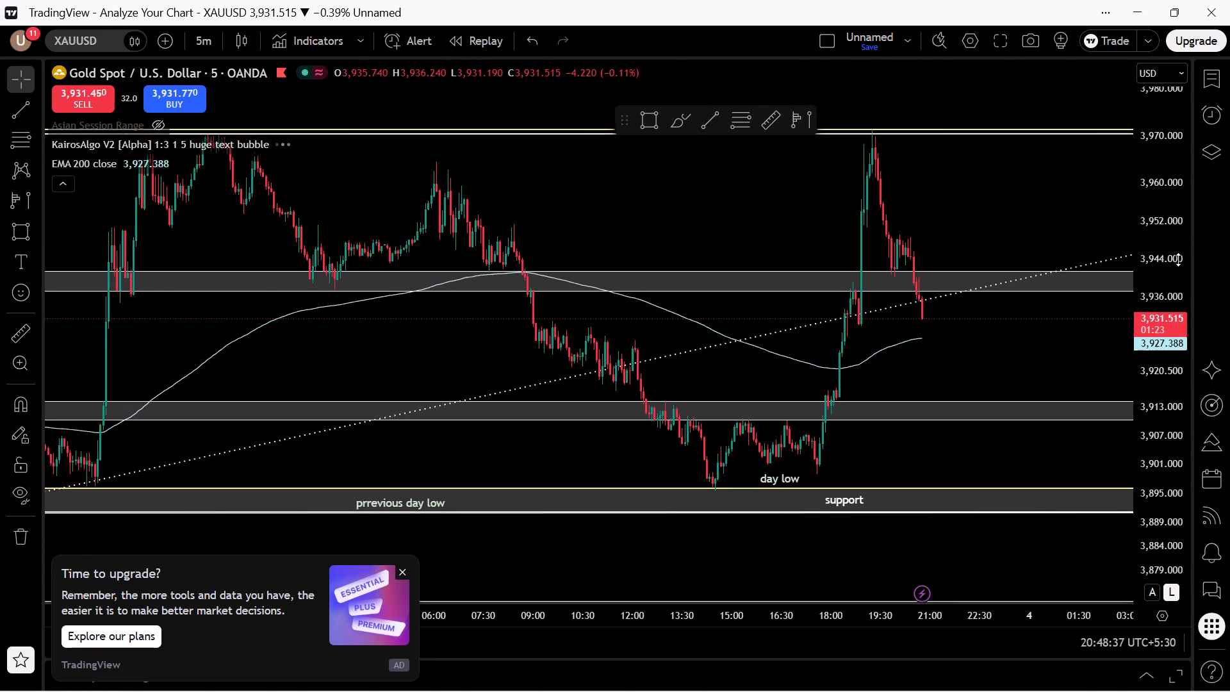
drag(1178, 259, 1183, 287)
scroll(1129, 304, down, 7)
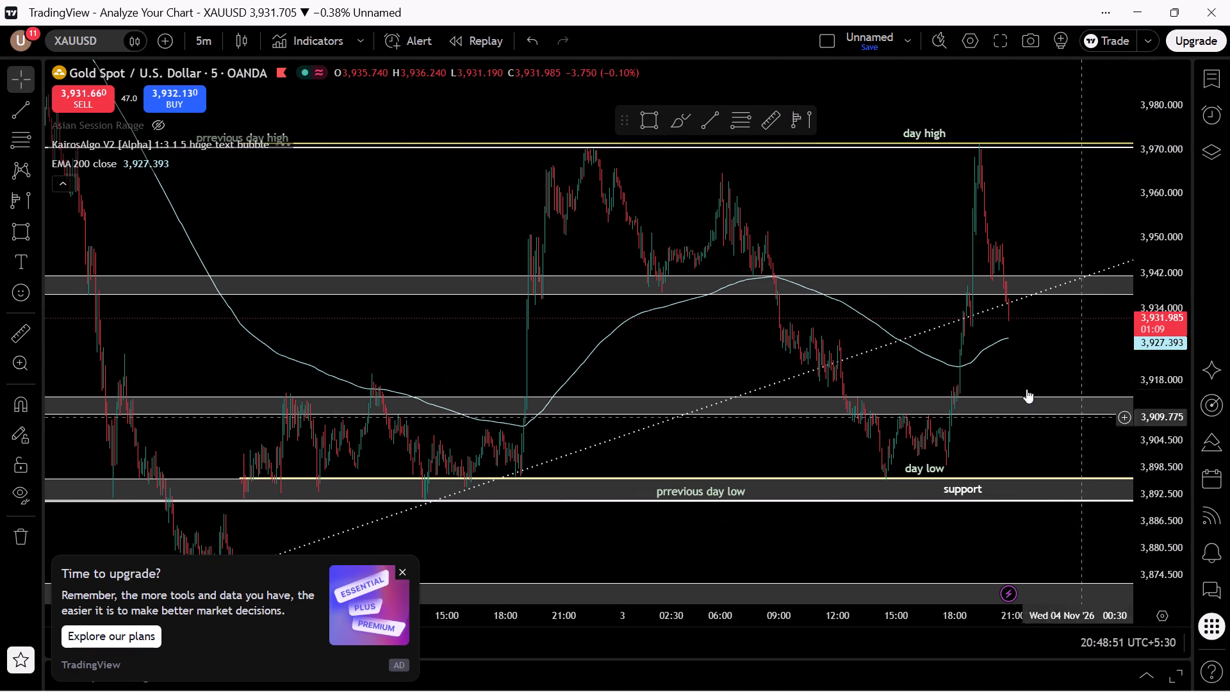
Inspect the latest 5-minute gold candles closely around the dotted trend line, the upper grey zone and EMA 200.
drag(1052, 354, 719, 345)
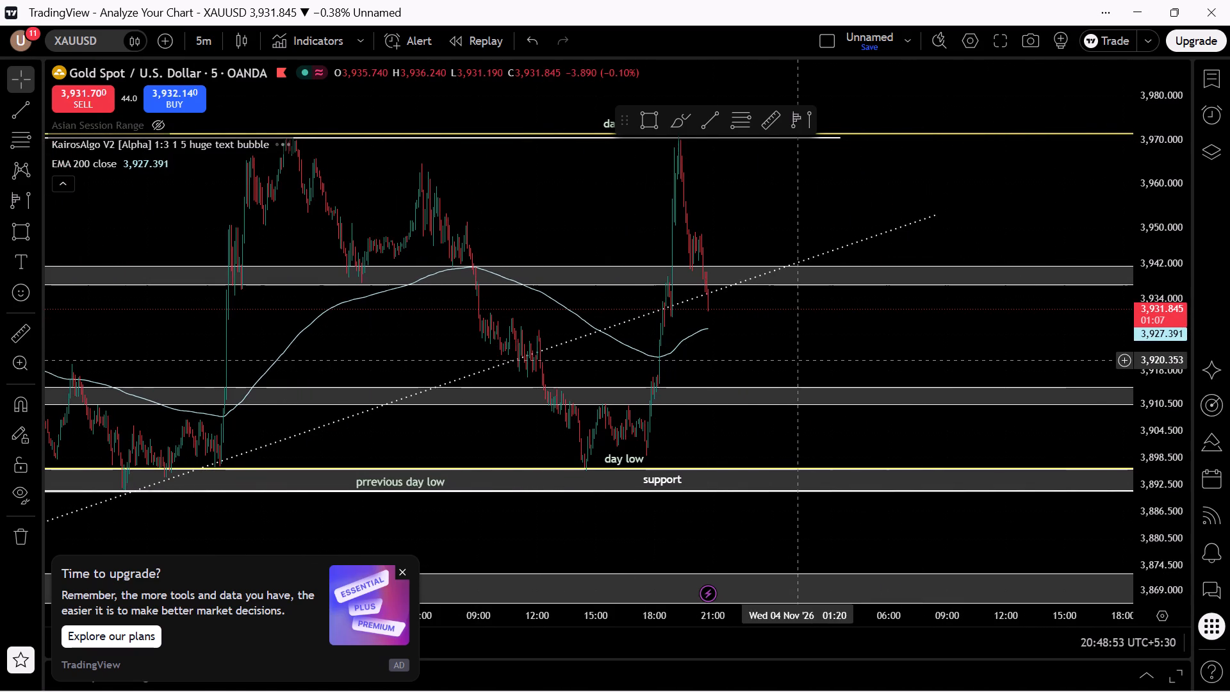
scroll(797, 360, down, 1)
scroll(797, 360, up, 7)
scroll(792, 355, down, 1)
scroll(792, 355, up, 1)
drag(621, 360, 1061, 388)
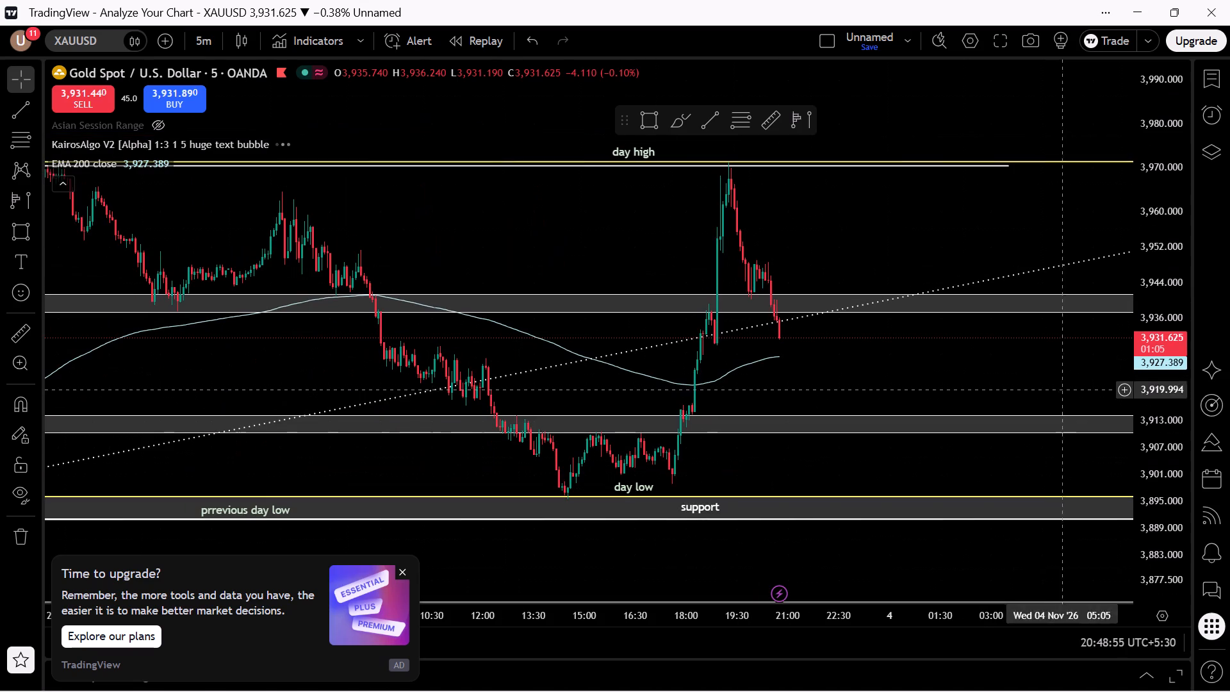
drag(1168, 391, 1183, 0)
scroll(987, 186, up, 11)
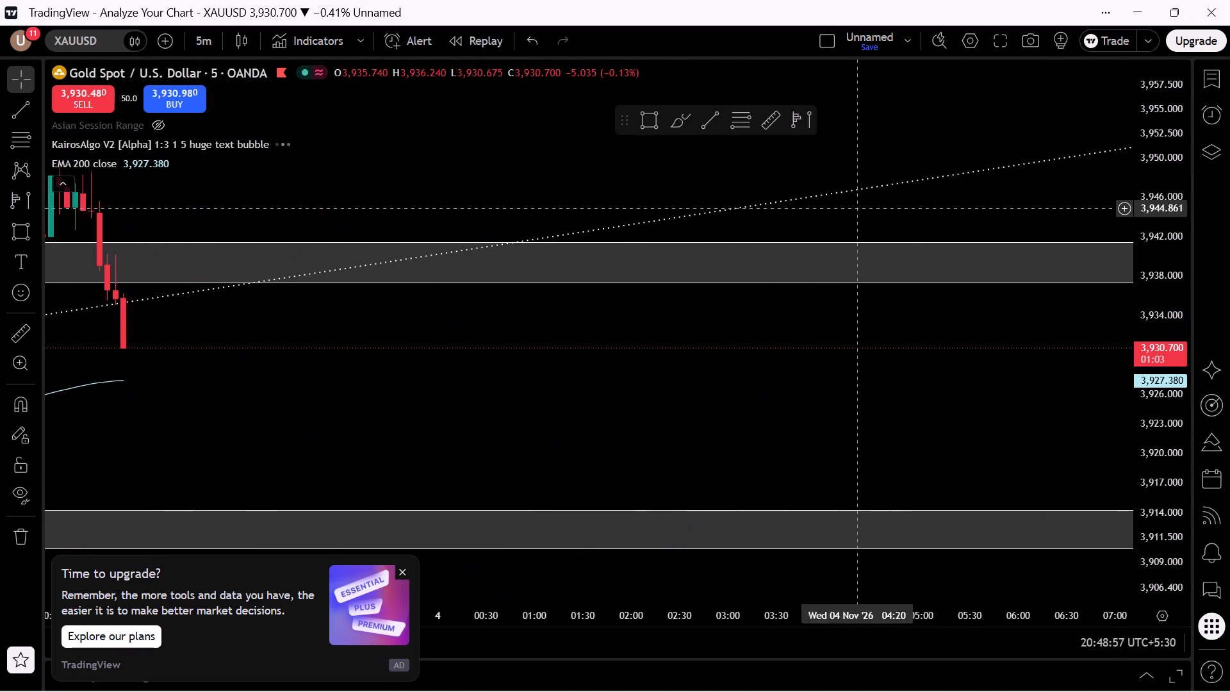
drag(489, 213, 1141, 276)
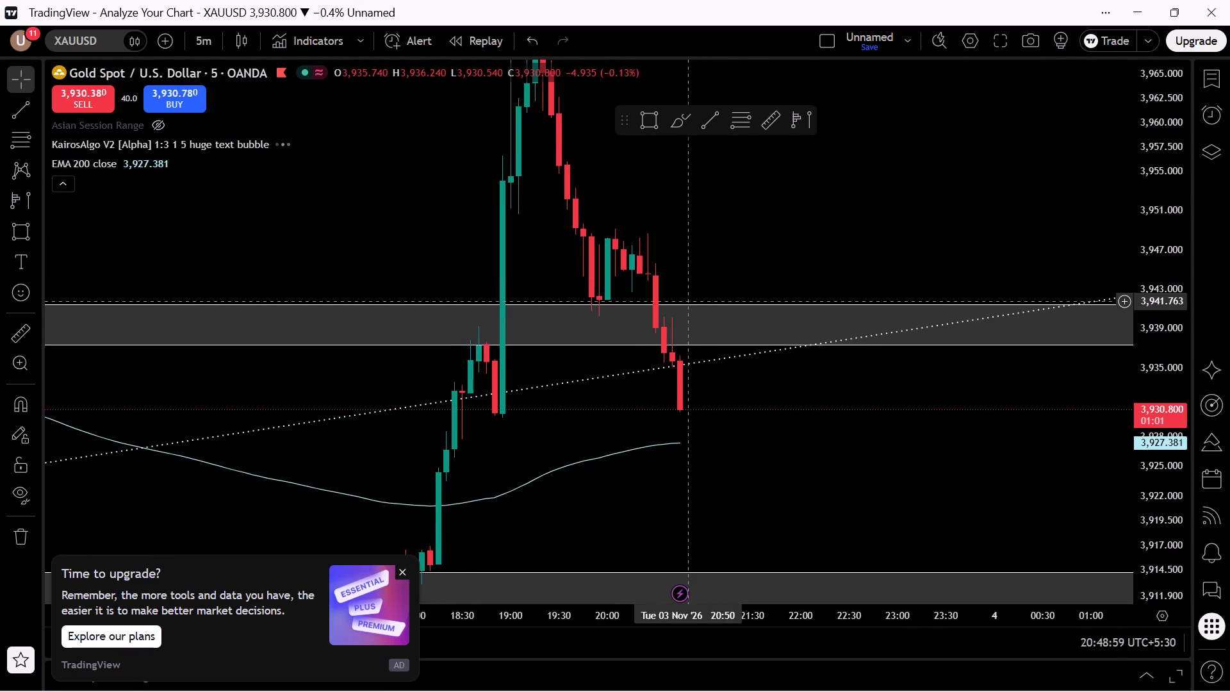
click(687, 301)
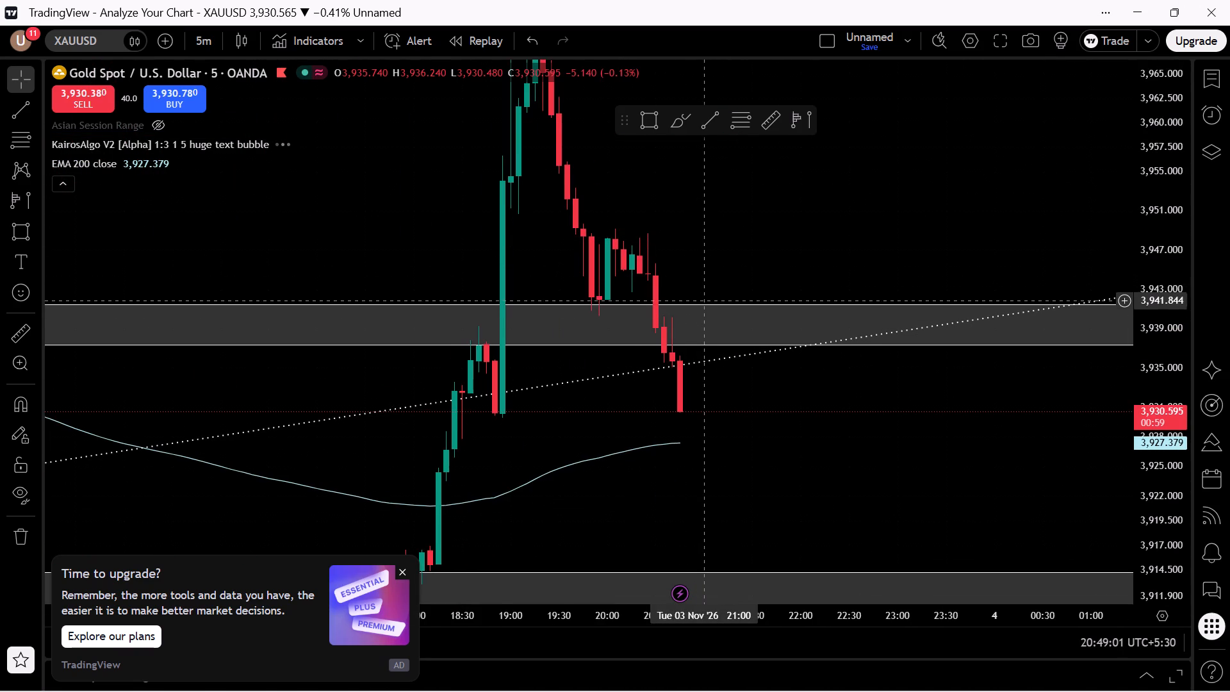
Examine gold's 5-minute drop from the day high against the upper grey zone, dotted trend line and EMA 200.
double_click(705, 238)
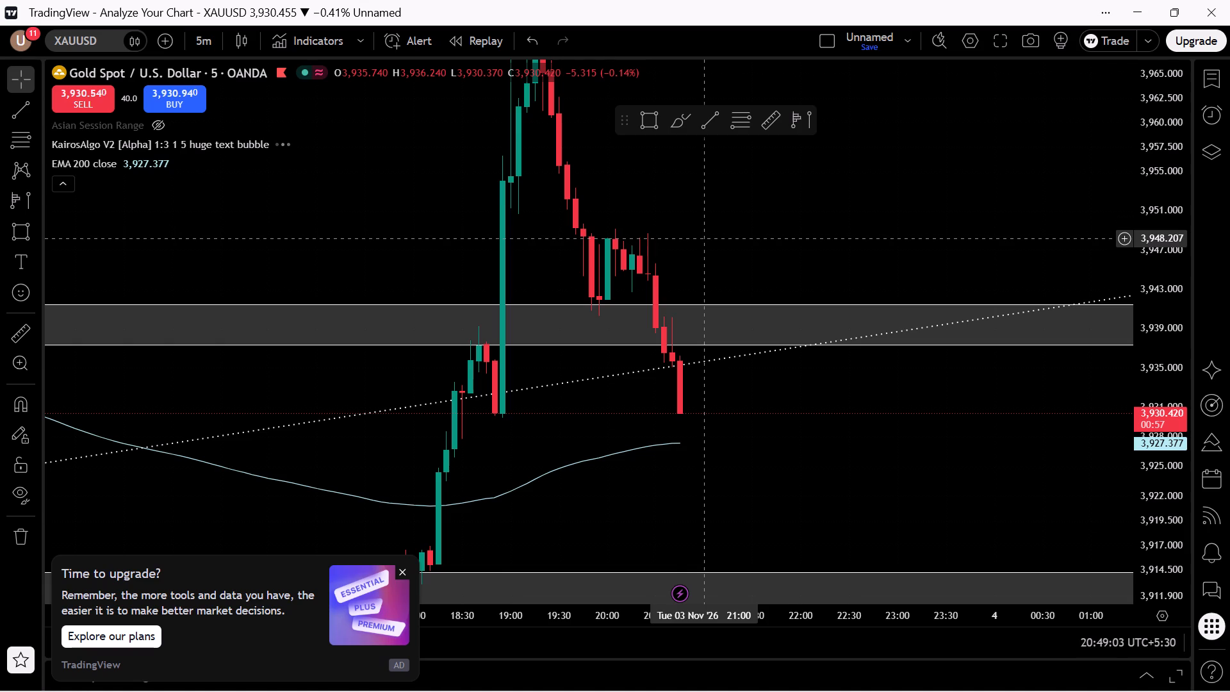
click(616, 252)
click(611, 277)
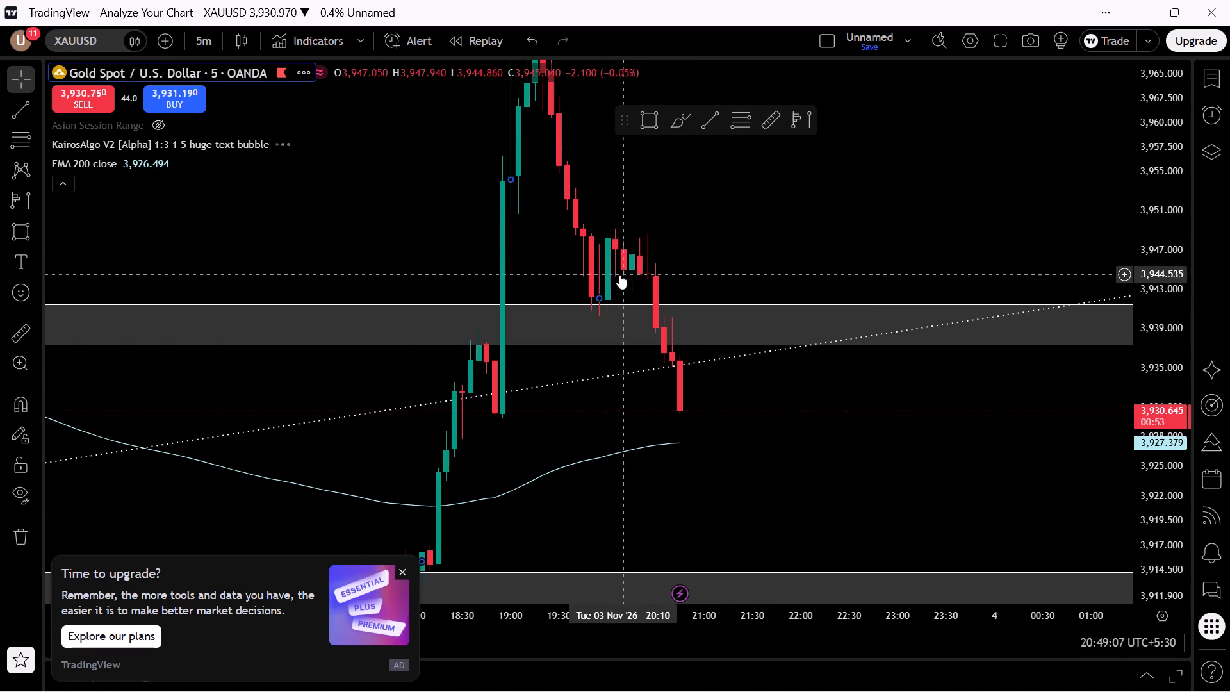
click(614, 281)
click(751, 285)
scroll(751, 285, up, 2)
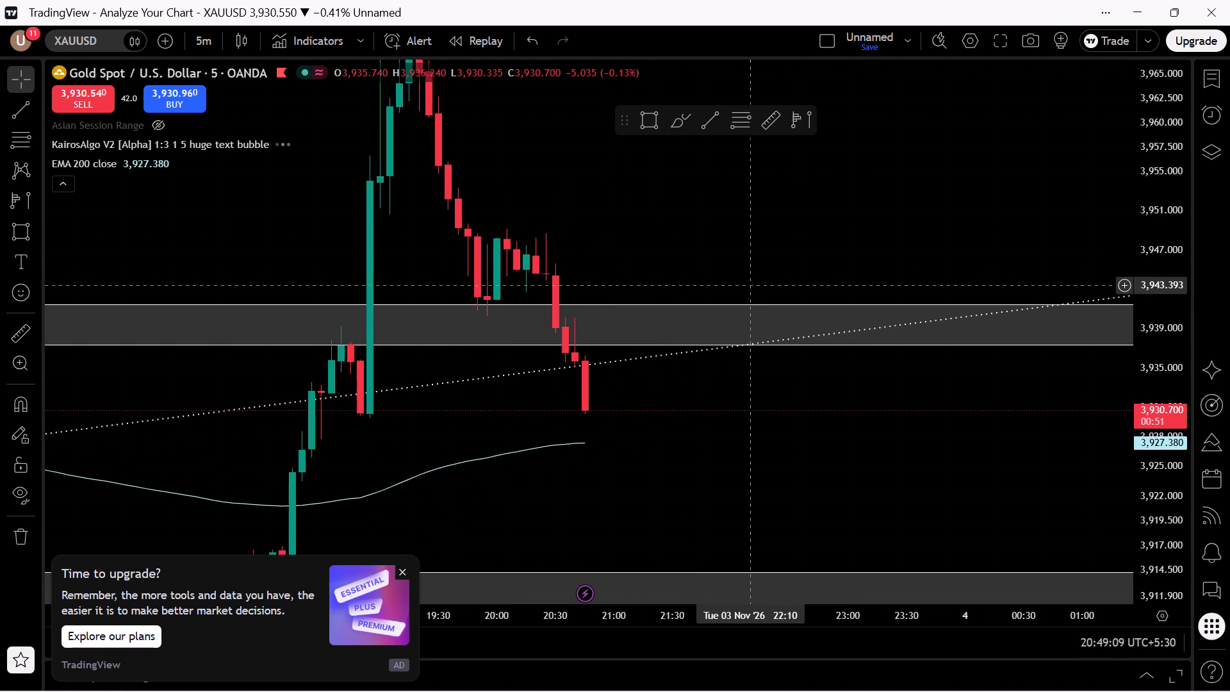
scroll(756, 345, down, 3)
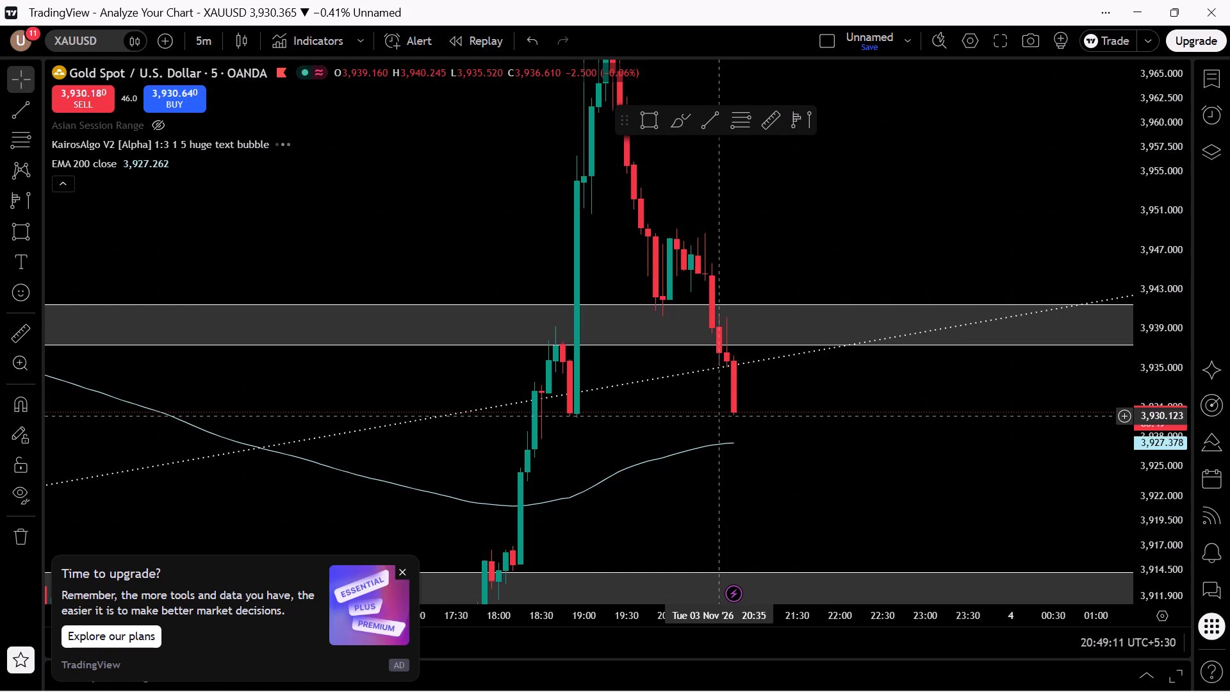
double_click(721, 416)
drag(721, 416, 753, 367)
drag(1147, 405, 1158, 552)
scroll(1009, 502, down, 6)
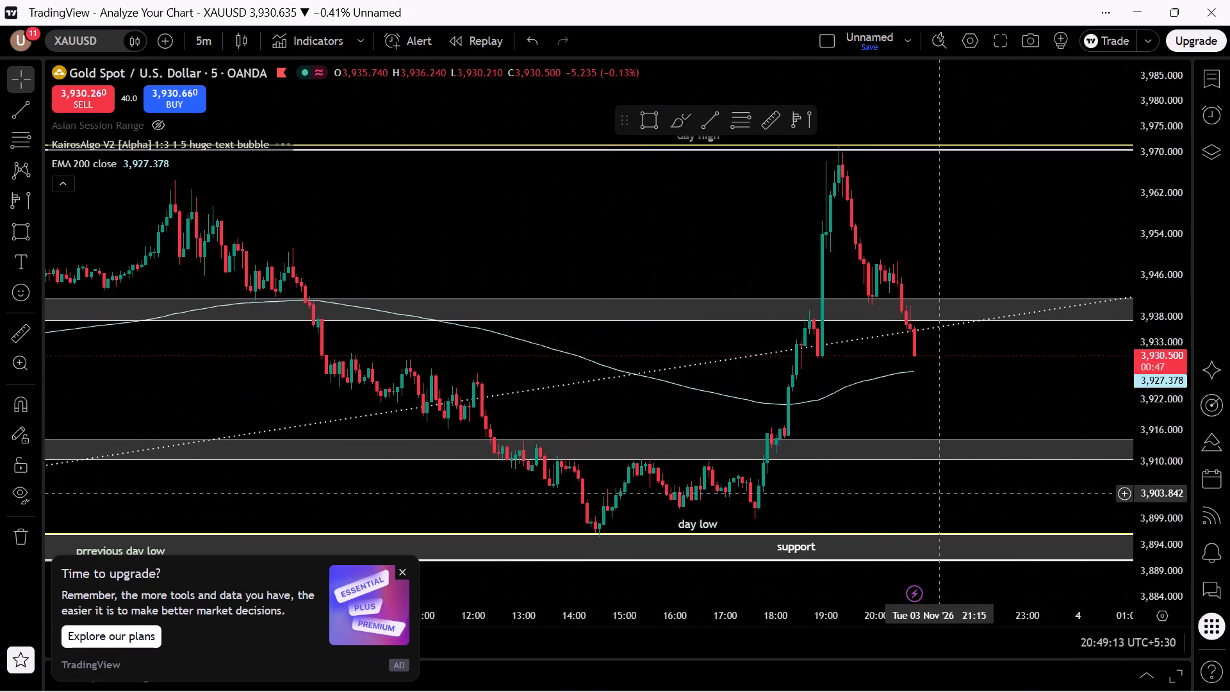
scroll(941, 491, down, 2)
scroll(941, 491, up, 2)
drag(1070, 434, 1019, 439)
drag(979, 371, 978, 368)
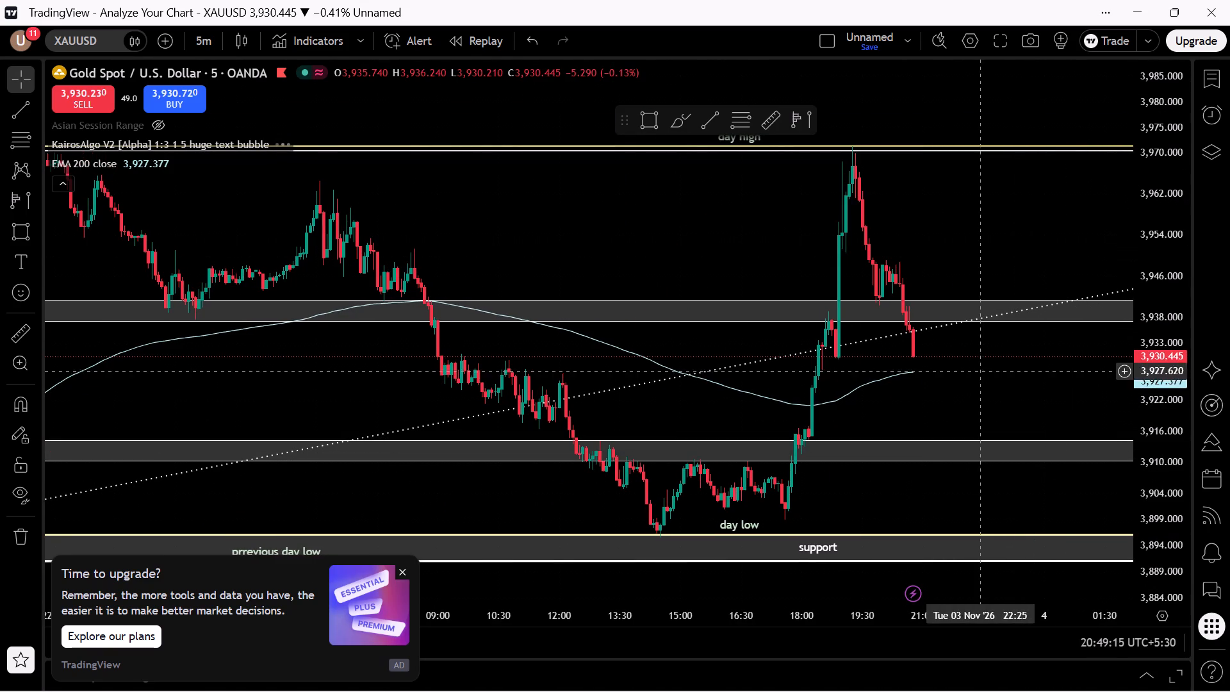
drag(978, 368, 922, 322)
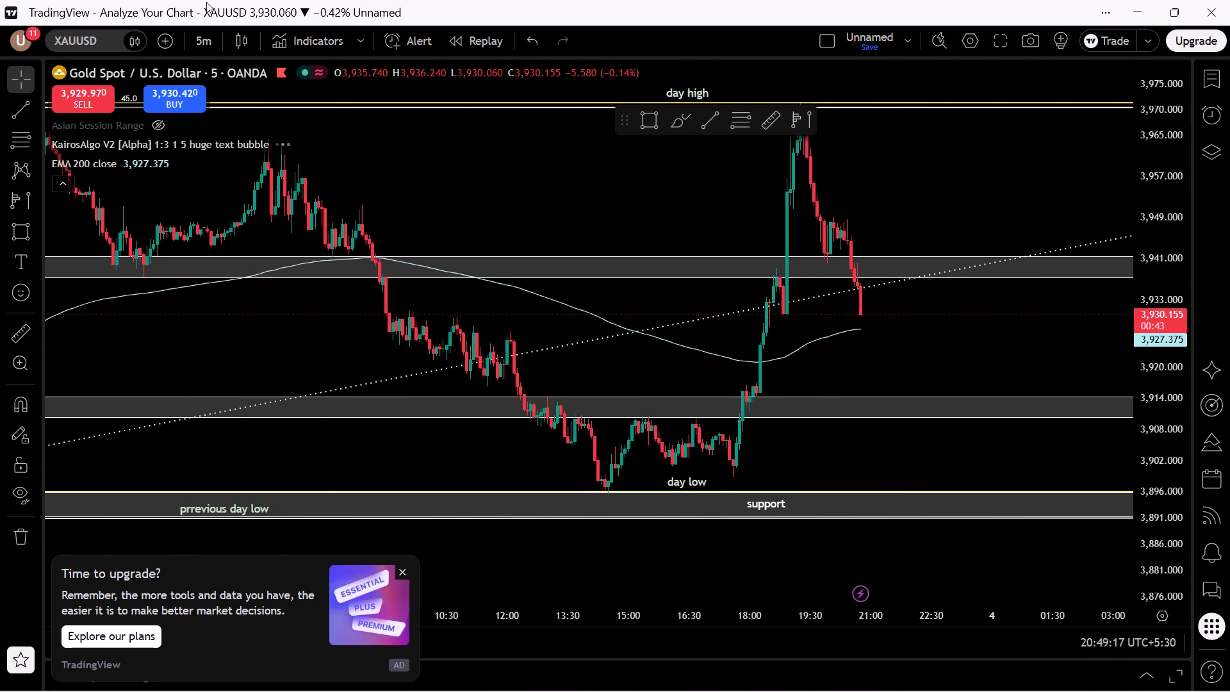
Switch the gold chart to 15 minutes and check the pullback against the upper grey zone and EMA 200.
click(206, 31)
click(231, 541)
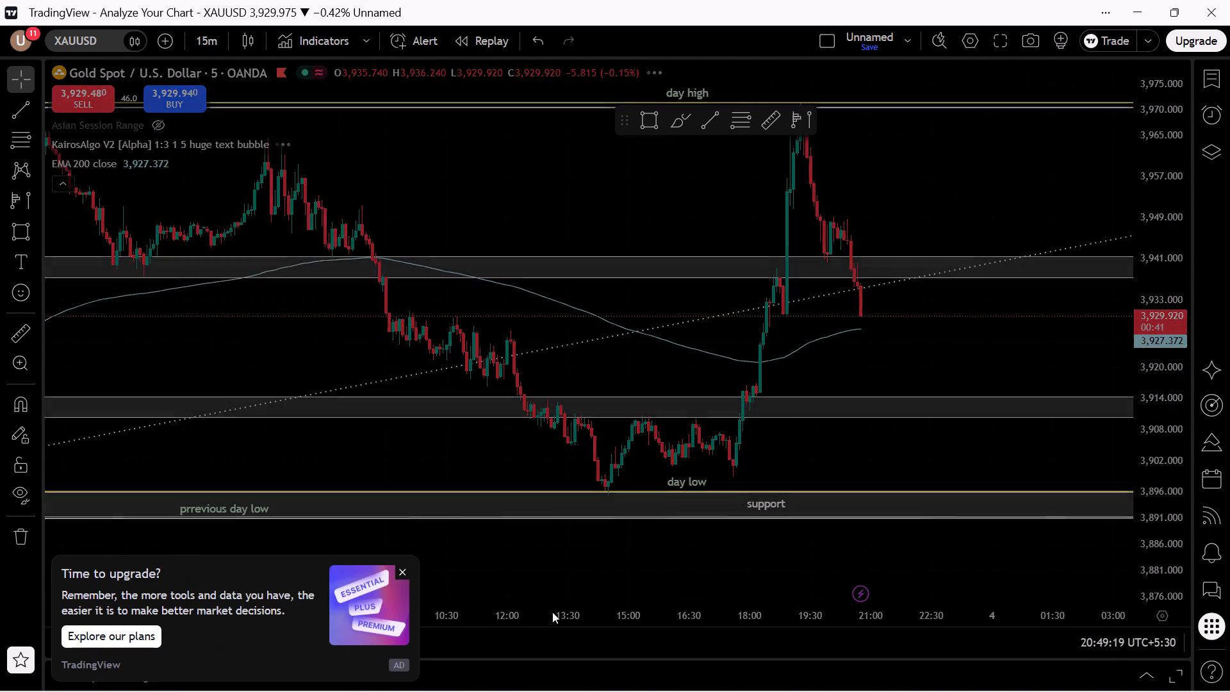
drag(940, 340, 914, 490)
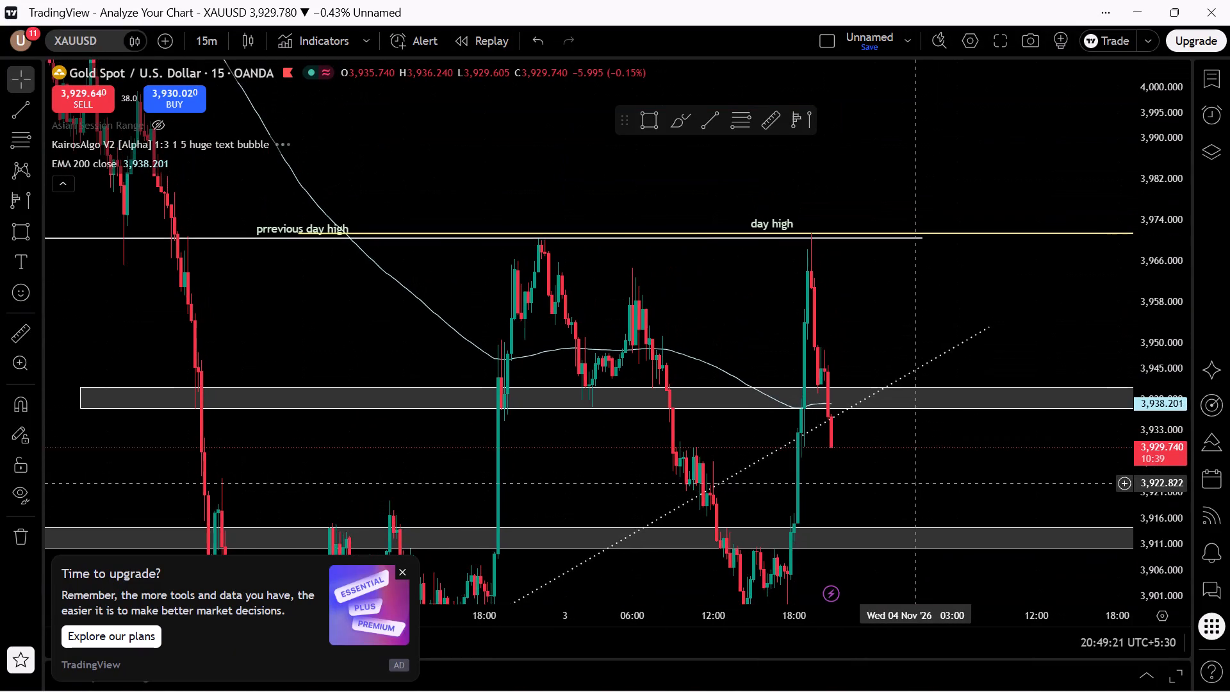
drag(914, 490, 912, 536)
drag(860, 517, 857, 436)
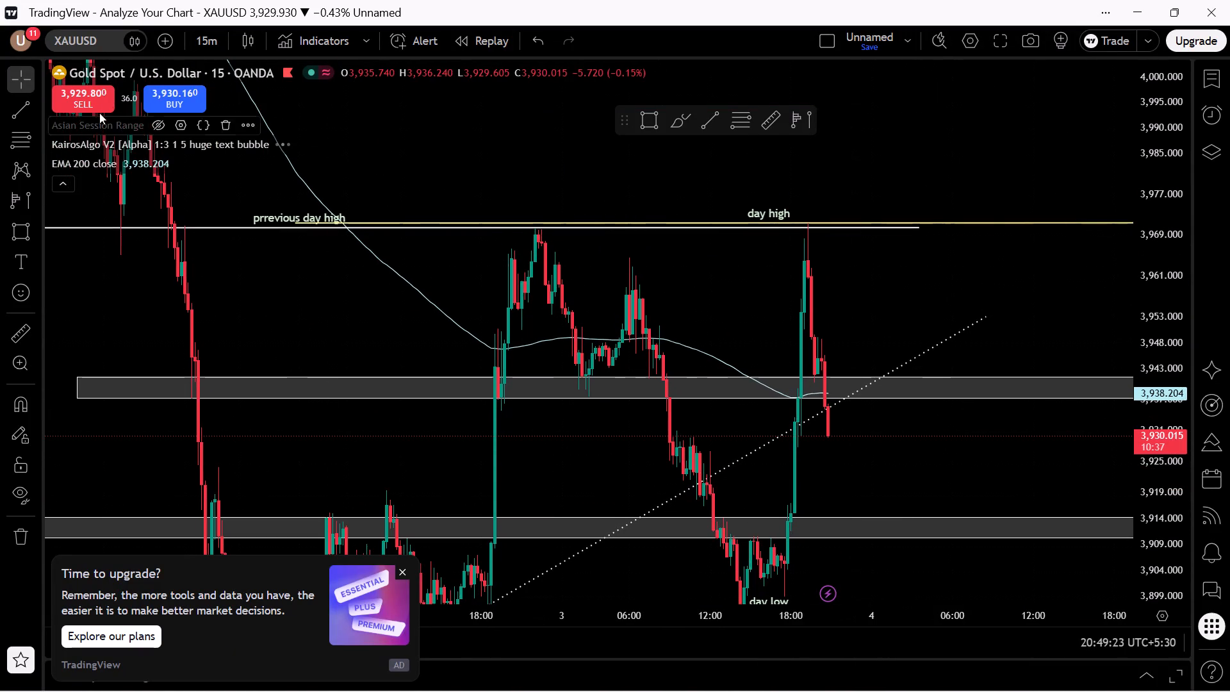
Return the gold chart to 5 minutes and review the swing between the day low, support zone and day high.
click(215, 42)
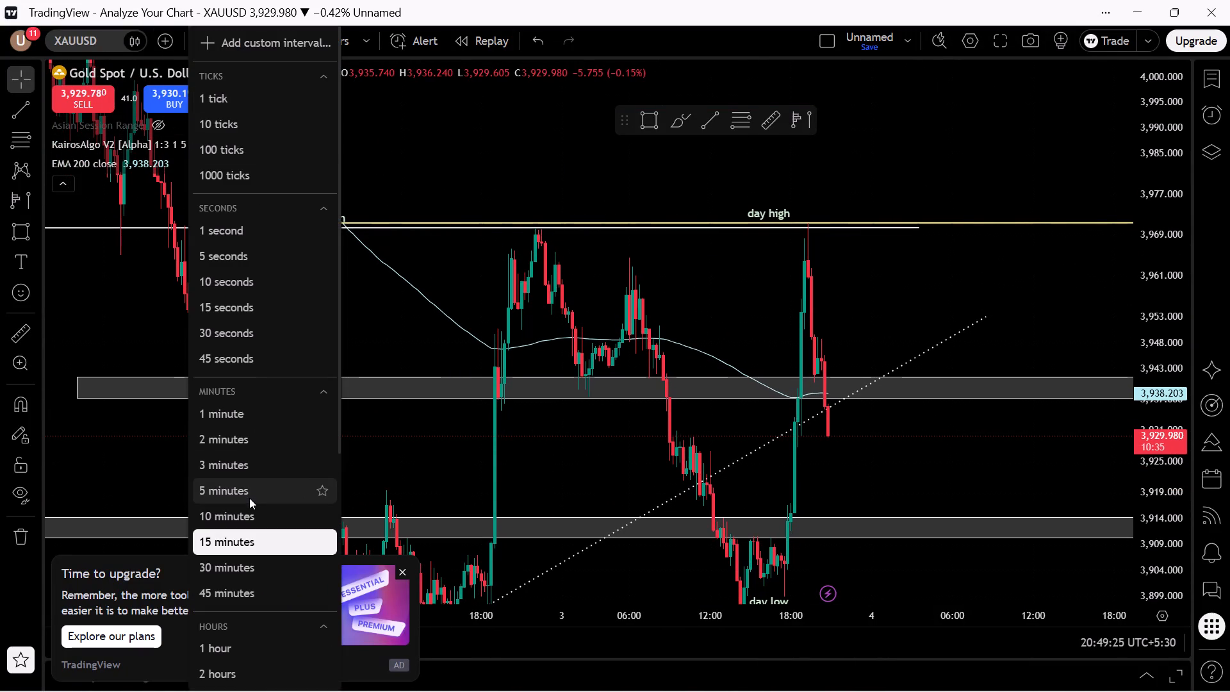
click(249, 498)
drag(862, 495, 862, 488)
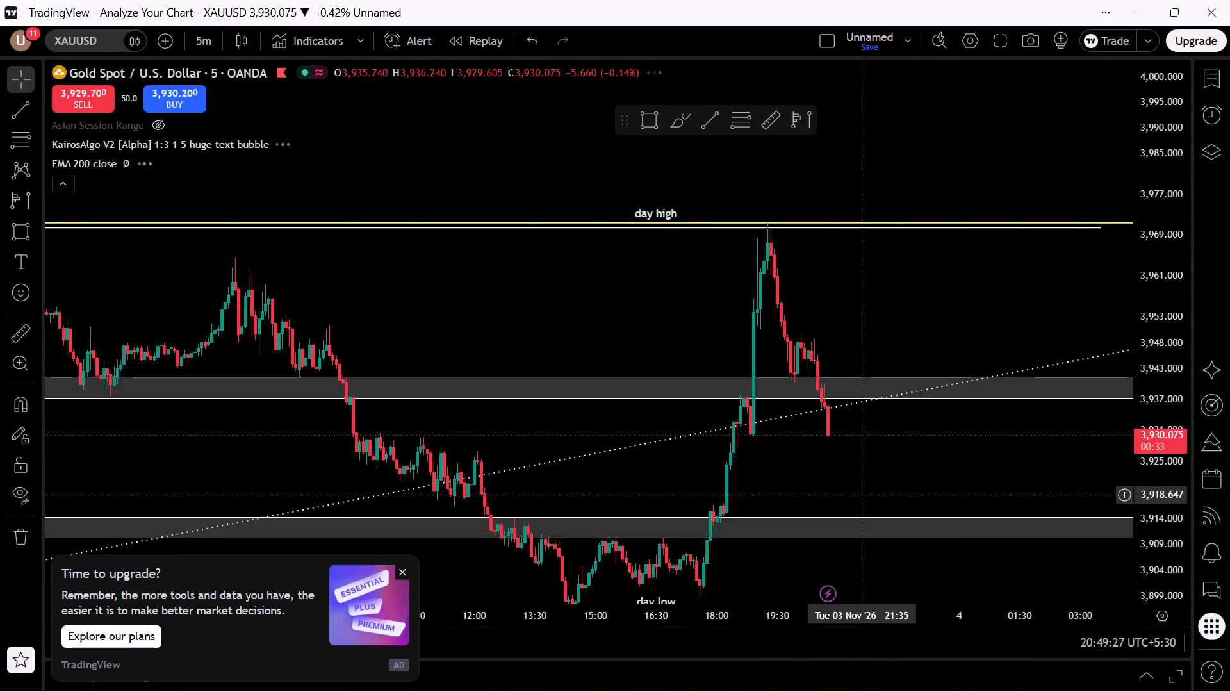
drag(862, 488, 839, 388)
scroll(776, 465, down, 2)
drag(803, 497, 633, 486)
click(628, 415)
click(652, 436)
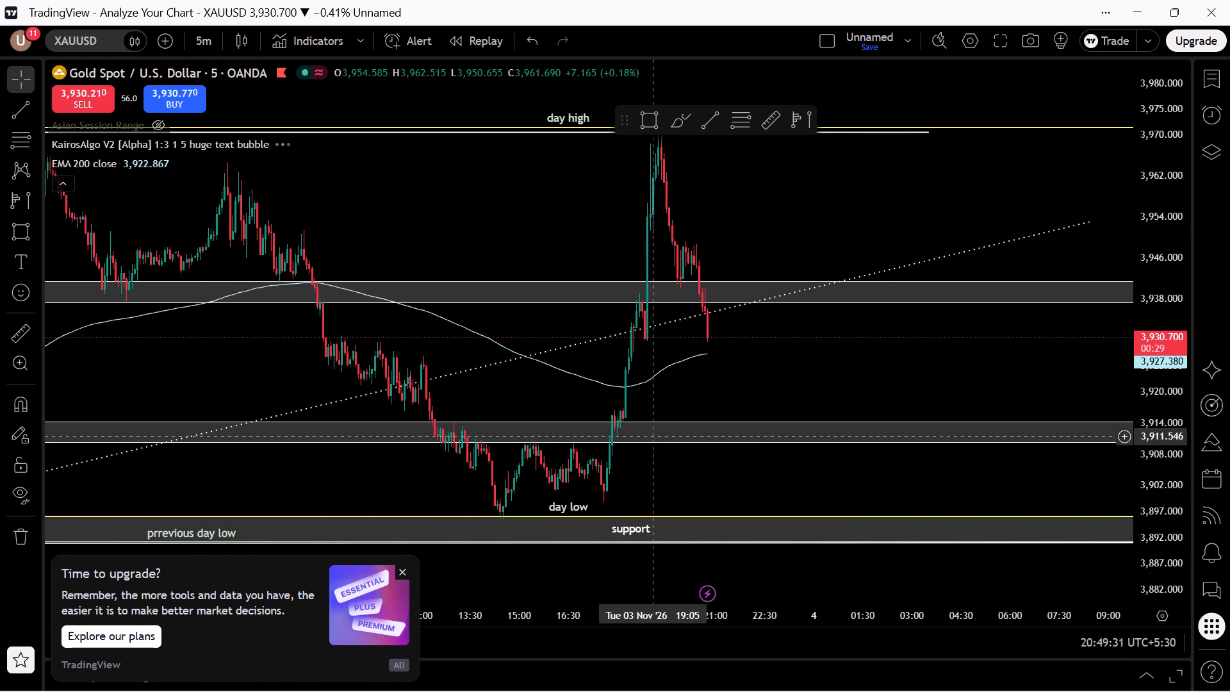
scroll(723, 401, up, 3)
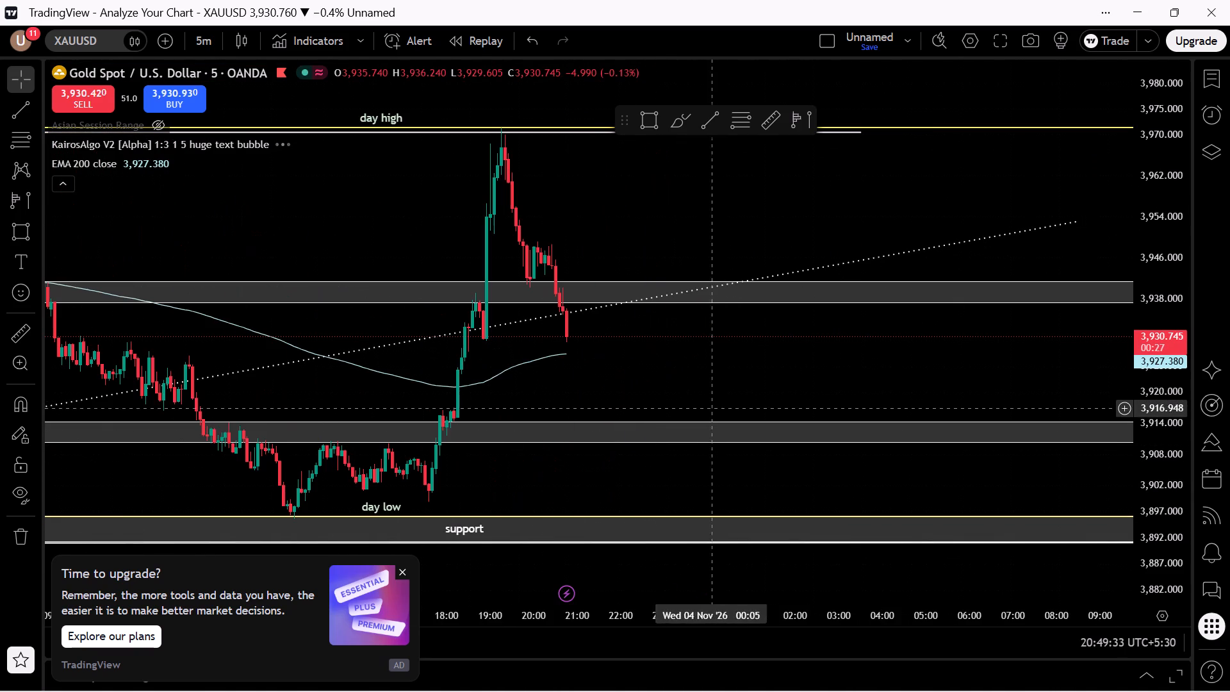
drag(1157, 409, 1156, 348)
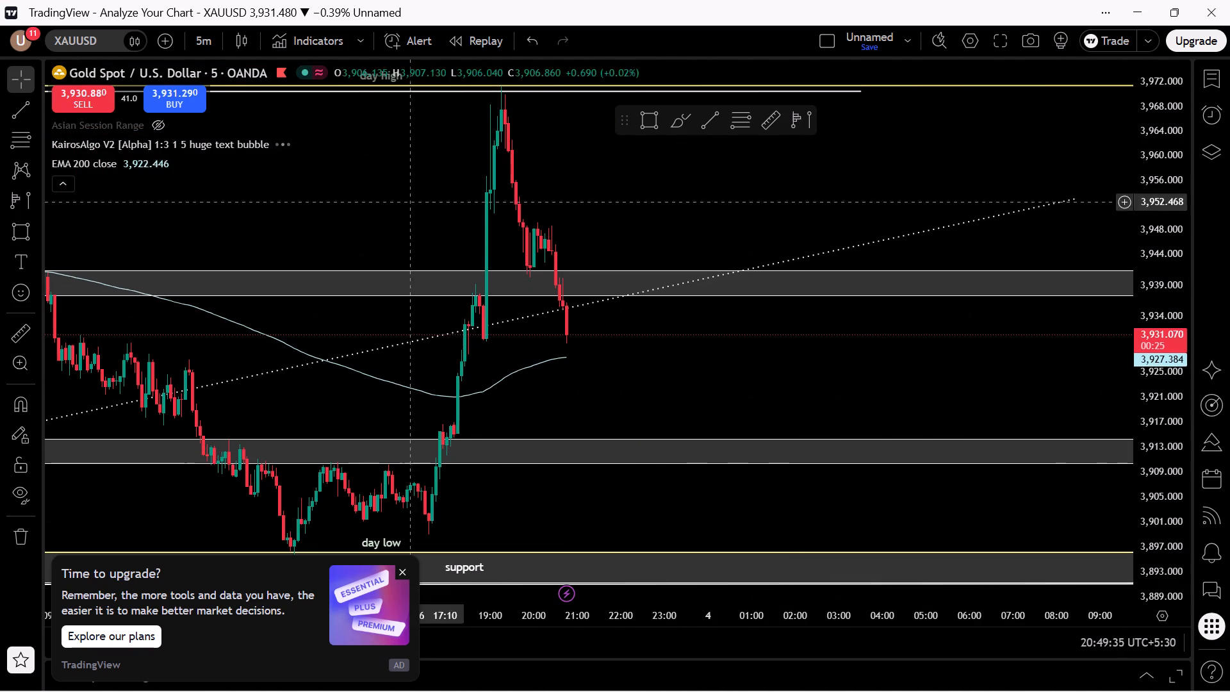
Compare the current day high with the previous day high level and the price swings between them.
drag(585, 203, 809, 496)
scroll(732, 386, up, 5)
drag(568, 432, 1028, 422)
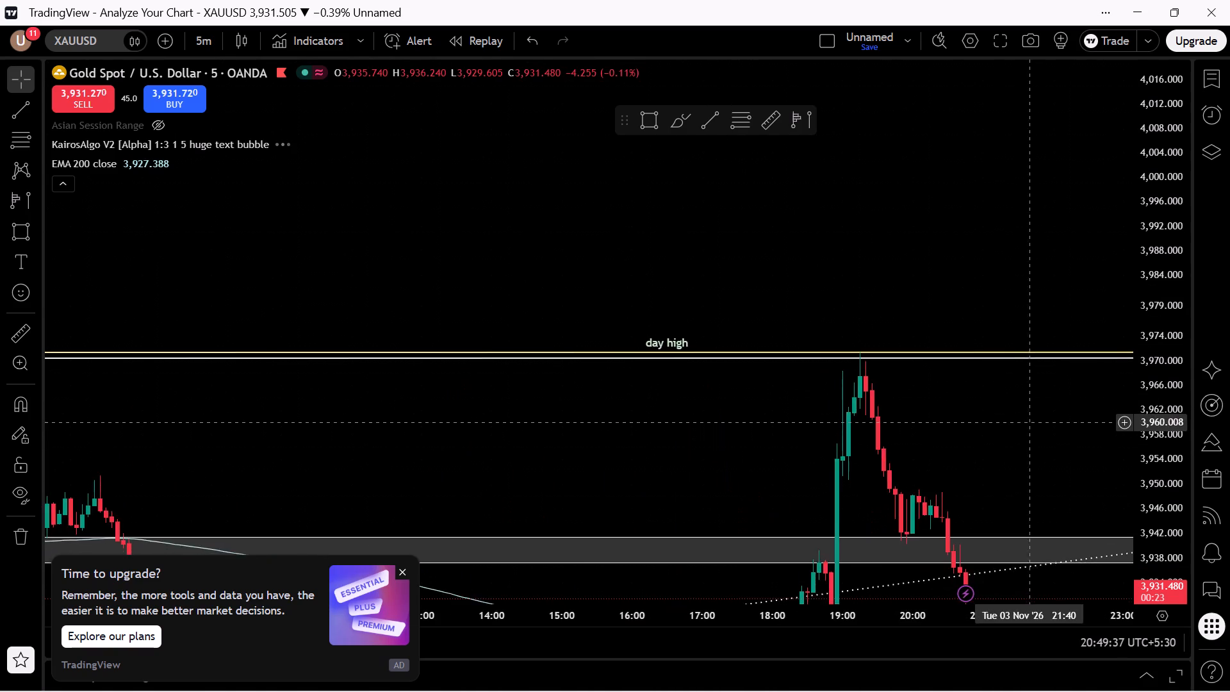
scroll(1018, 438, down, 4)
drag(535, 438, 855, 381)
scroll(853, 385, down, 1)
scroll(853, 385, up, 1)
scroll(853, 385, down, 1)
drag(1059, 384, 417, 358)
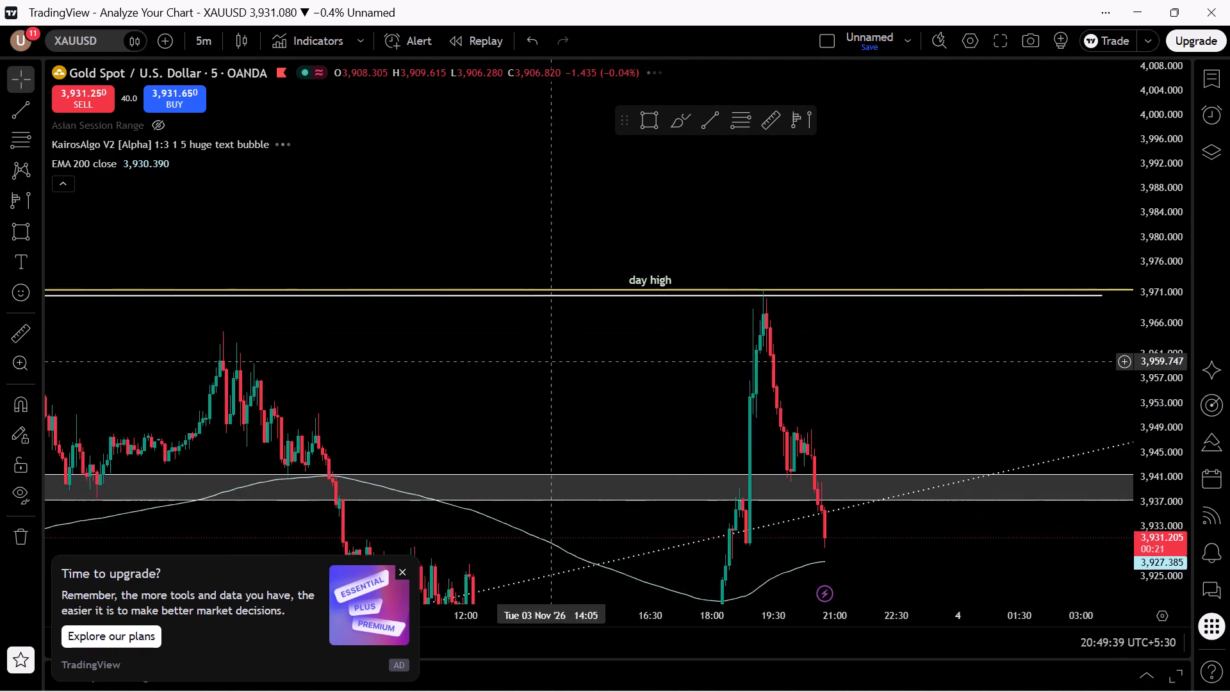
drag(417, 358, 402, 358)
drag(409, 356, 881, 391)
scroll(881, 391, down, 1)
scroll(881, 391, up, 1)
scroll(881, 391, down, 4)
scroll(881, 391, up, 1)
scroll(881, 391, down, 4)
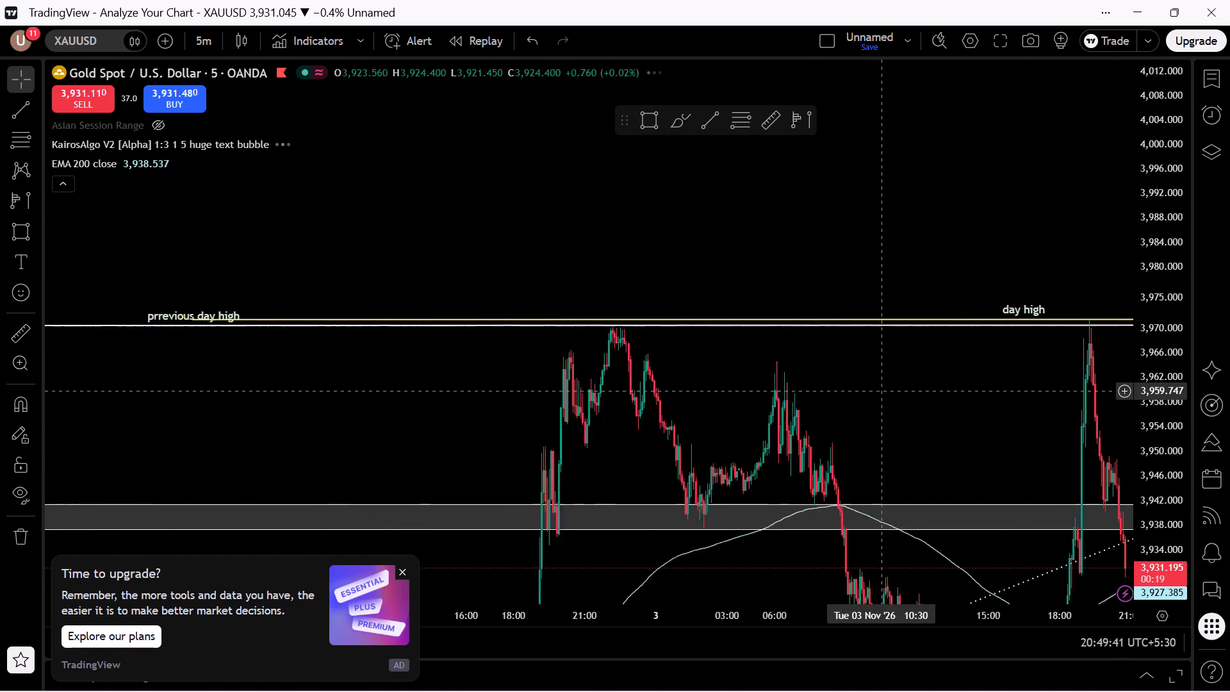
scroll(881, 391, up, 4)
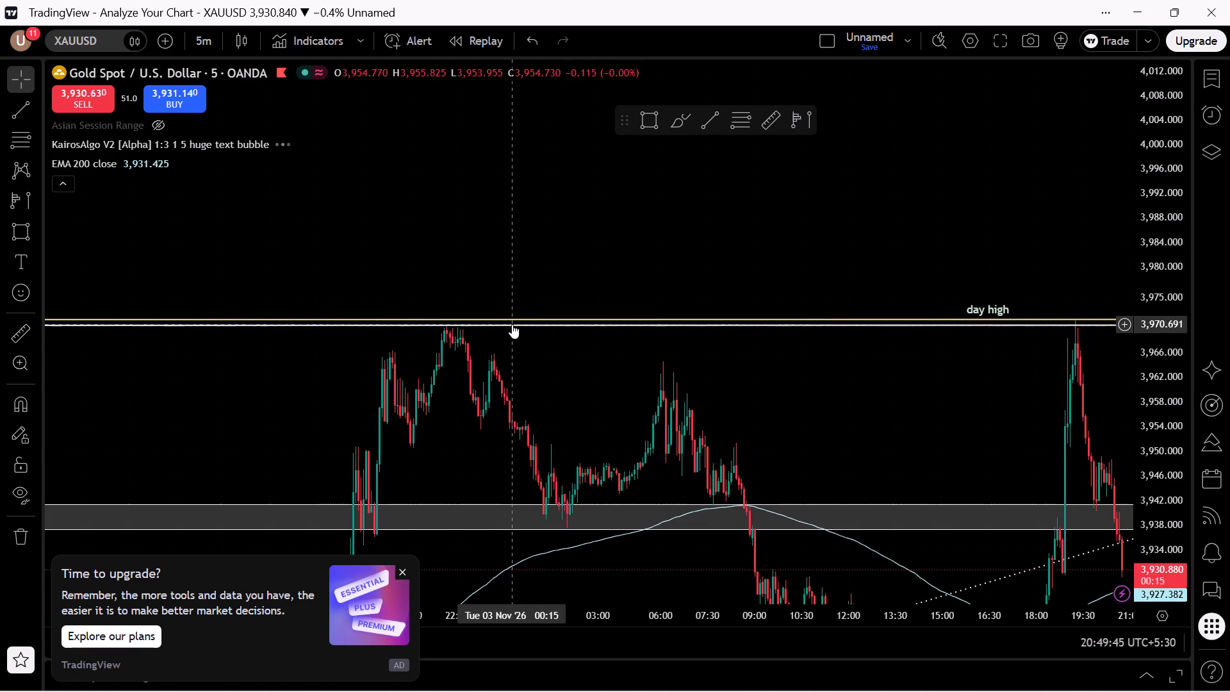
drag(939, 416, 578, 372)
Inspect the 5-minute candles falling away from the day high closely.
scroll(1217, 472, up, 2)
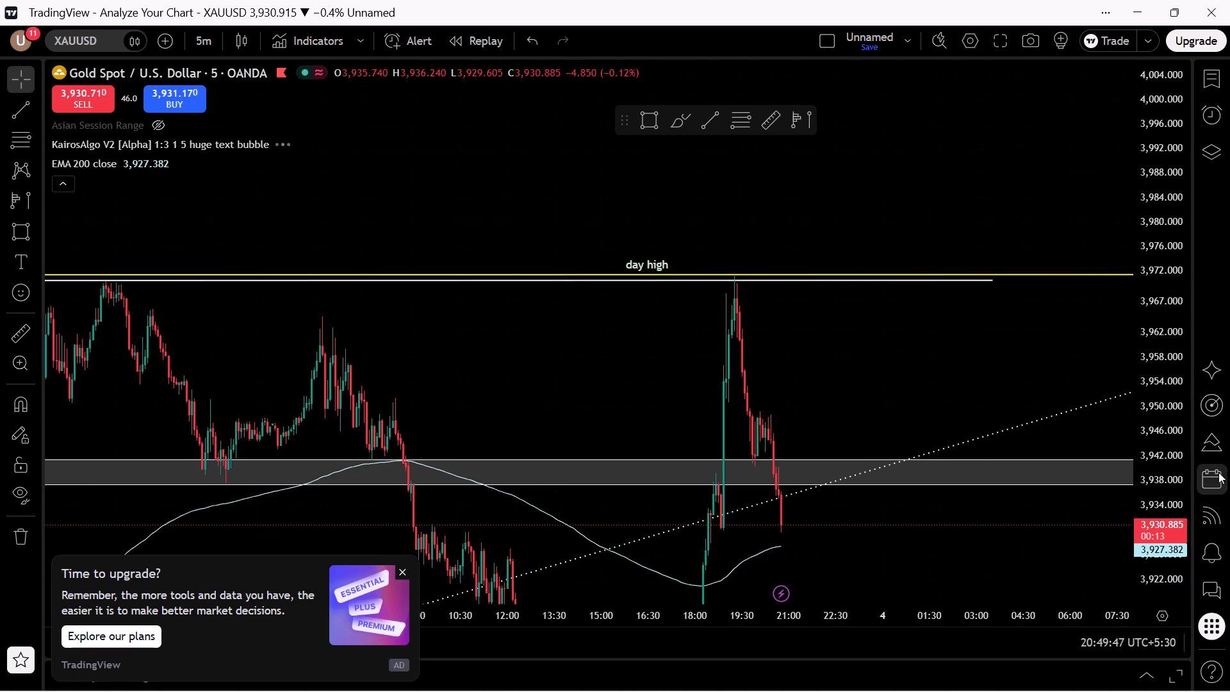
scroll(908, 409, up, 5)
drag(643, 359, 825, 335)
click(750, 287)
scroll(743, 290, up, 6)
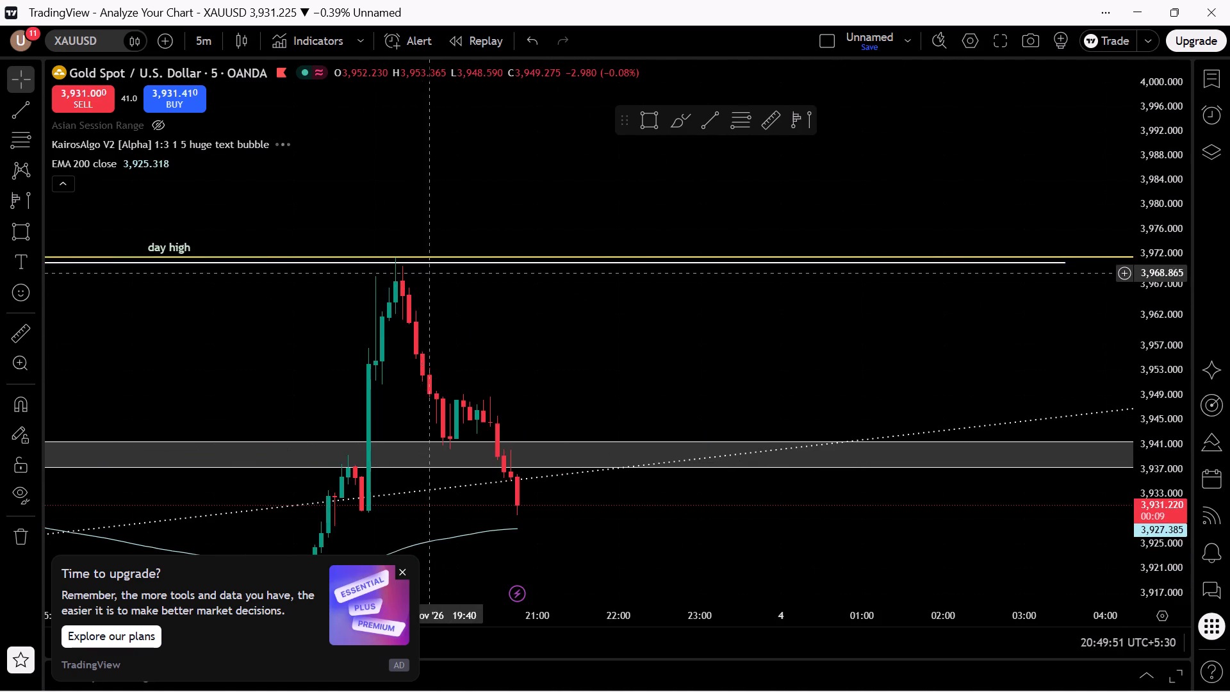
click(426, 322)
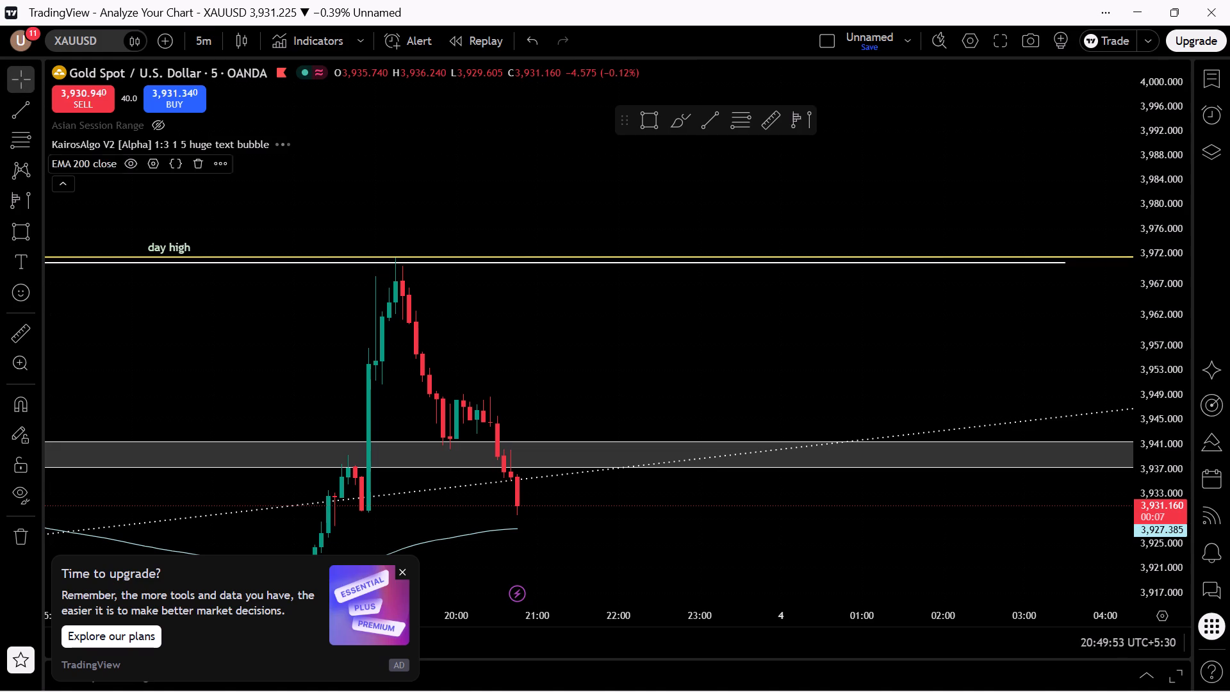
Place a short position on the decline from the day high, with entry at about 3,961 at 19:40.
click(33, 199)
click(94, 249)
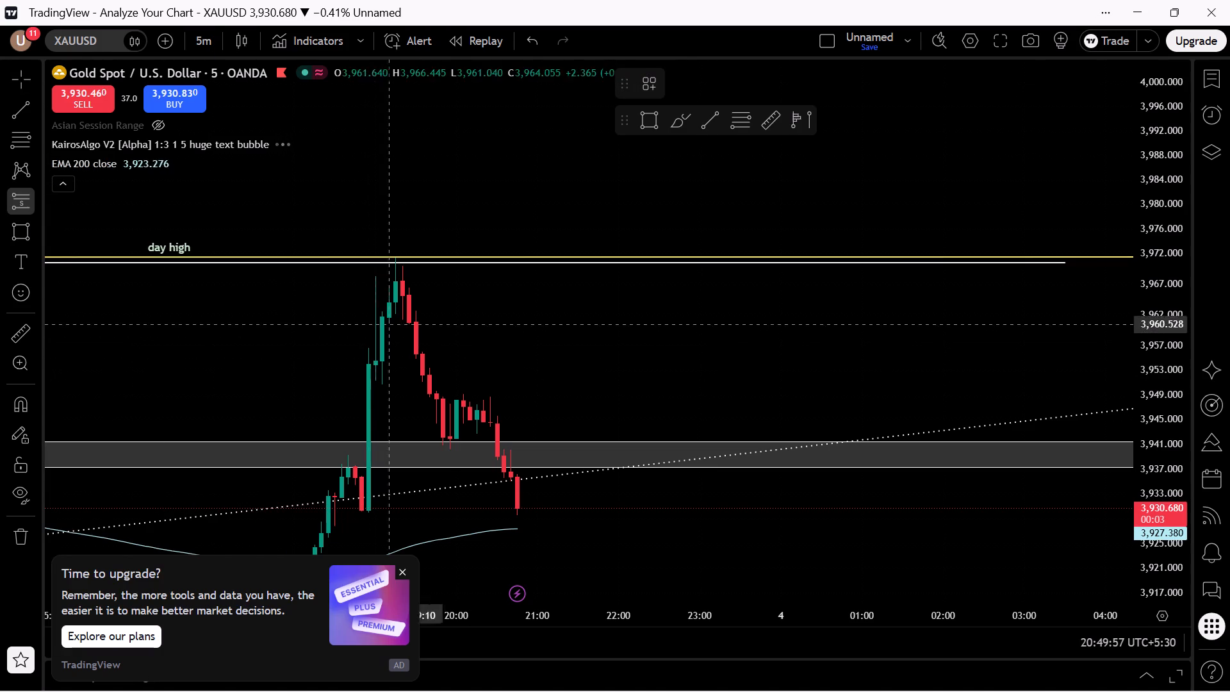
click(428, 321)
Set the short position's stop just above the day high line, at about 3,972.4.
drag(937, 402, 1179, 397)
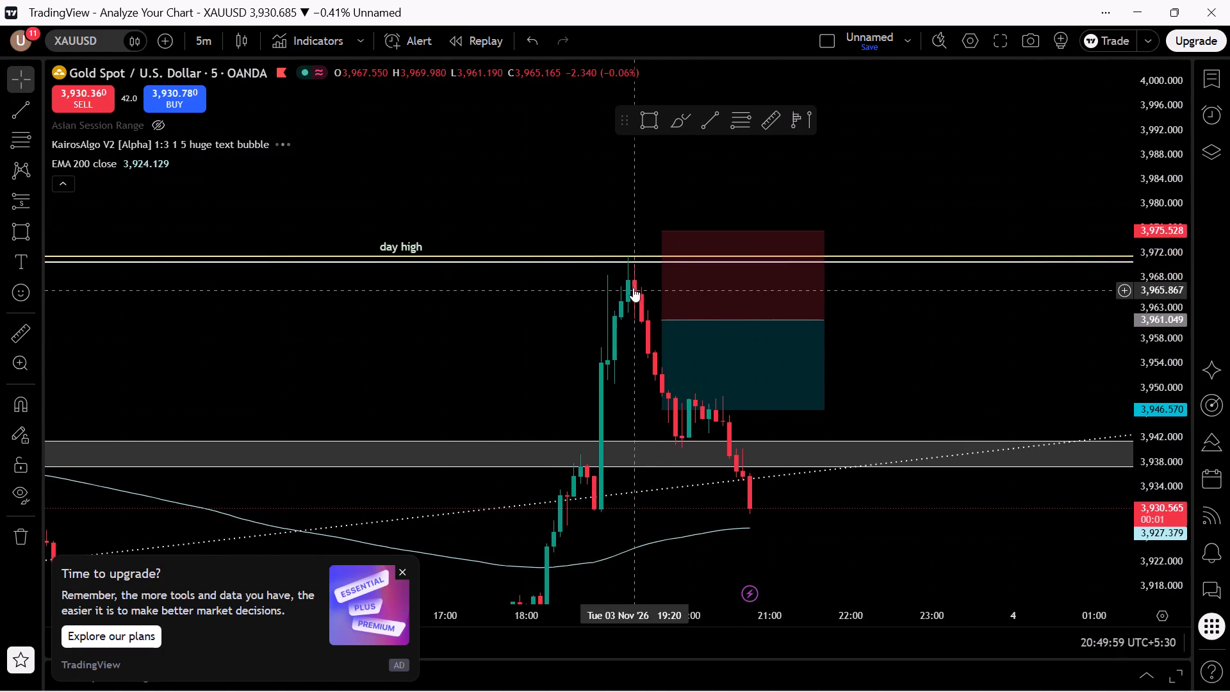
drag(662, 233, 664, 256)
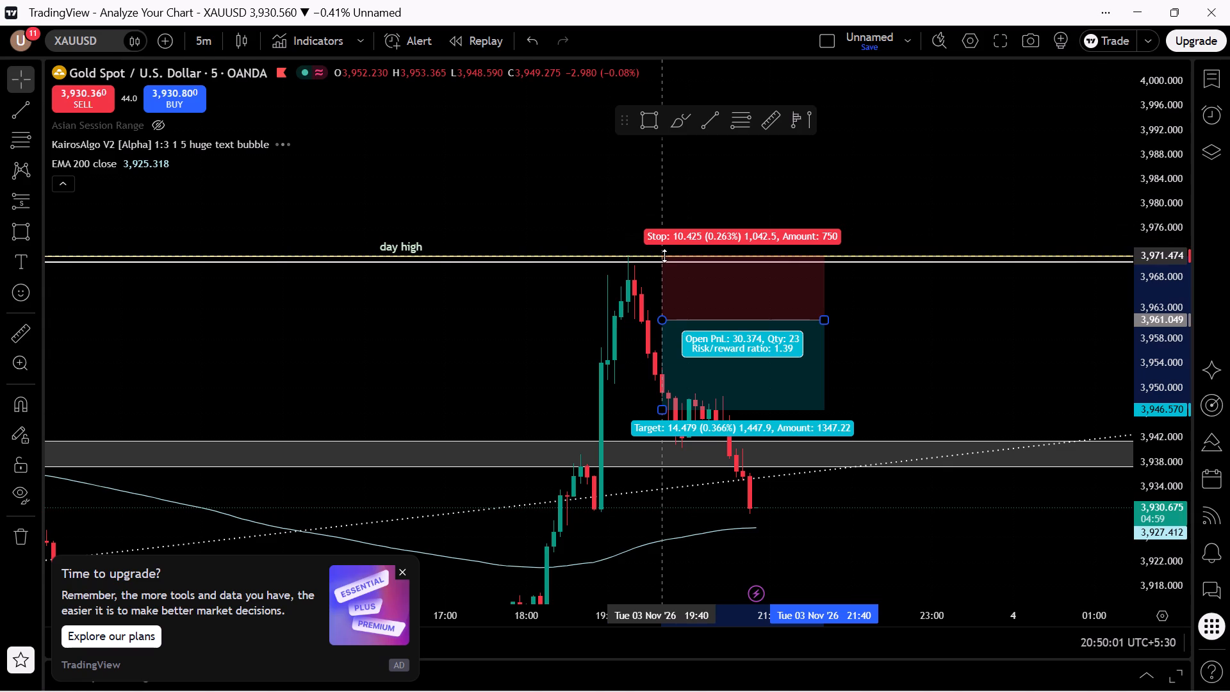
drag(664, 256, 665, 250)
Move the short position earlier to start at 19:20, with entry at about 3,960.9 and stop at about 3,972.3.
drag(925, 350, 967, 324)
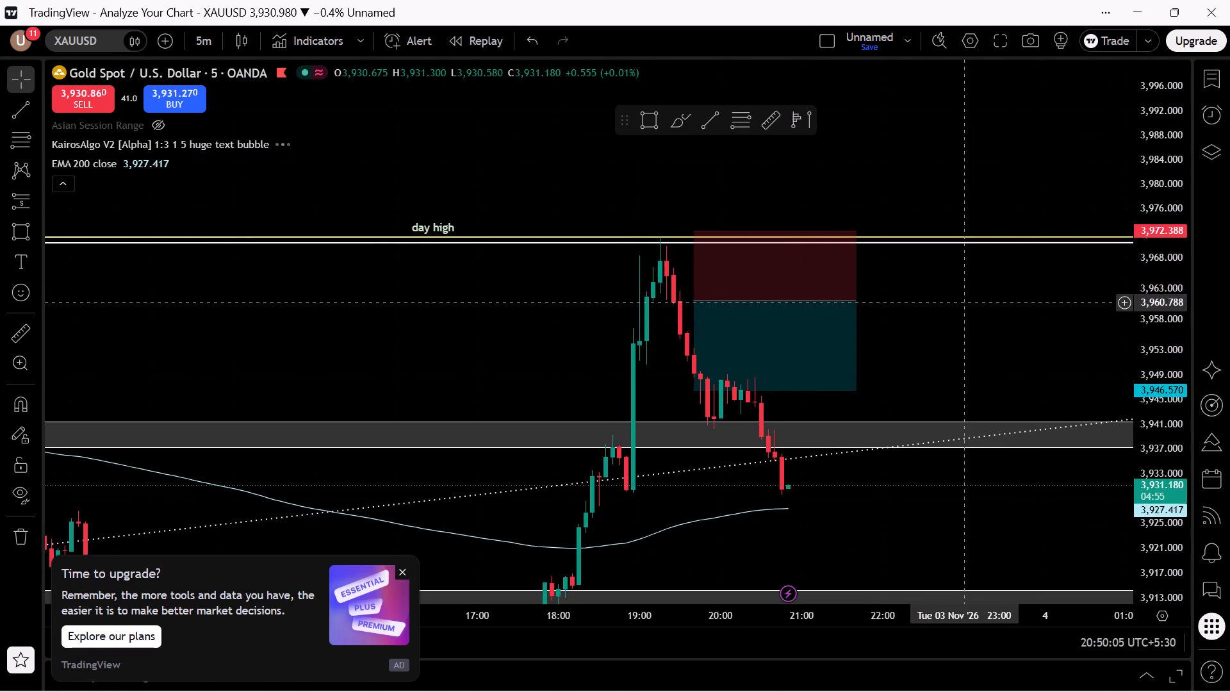
drag(981, 329, 1046, 282)
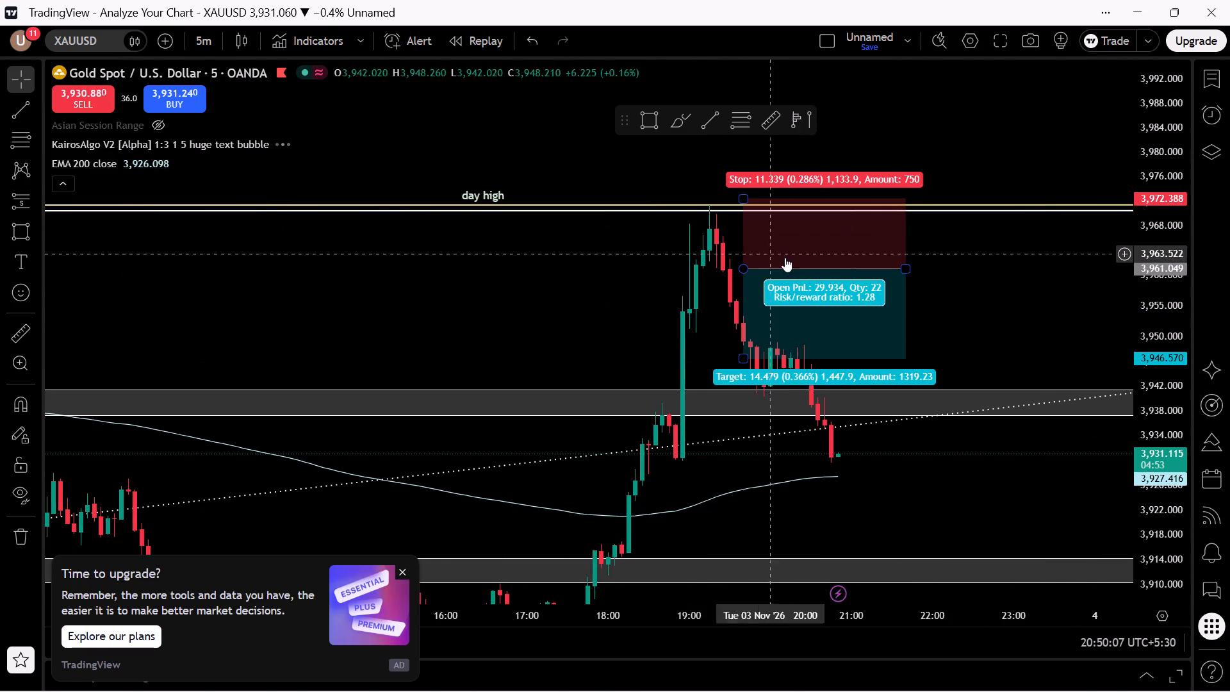
drag(785, 261, 758, 261)
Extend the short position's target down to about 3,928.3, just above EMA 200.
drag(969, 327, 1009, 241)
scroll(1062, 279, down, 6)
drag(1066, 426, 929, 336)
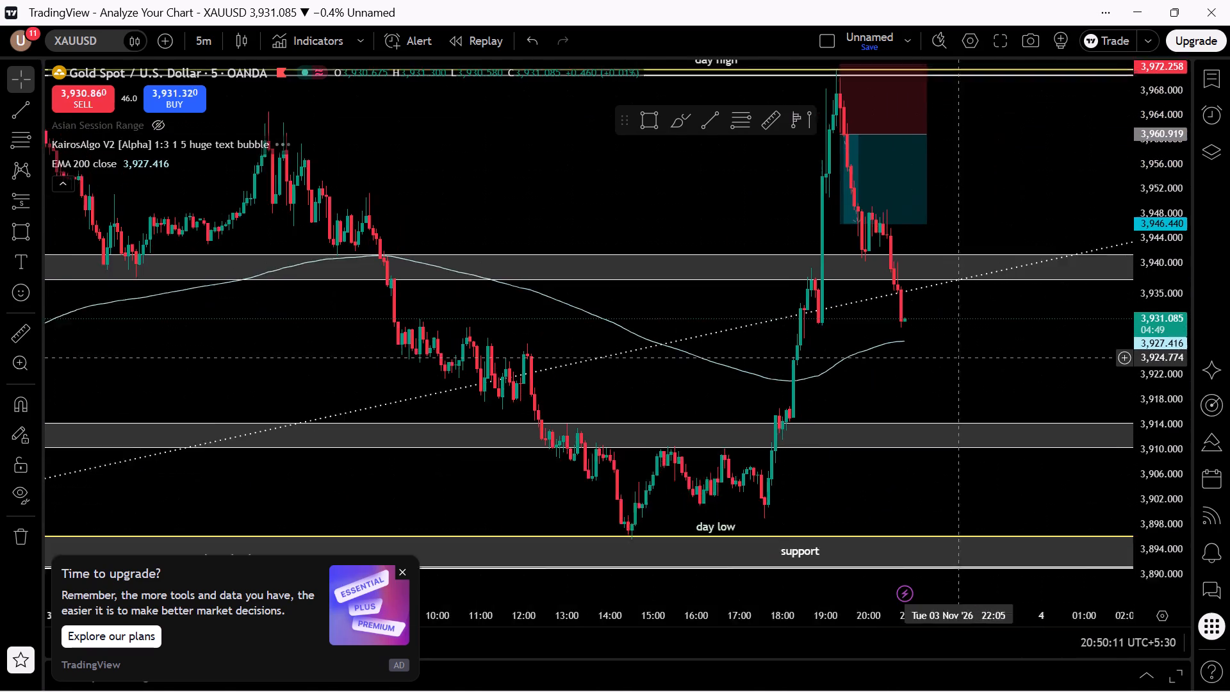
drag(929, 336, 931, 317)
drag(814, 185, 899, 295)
Extend the short position's target down to the day low line, at about 3,896.6.
drag(987, 183, 869, 245)
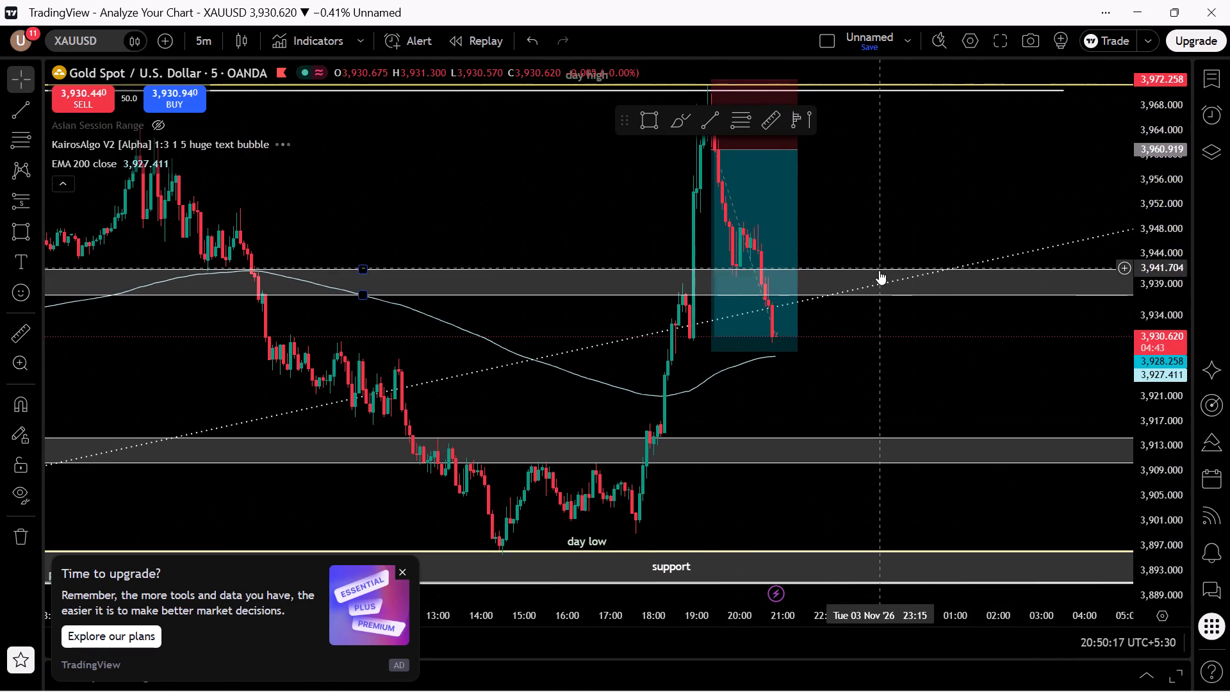
click(875, 268)
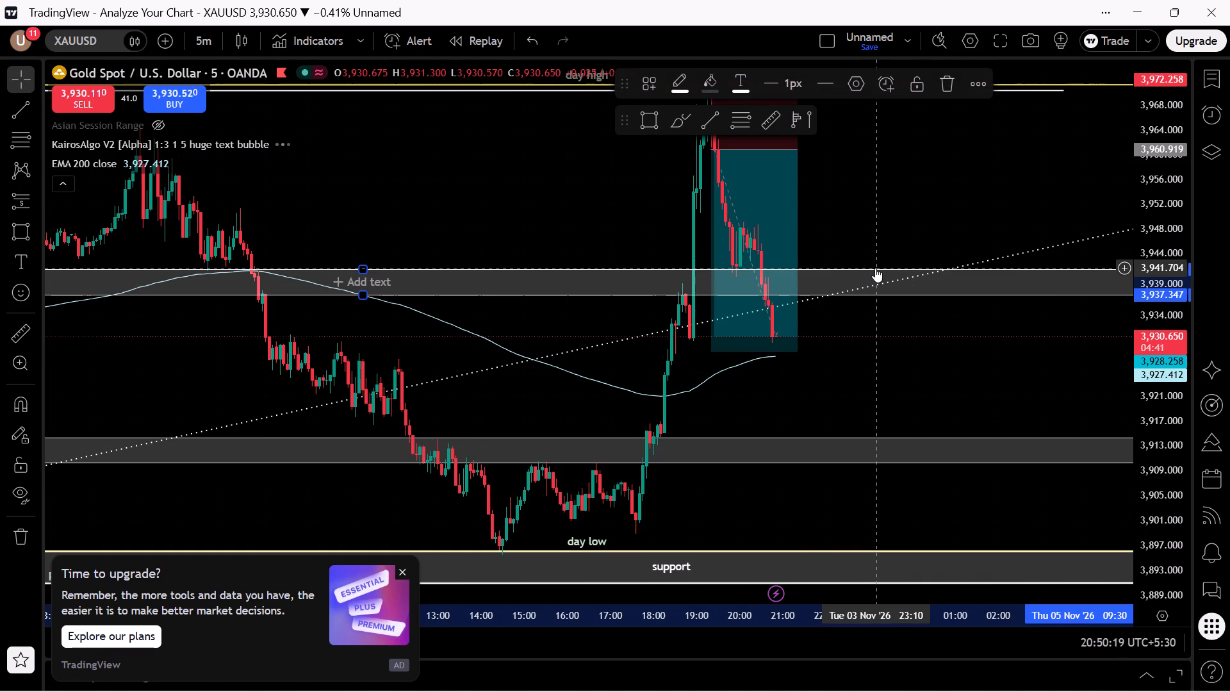
click(849, 333)
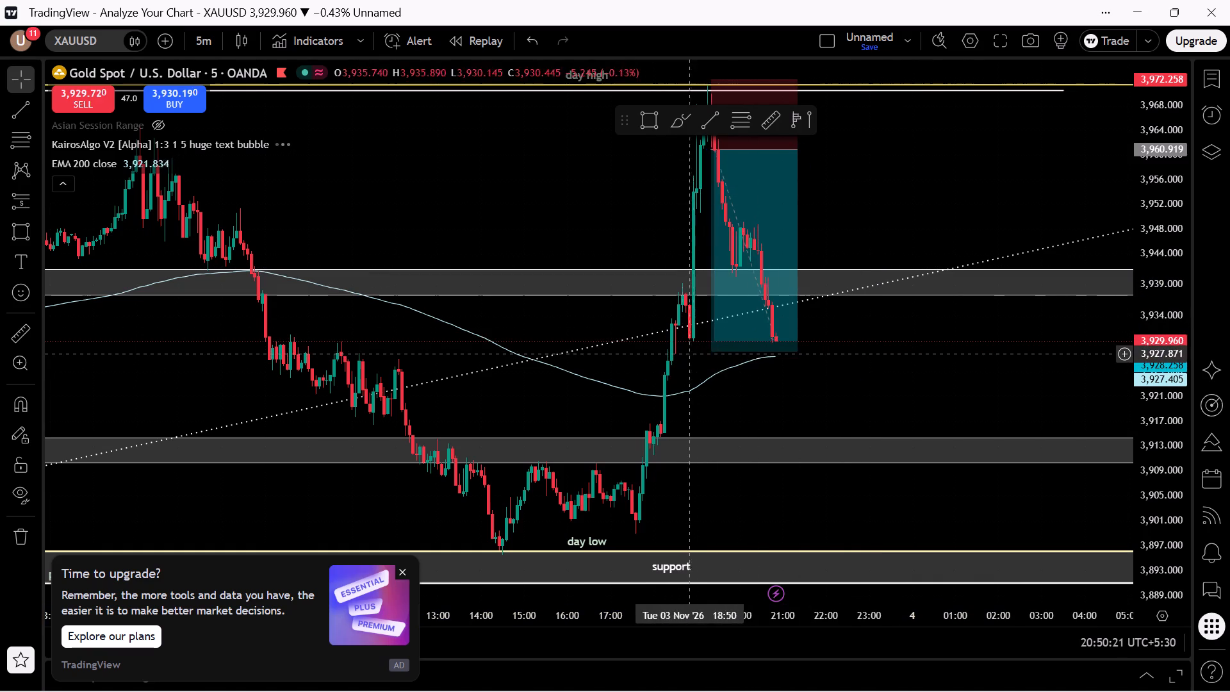
drag(712, 349, 758, 543)
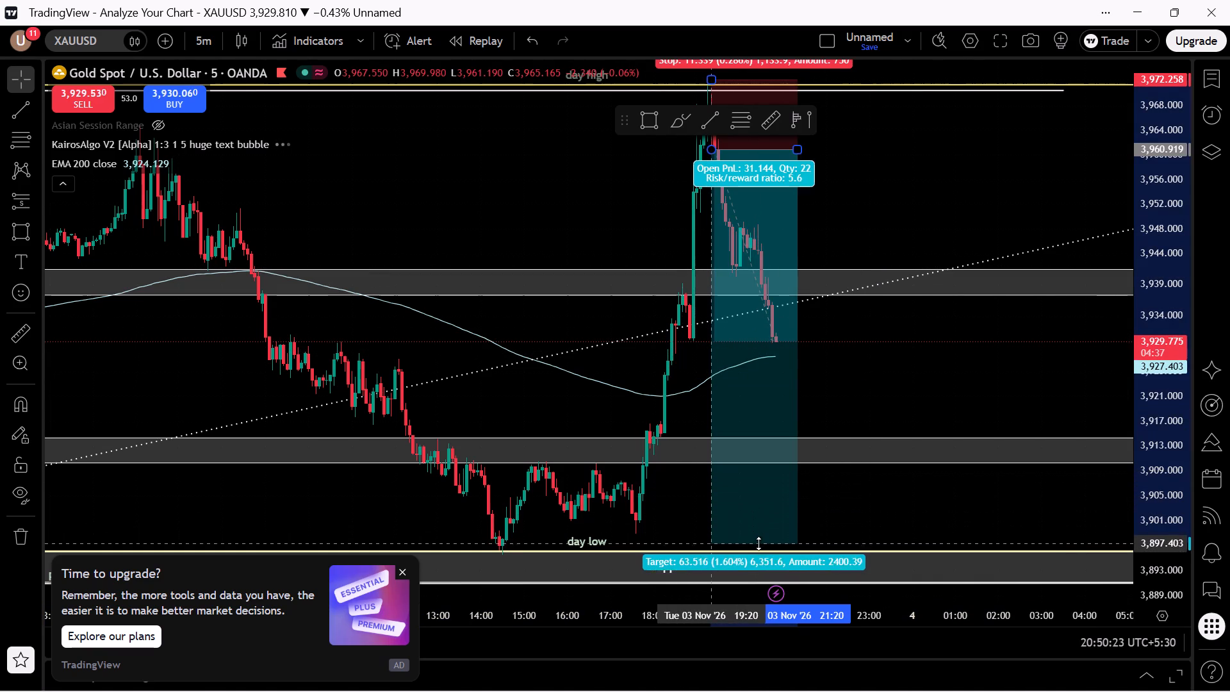
drag(758, 543, 765, 548)
Shift the short position about 25 minutes earlier so it ends at 20:55, keeping its price levels.
drag(764, 306, 747, 306)
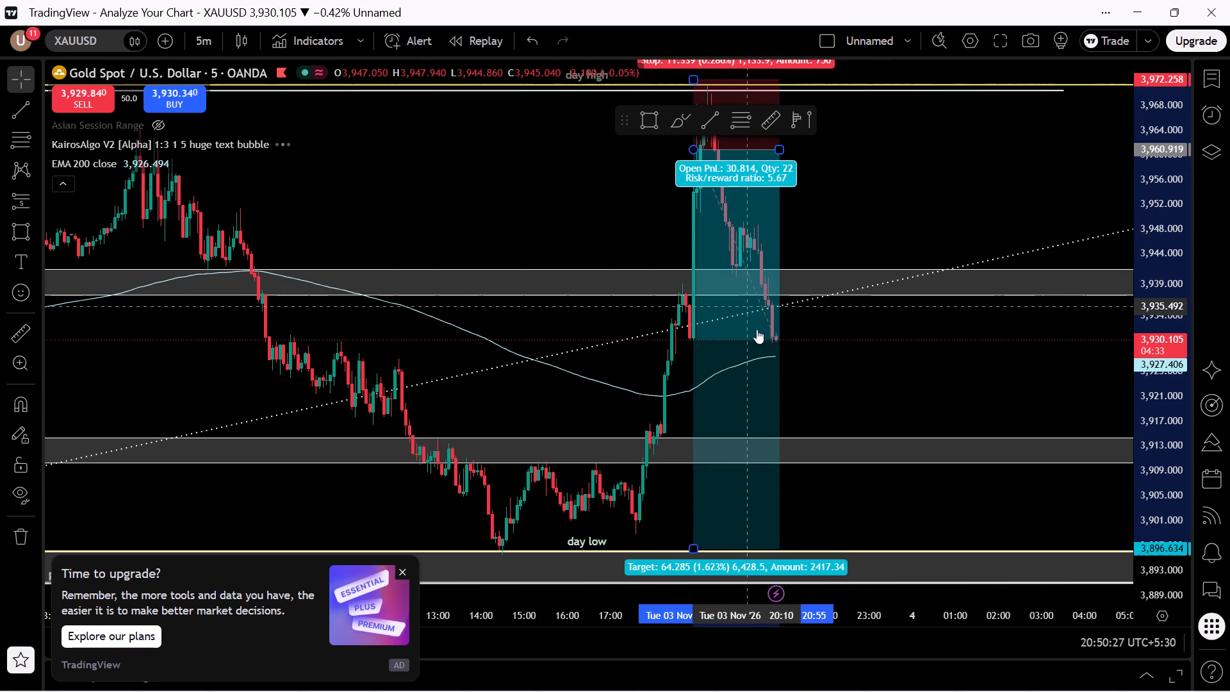
Place a left-pointing hand emoji on the upper grey zone's top edge, about 3,941.4 near 21:35, and shrink it to a small marker.
drag(840, 383, 850, 400)
drag(869, 208, 869, 302)
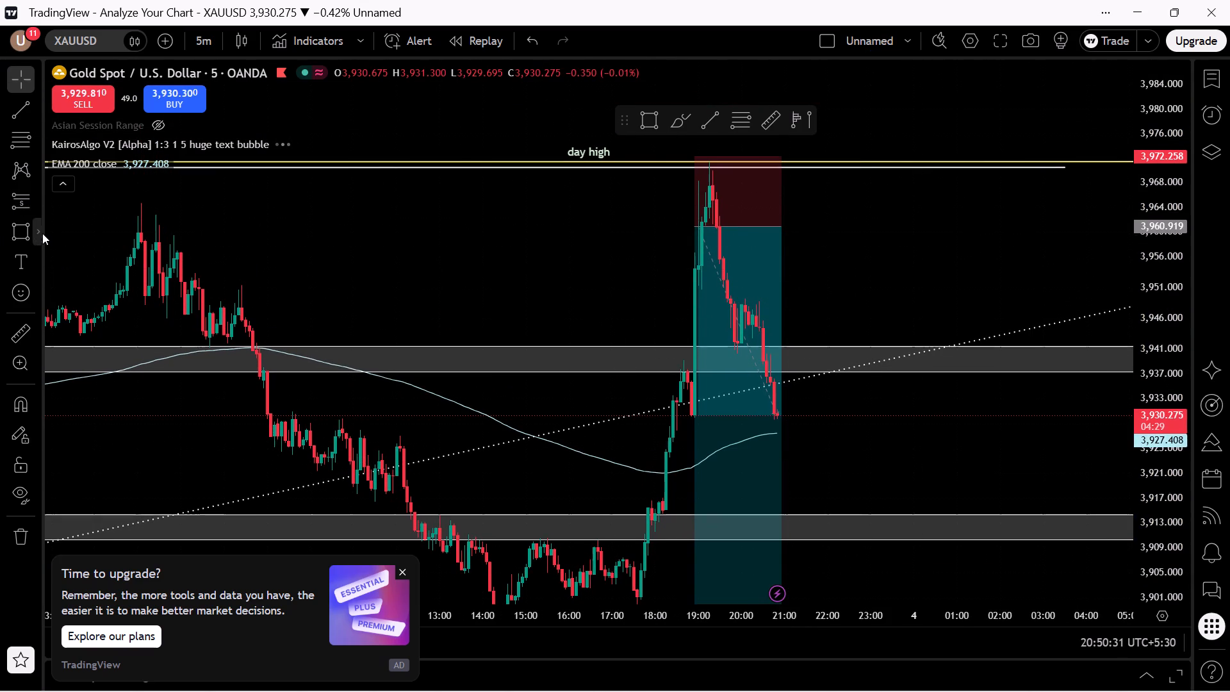
click(42, 233)
click(40, 254)
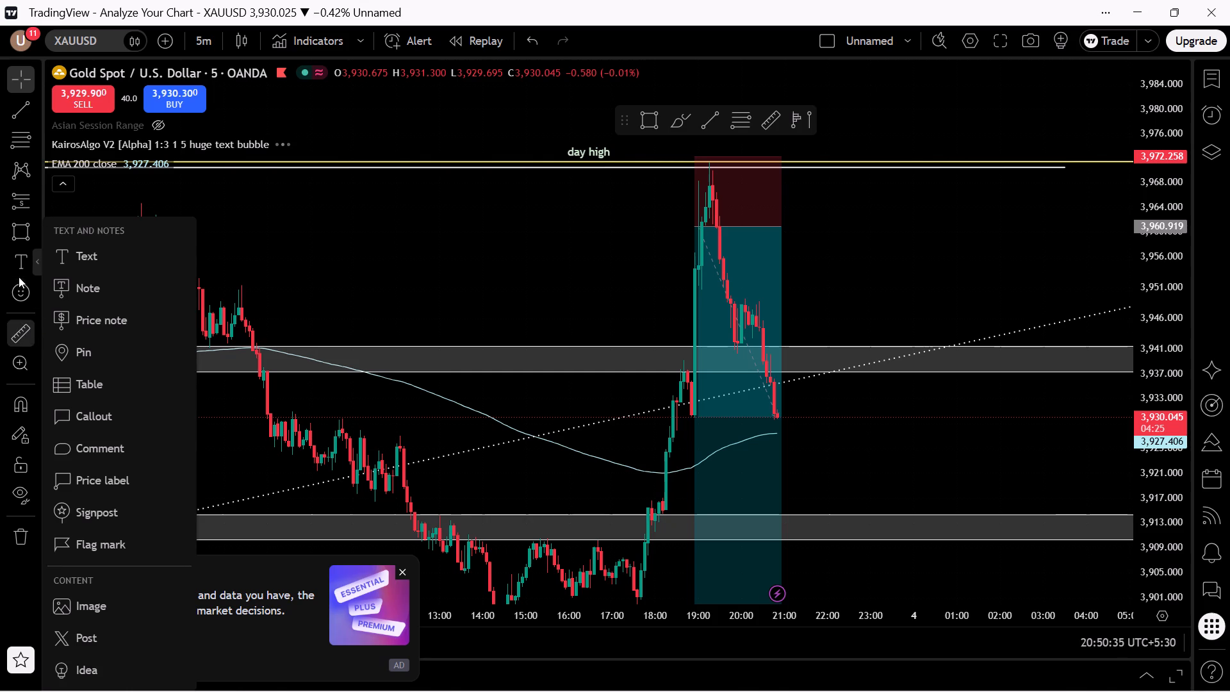
click(20, 295)
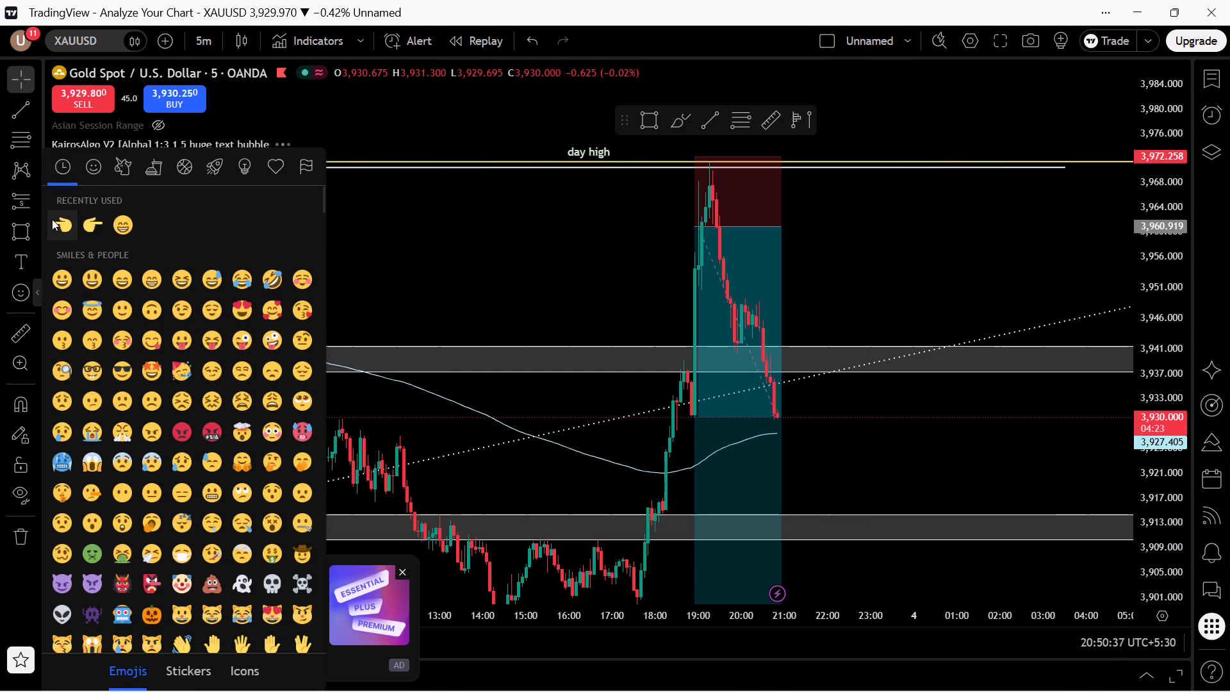
click(52, 219)
click(809, 347)
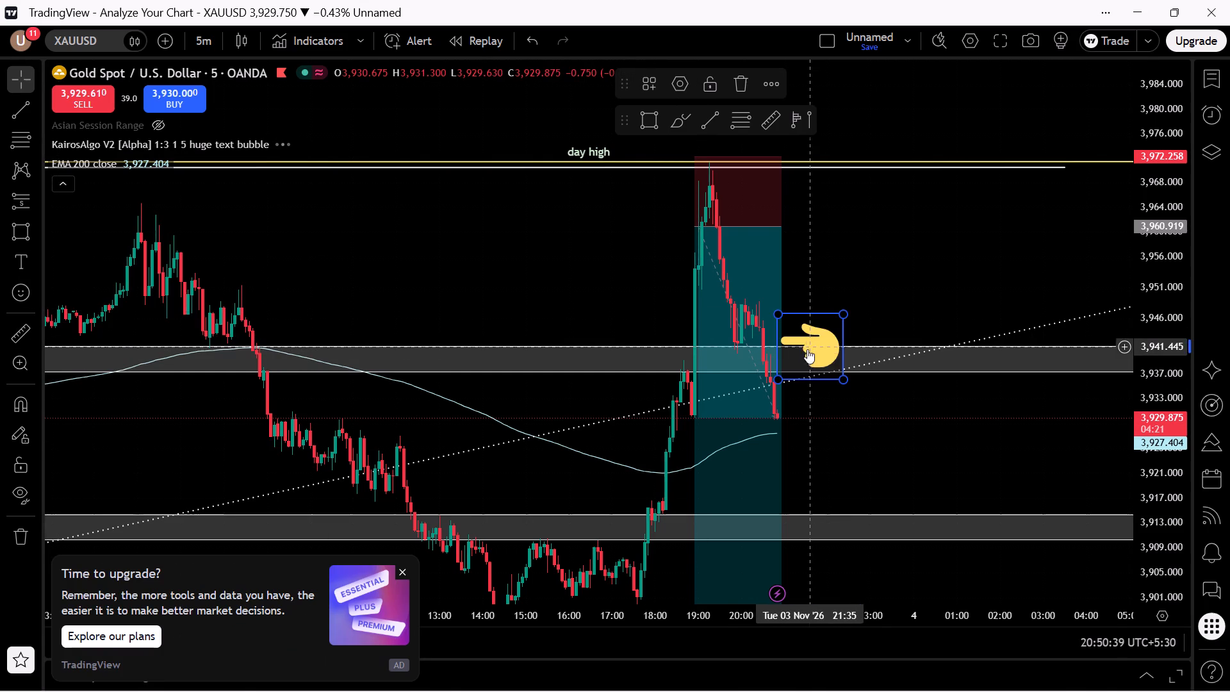
drag(844, 383, 807, 360)
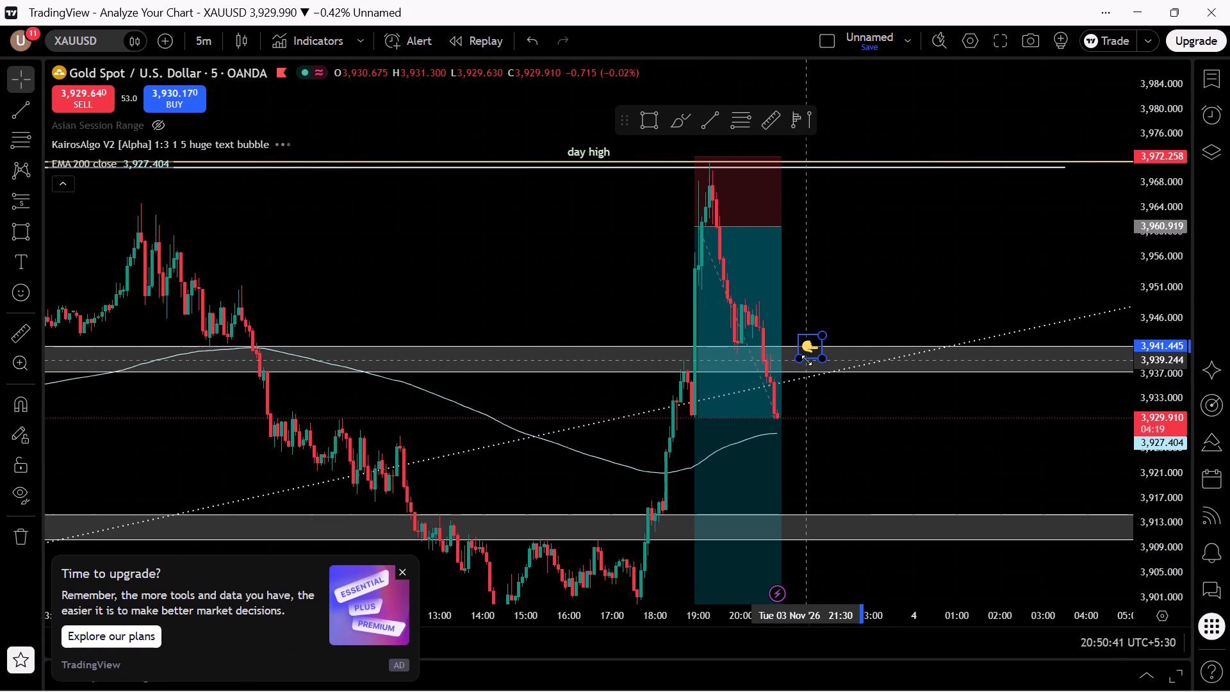
drag(807, 360, 815, 364)
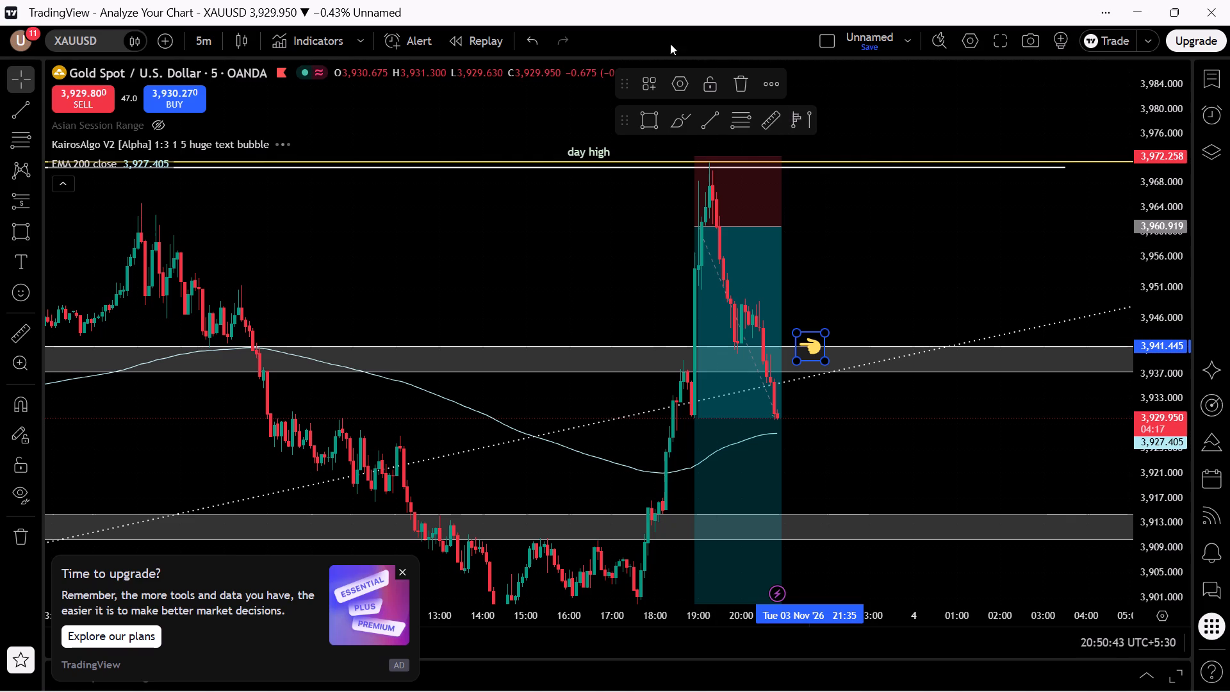
Clone the hand emoji and place the copy just above EMA 200, at about 3,929.7 near 22:20.
click(763, 97)
click(813, 183)
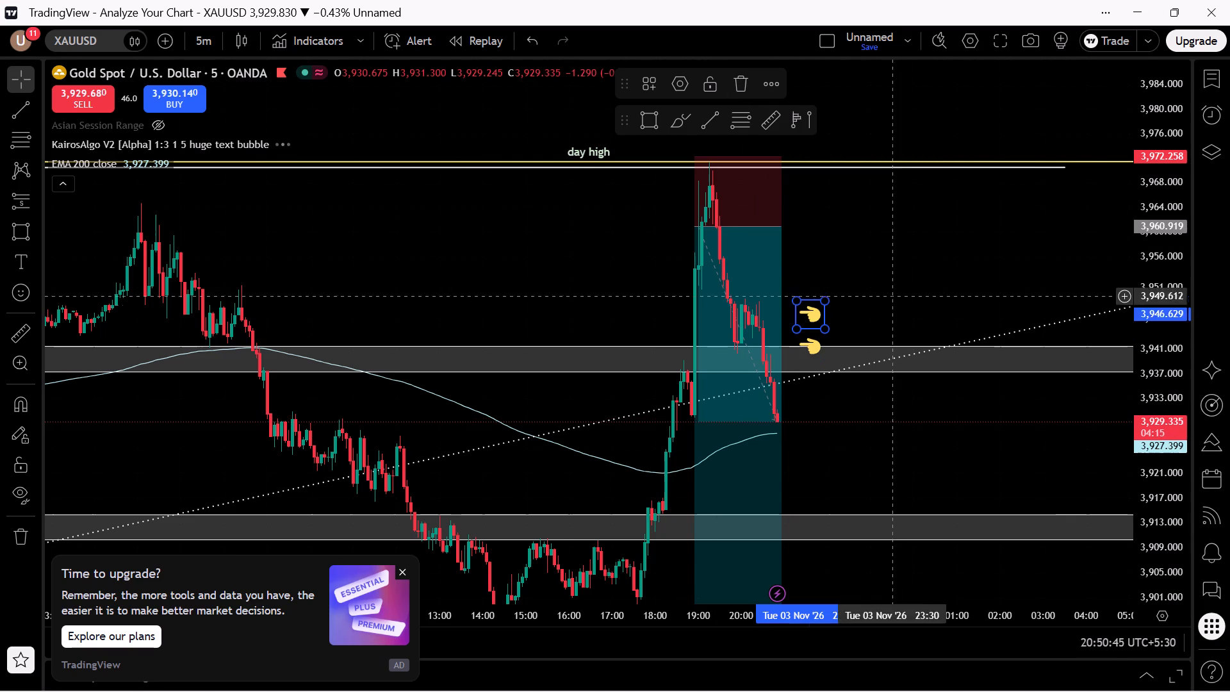
drag(805, 317, 838, 422)
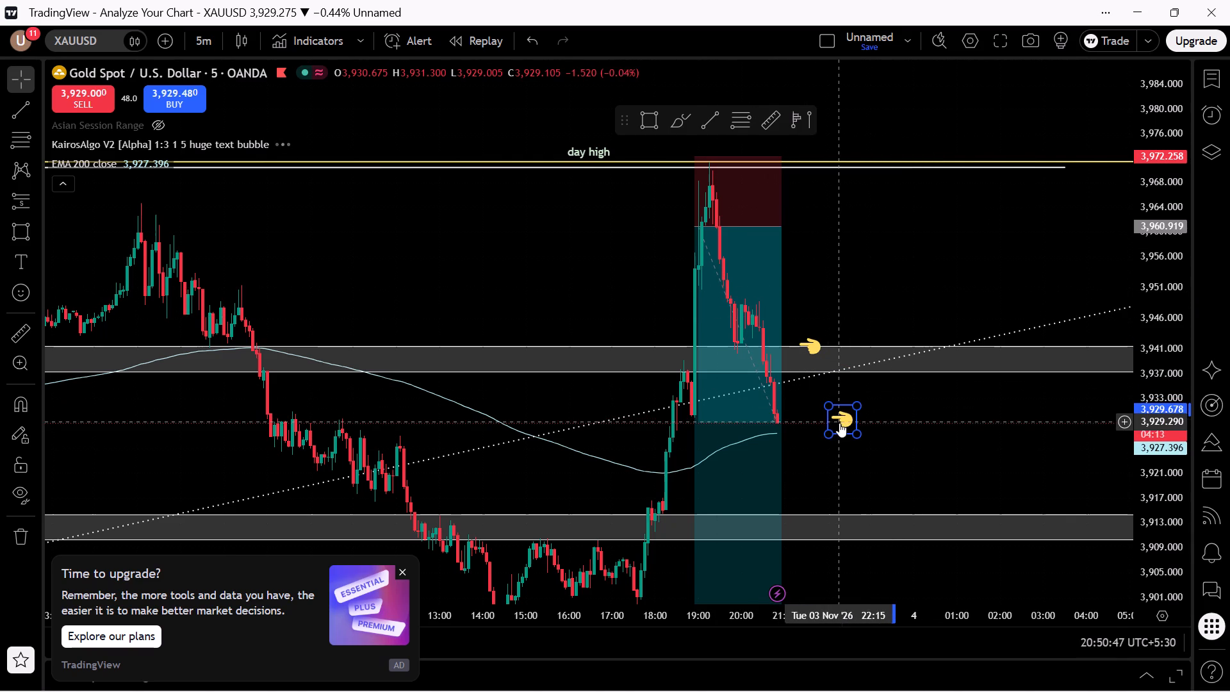
click(904, 435)
Clone the hand emoji above EMA 200 and place the copy in the lower grey zone, at about 3,913.2 near 22:45.
drag(903, 447, 898, 415)
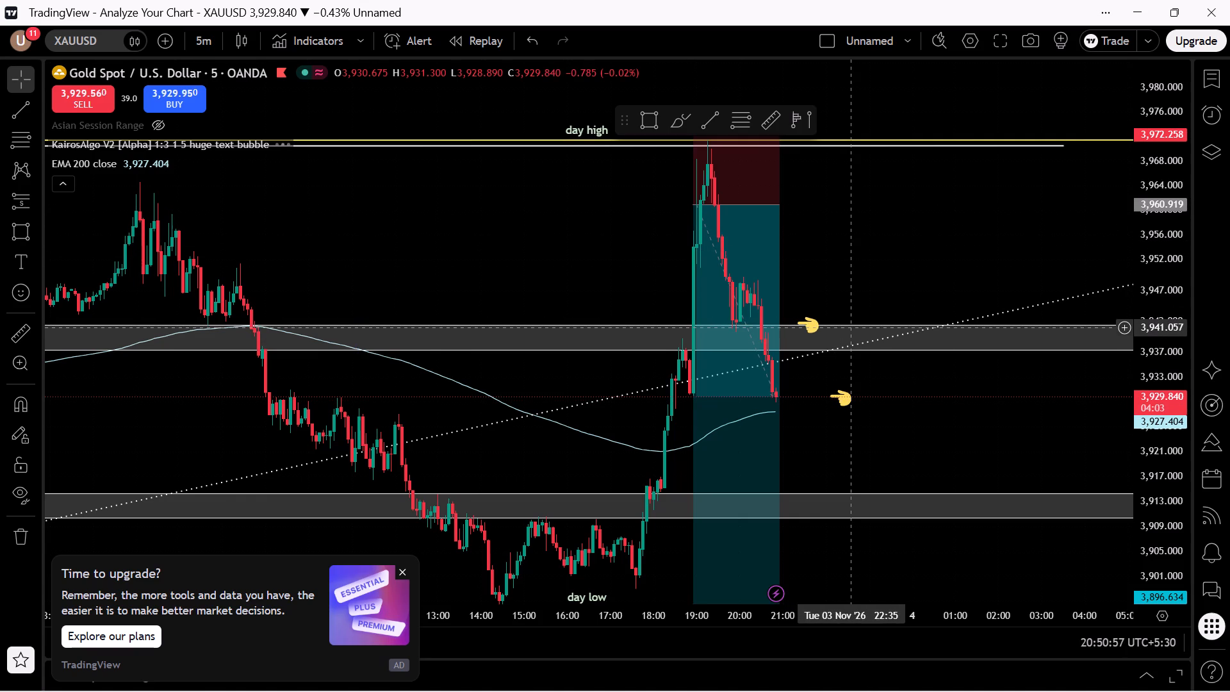
drag(893, 400, 889, 384)
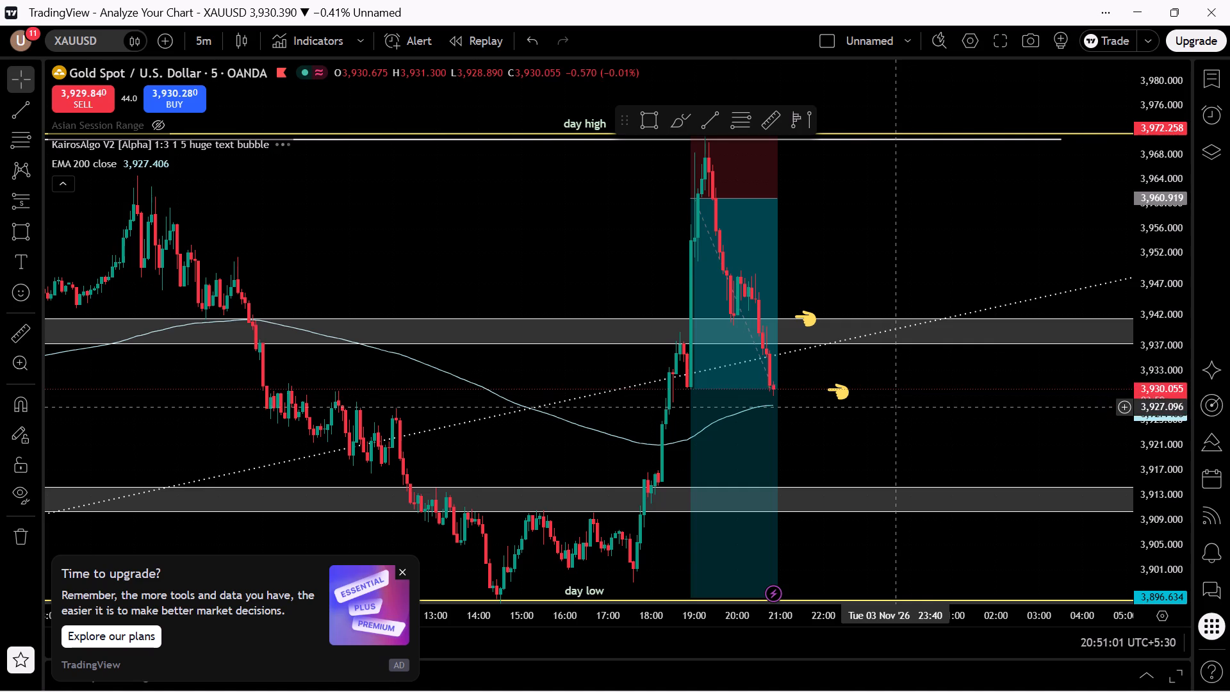
drag(898, 413, 898, 372)
drag(900, 405, 890, 372)
drag(874, 424, 858, 377)
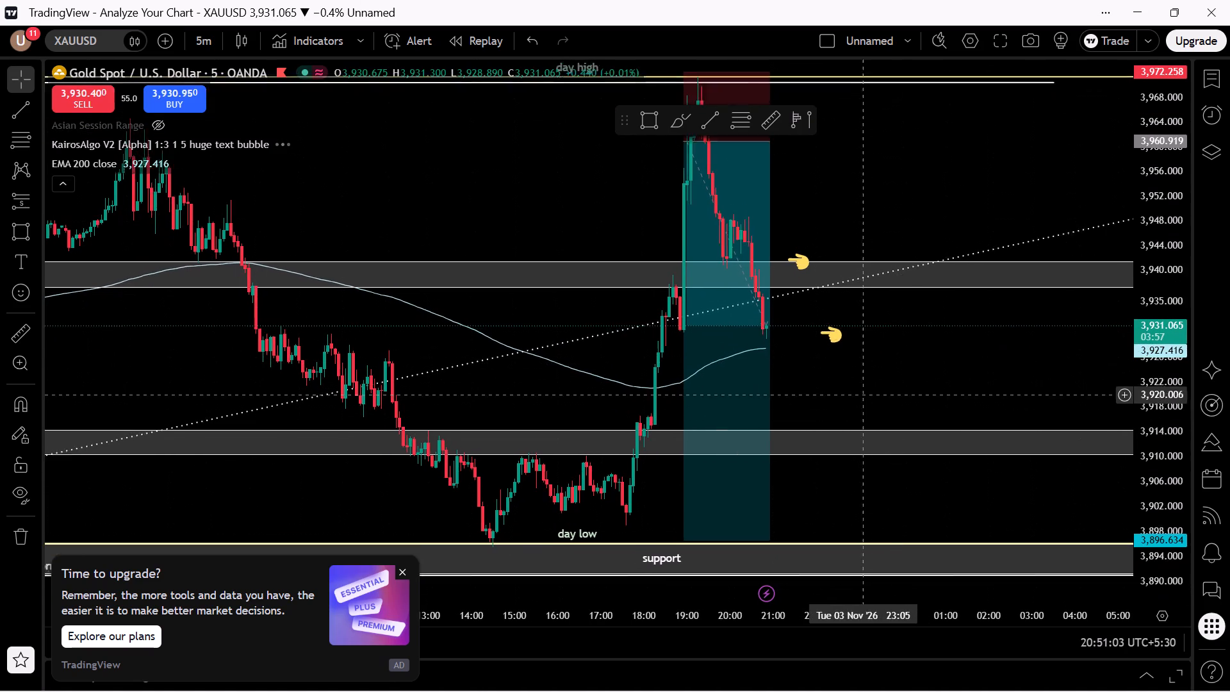
drag(858, 377, 858, 372)
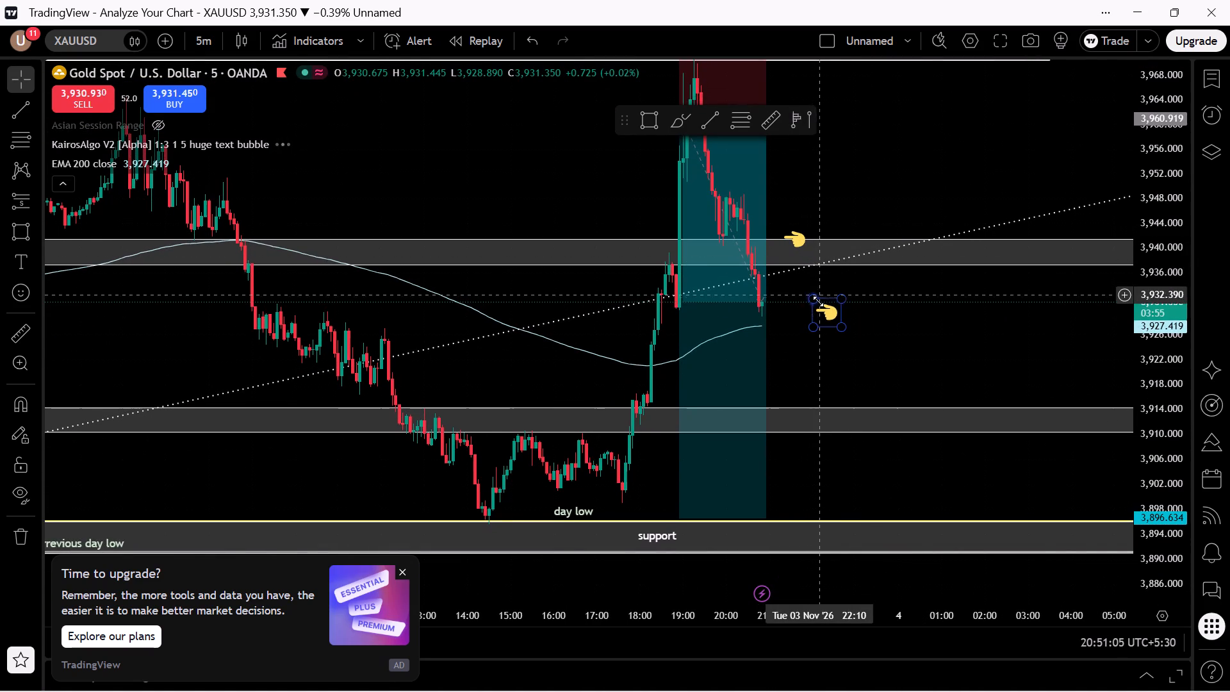
click(823, 312)
click(780, 91)
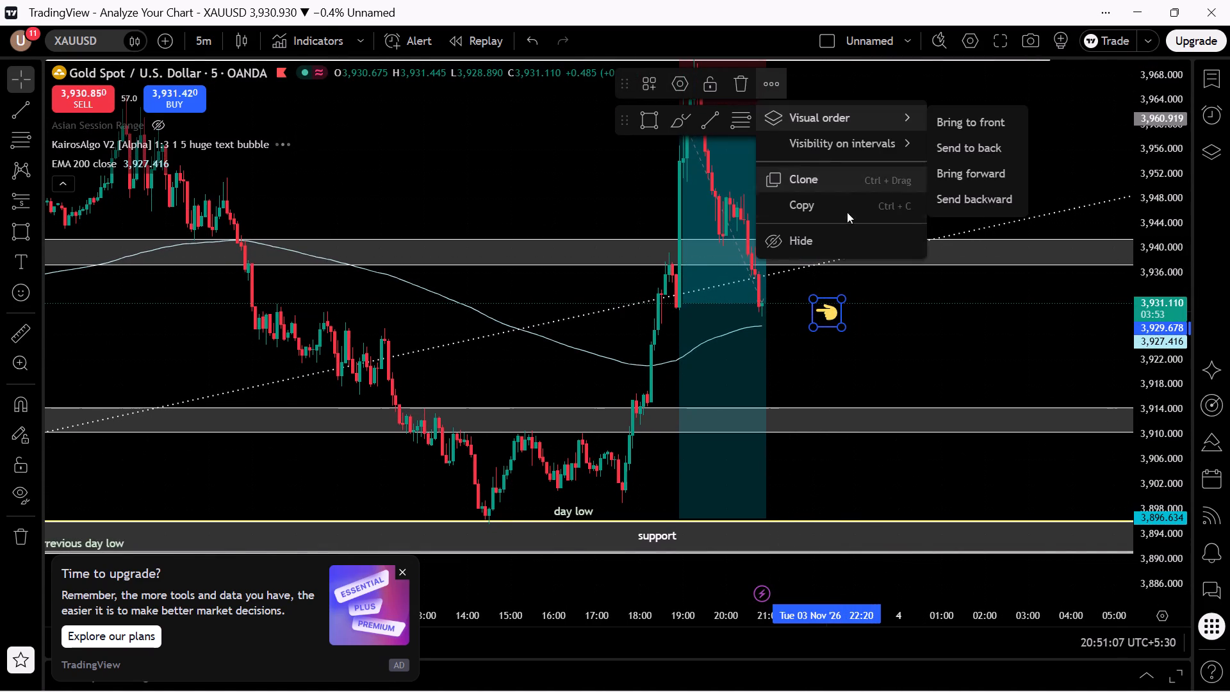
click(853, 177)
drag(832, 270, 840, 355)
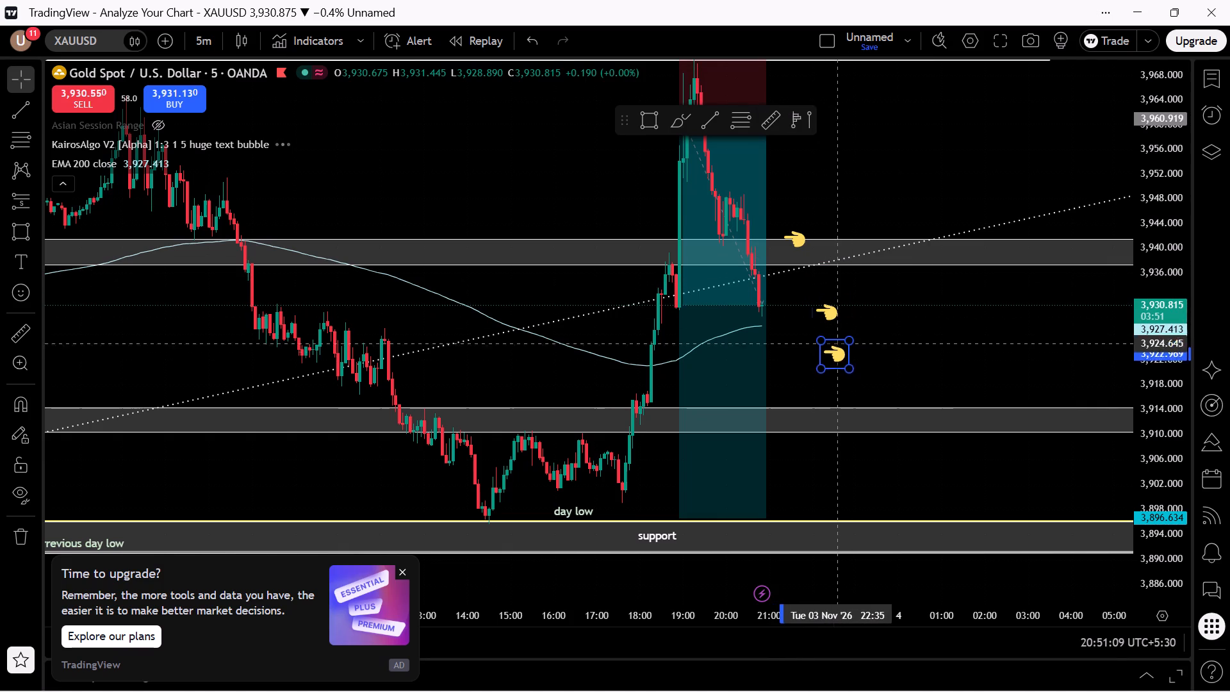
drag(840, 355, 848, 404)
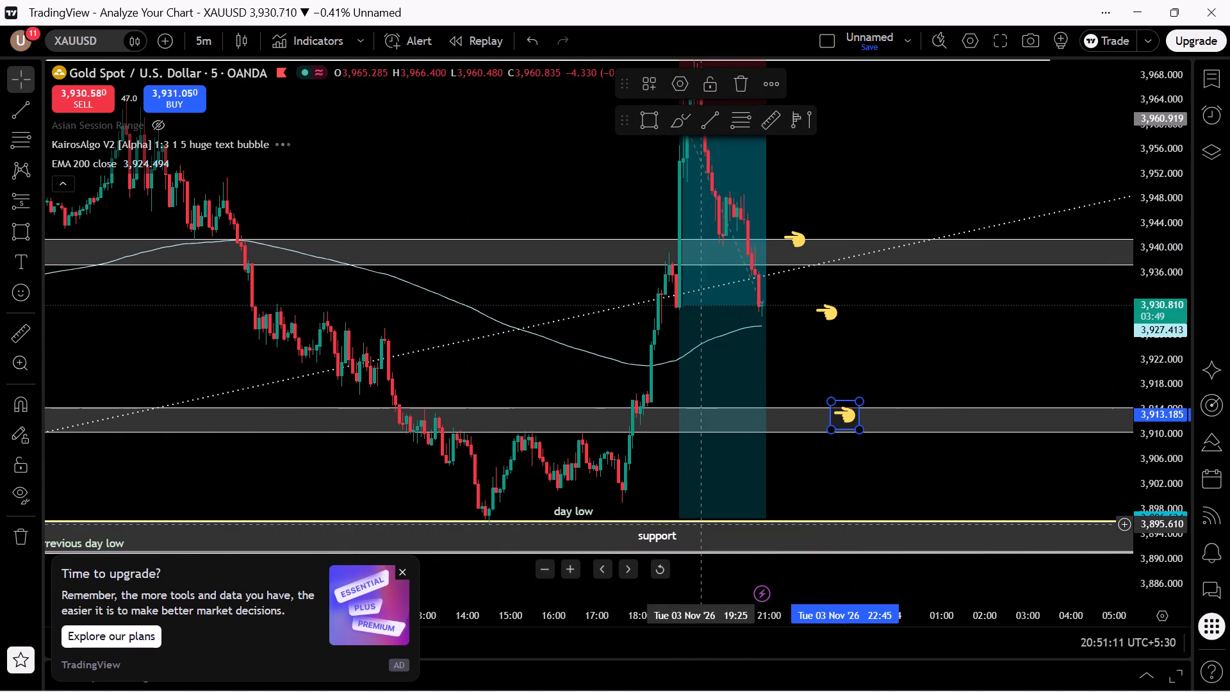
Raise the short position's target to just above the lower grey zone, at about 3,914.9.
drag(680, 519, 703, 404)
Move the lowest hand emoji closer to the short position, onto the lower grey zone's top edge near 21:50.
drag(851, 413, 829, 412)
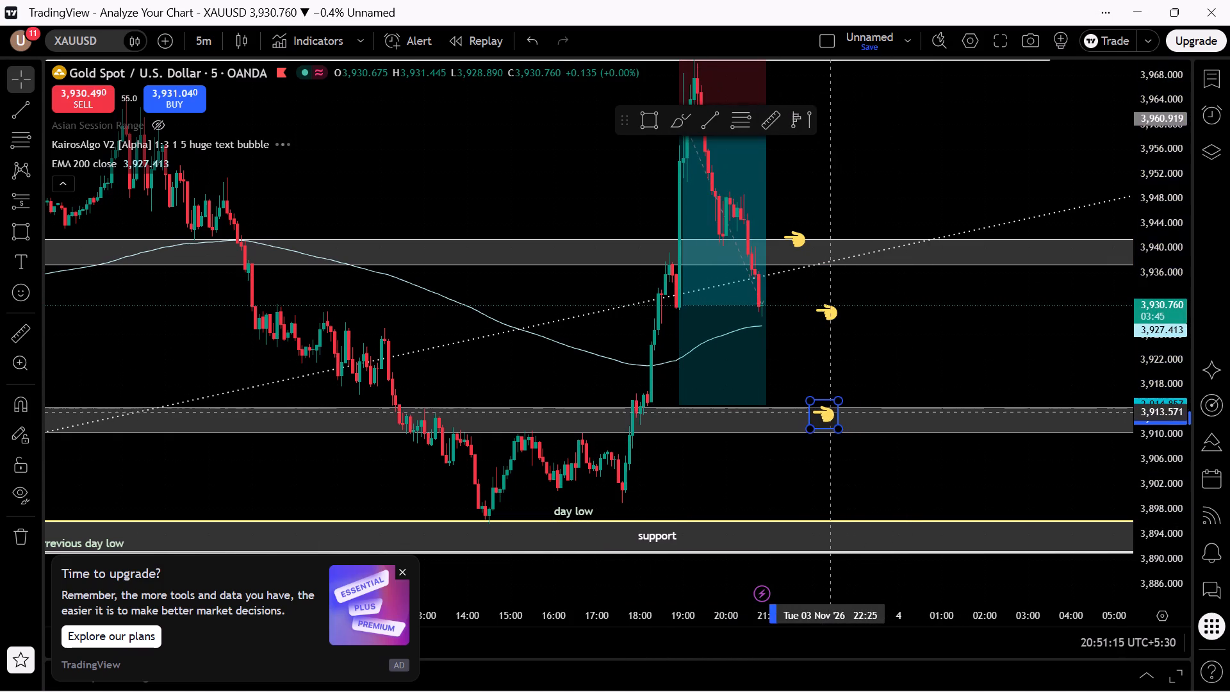
drag(829, 412, 810, 408)
click(899, 358)
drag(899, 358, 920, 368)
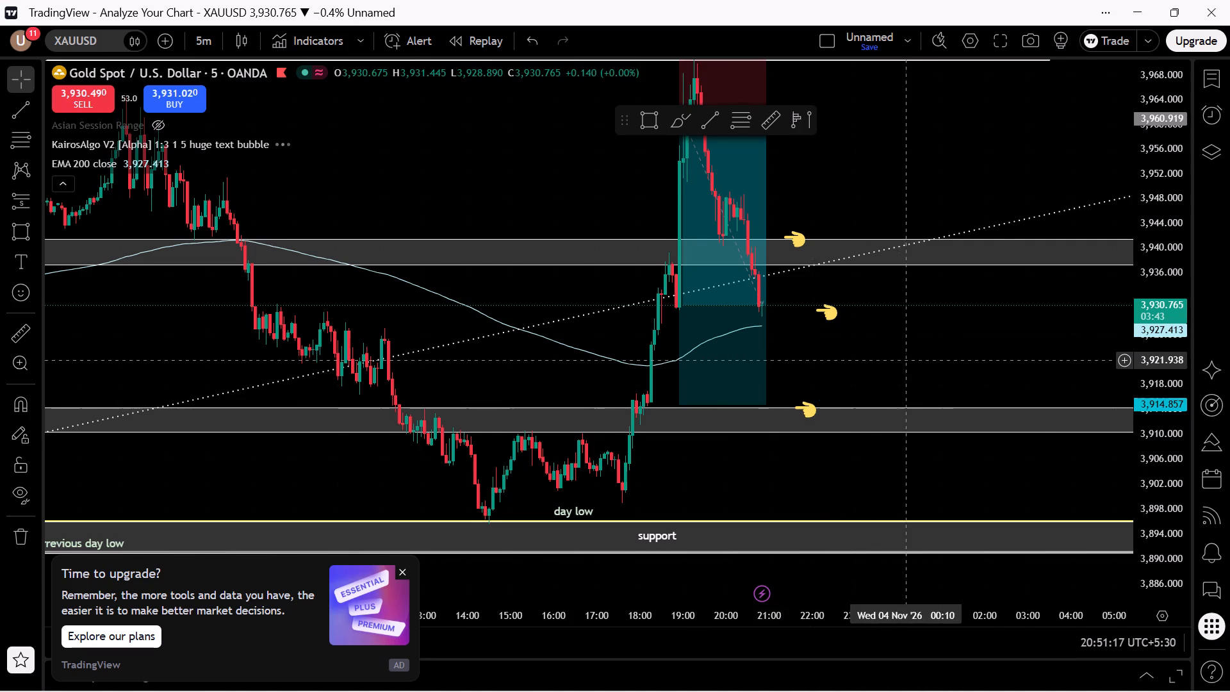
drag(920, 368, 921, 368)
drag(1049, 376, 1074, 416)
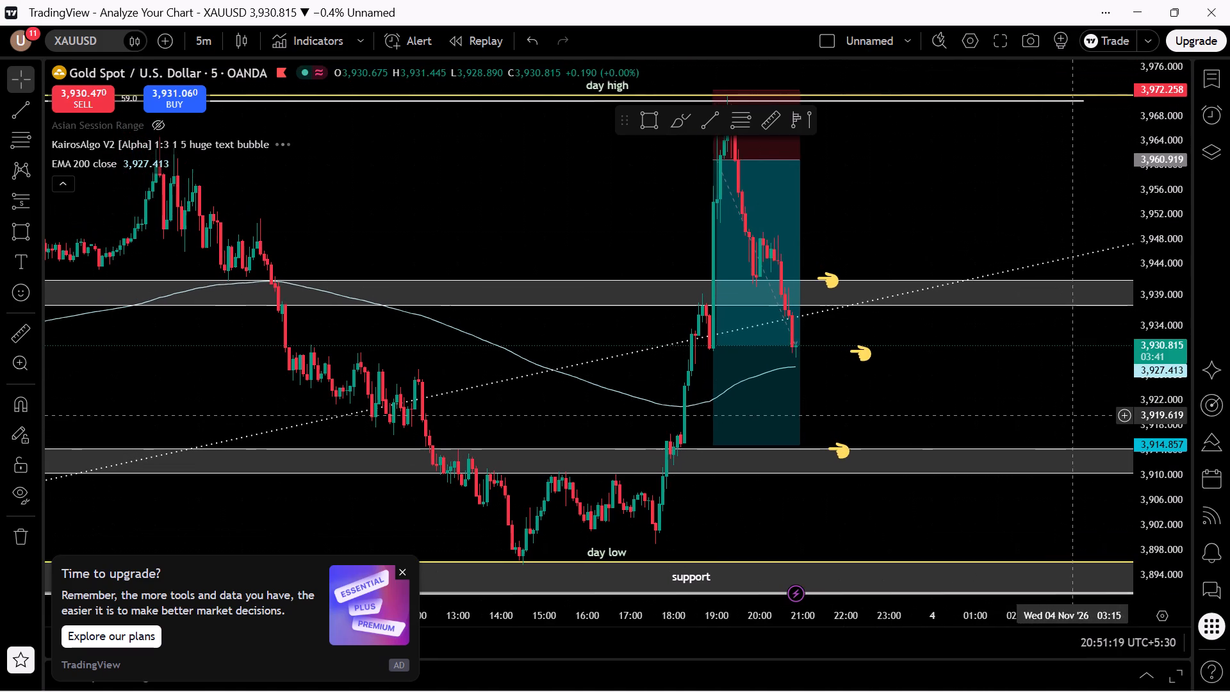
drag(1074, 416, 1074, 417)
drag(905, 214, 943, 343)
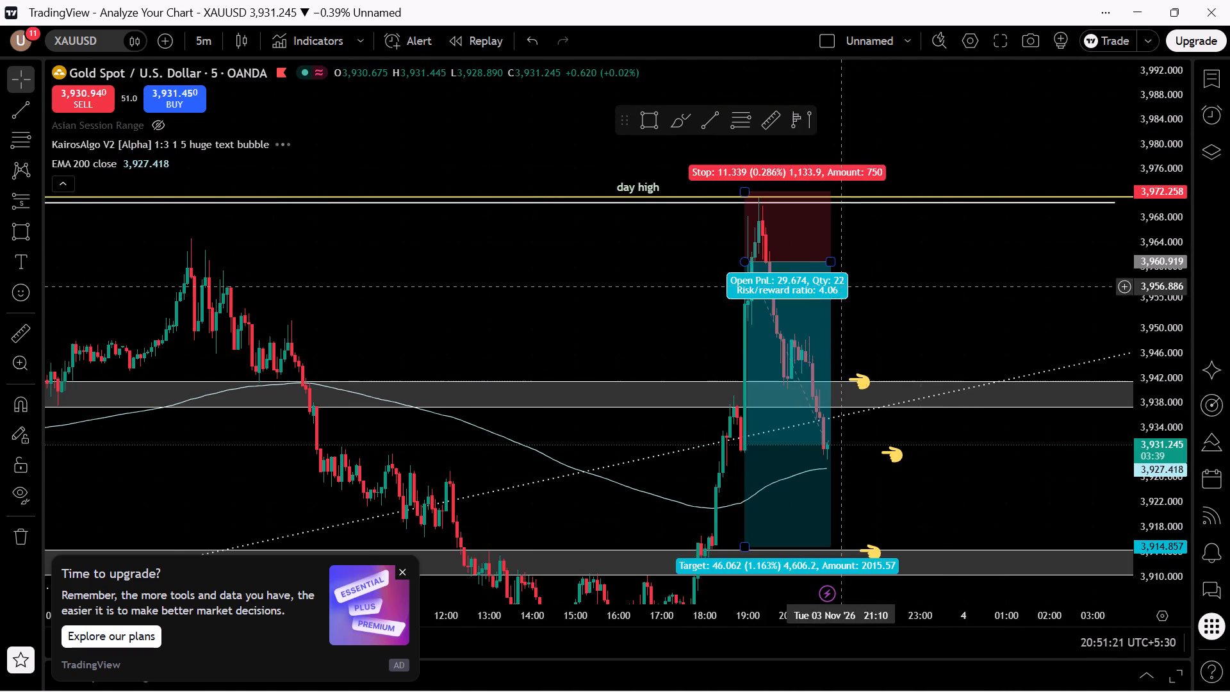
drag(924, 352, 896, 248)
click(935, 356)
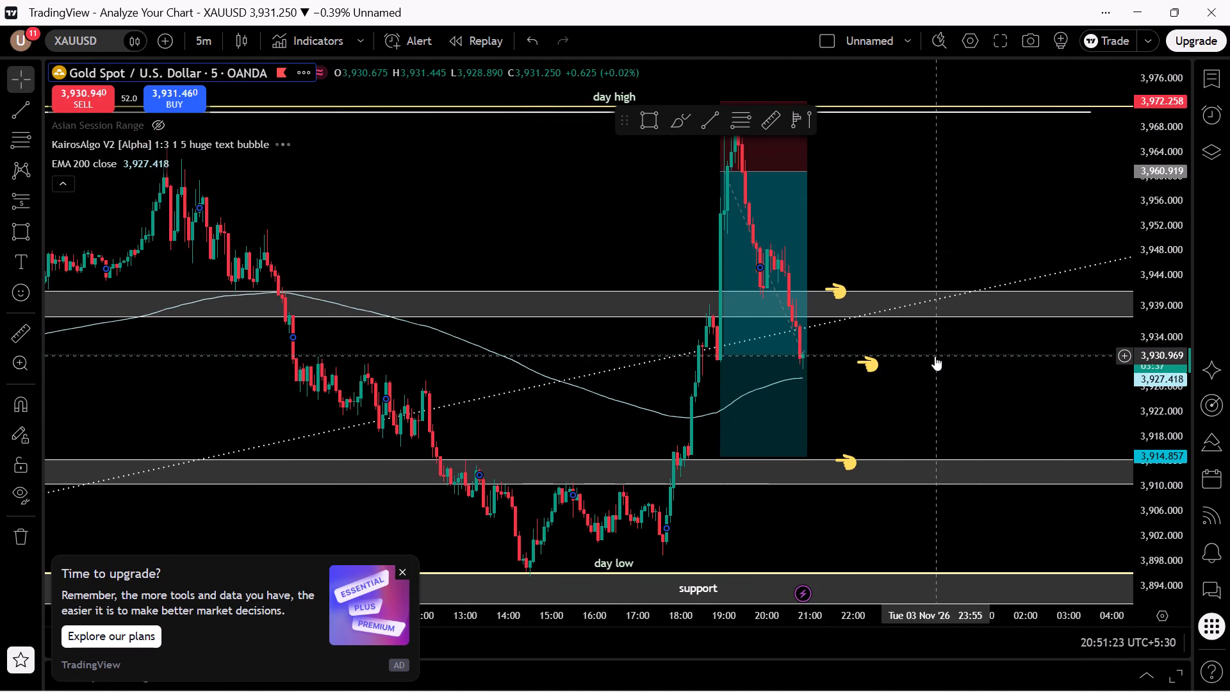
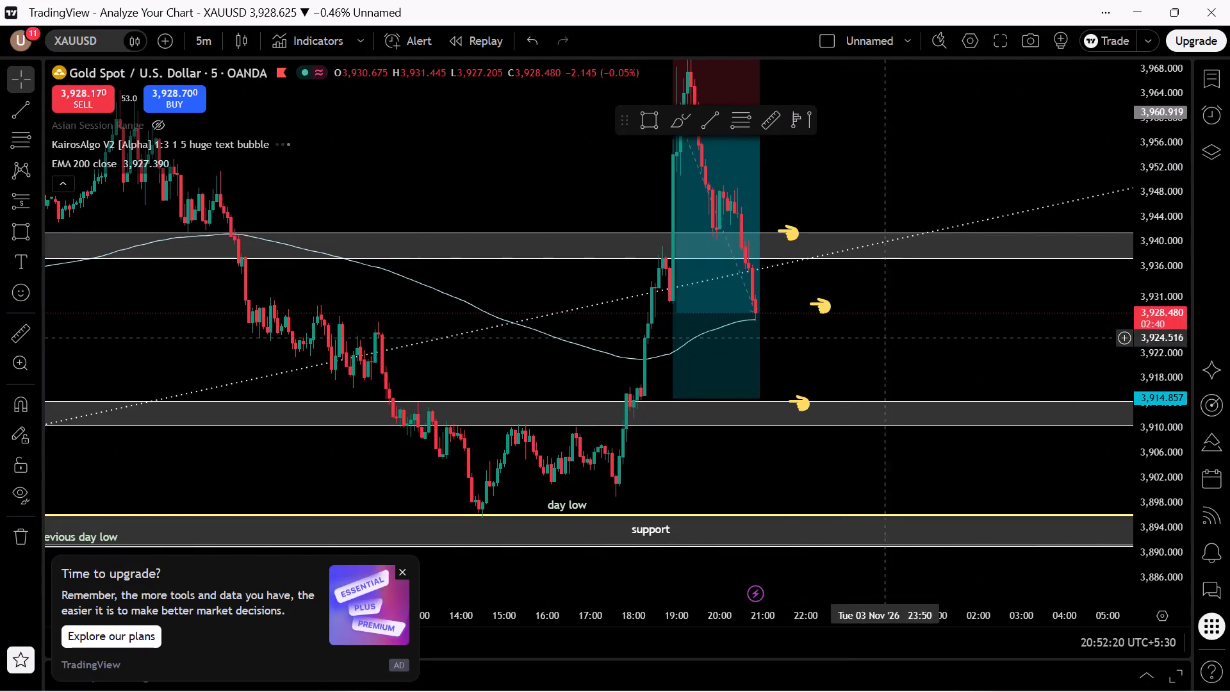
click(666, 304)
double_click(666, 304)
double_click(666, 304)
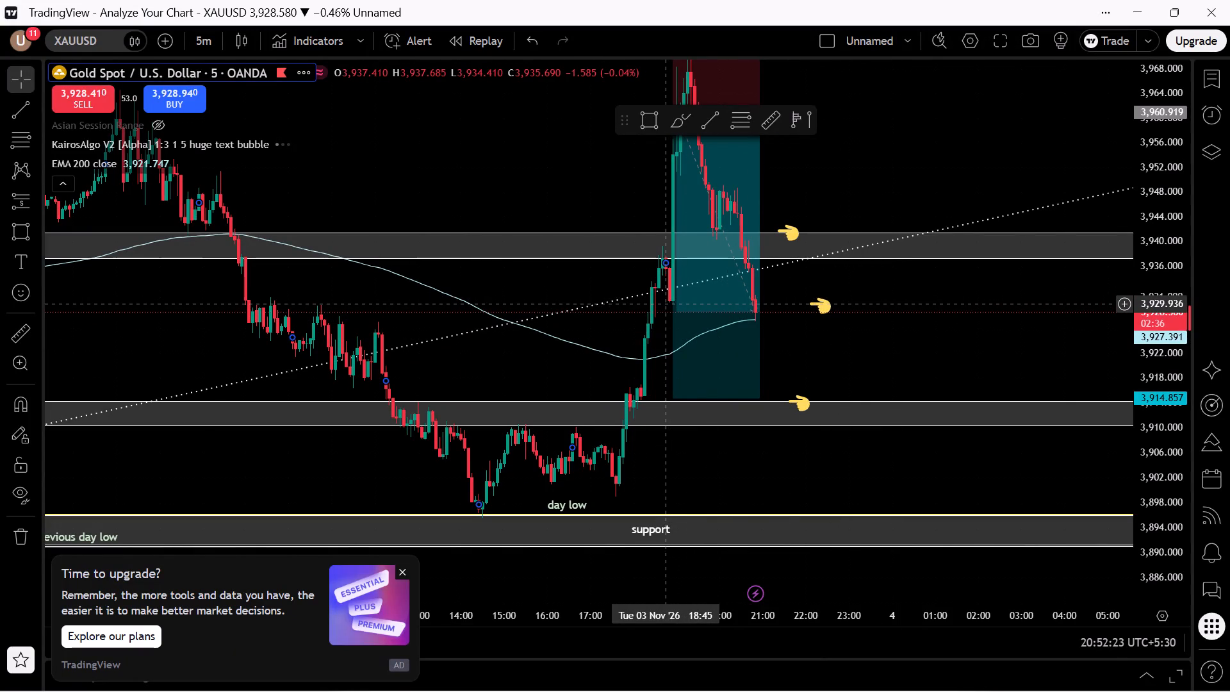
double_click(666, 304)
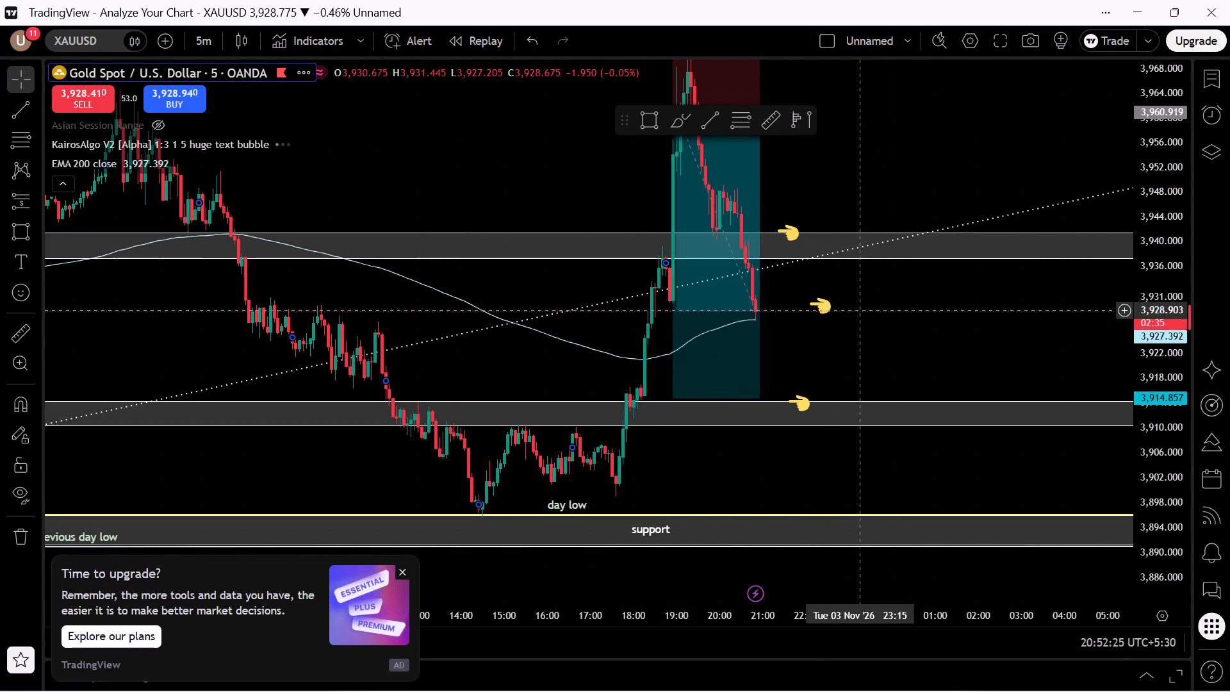
Measure the price move from the short position's entry level down to the current price beside the middle hand emoji.
drag(1056, 350, 1064, 401)
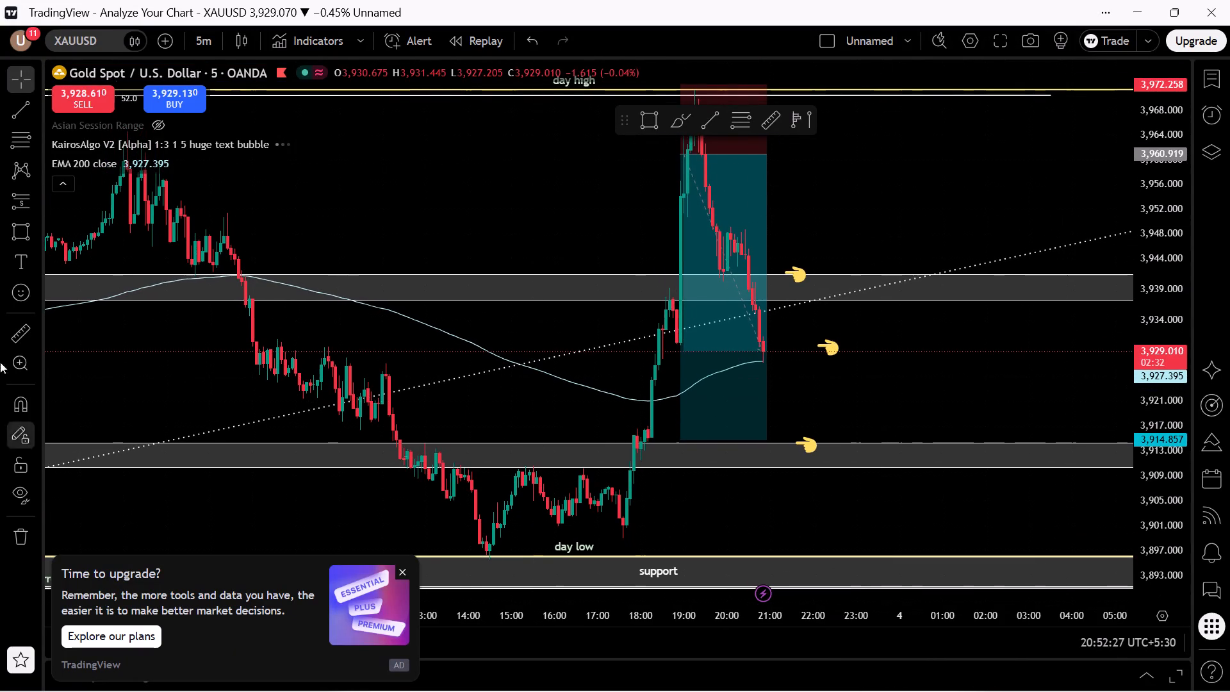
click(757, 123)
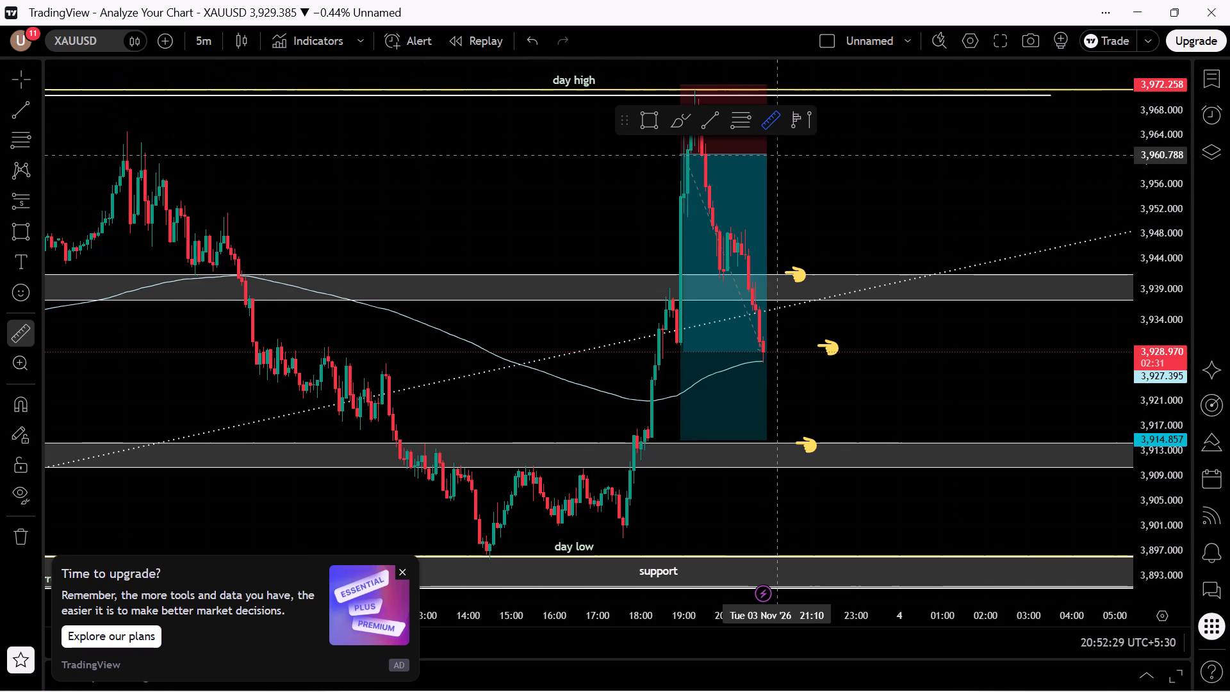
drag(779, 155, 780, 162)
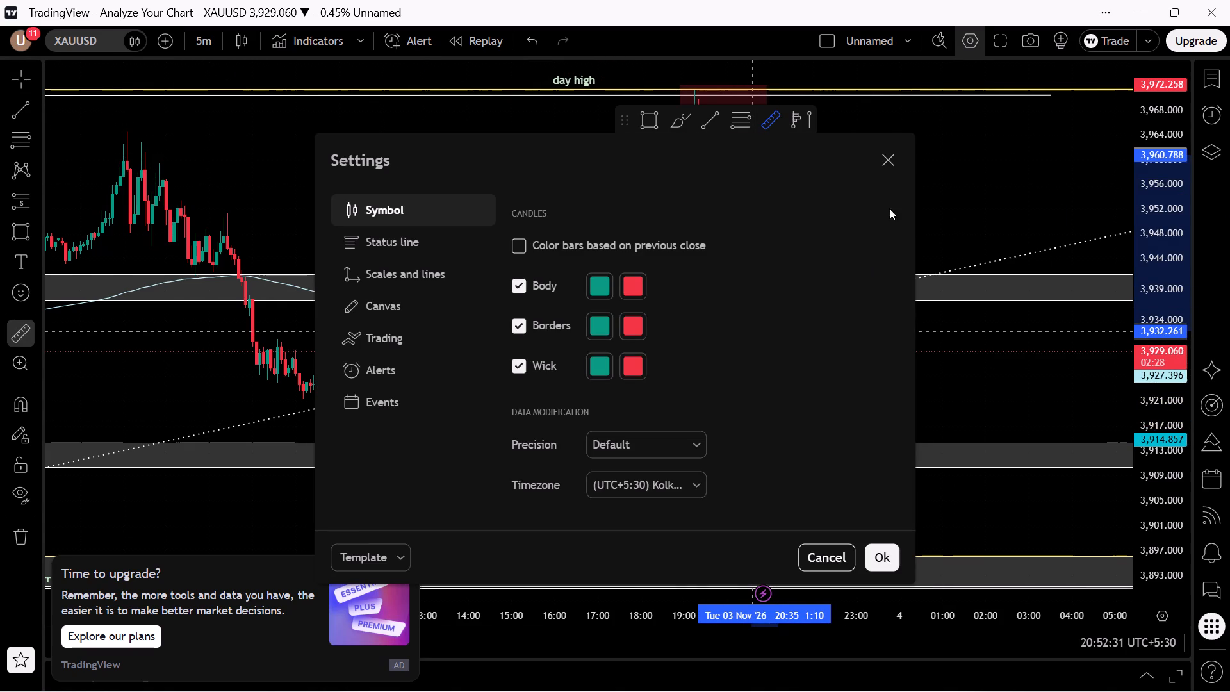
click(889, 165)
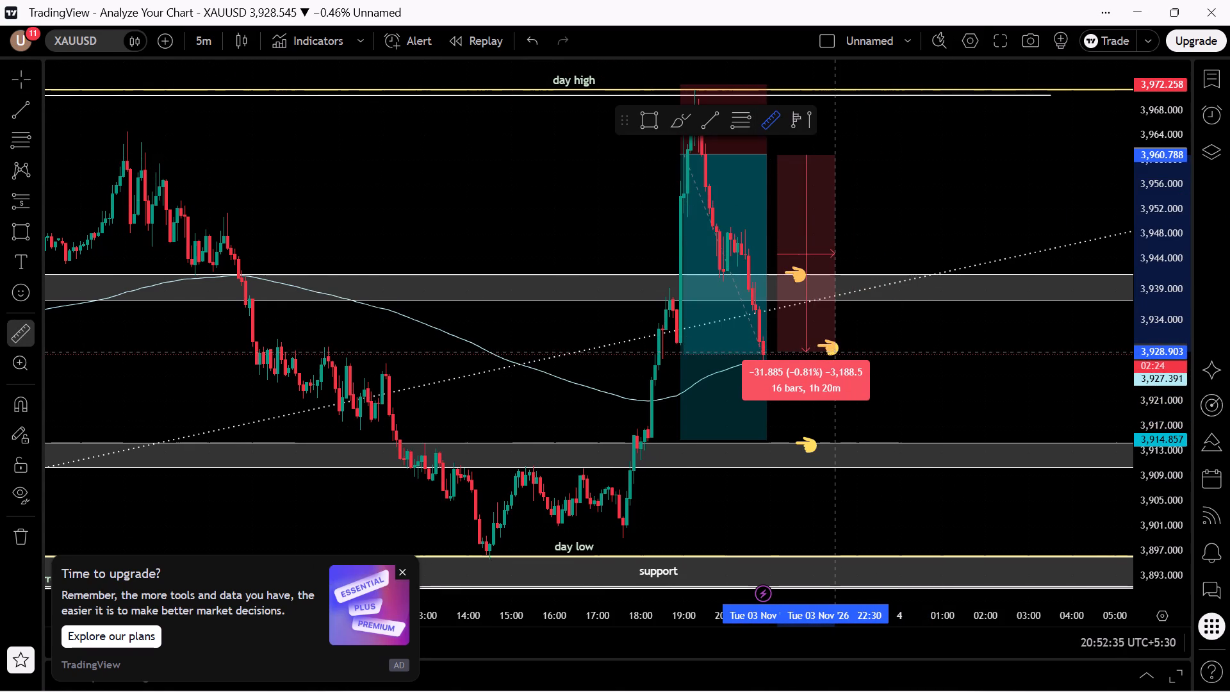
click(837, 352)
drag(814, 268, 798, 268)
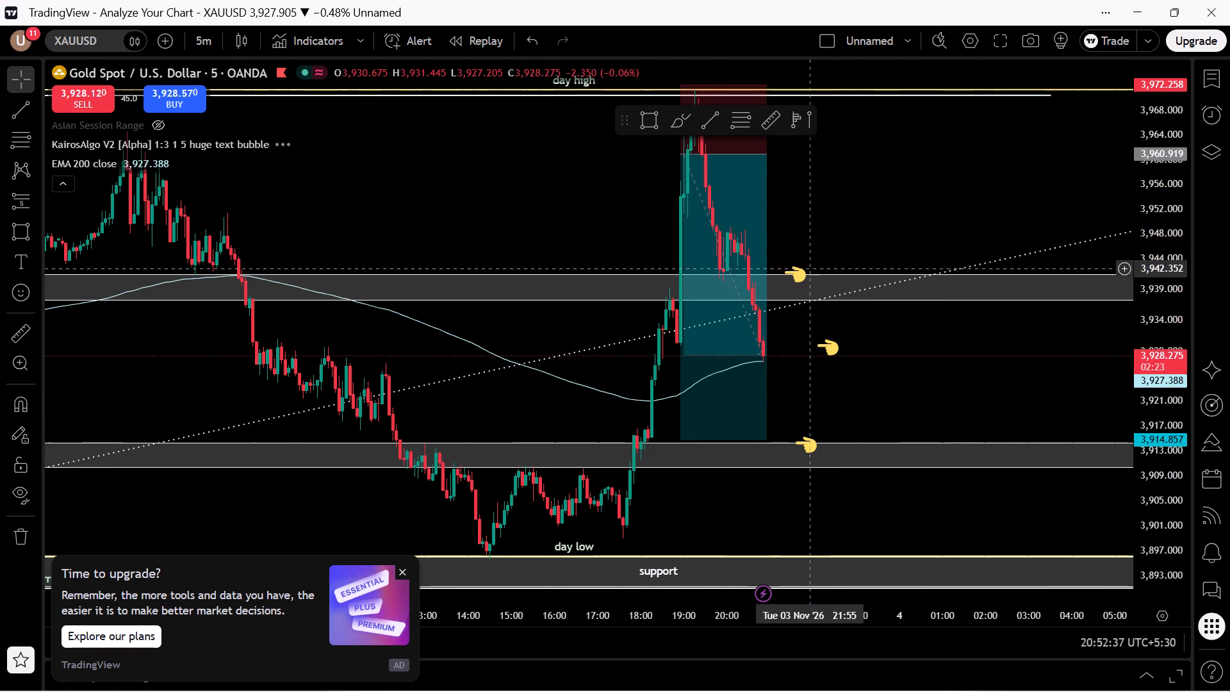
drag(798, 268, 796, 268)
Examine the price action around the support zone, the day low and previous day low lines, and the lower grey zone.
drag(865, 409, 887, 324)
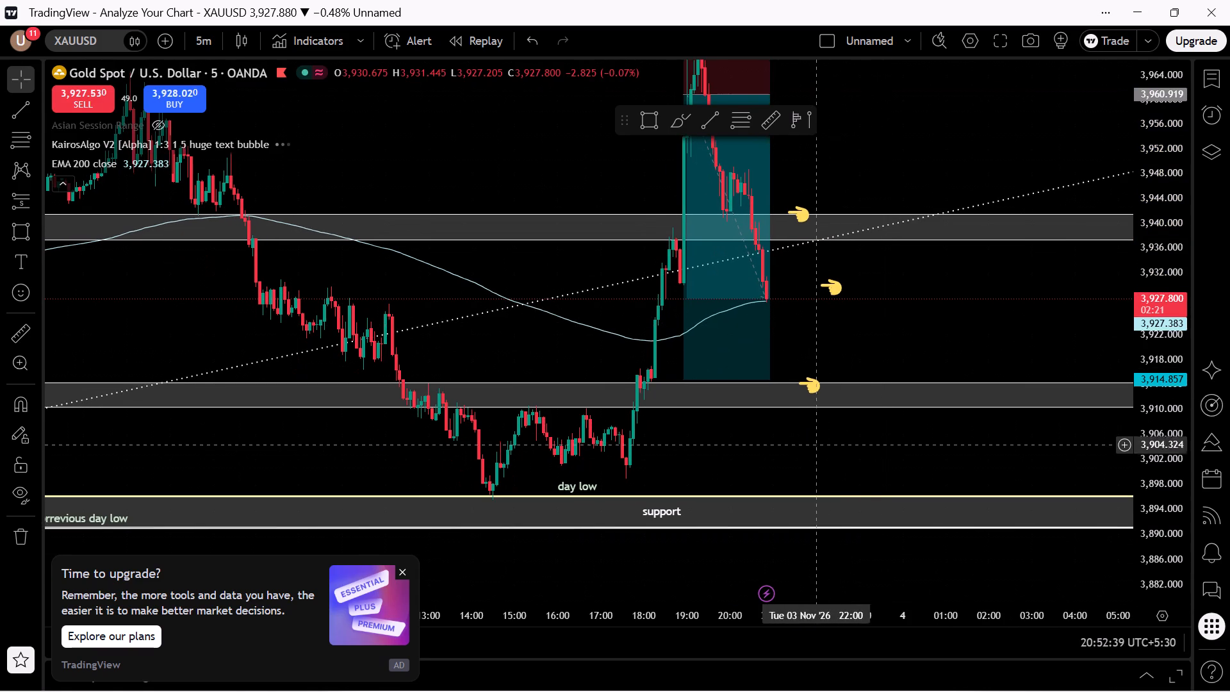
double_click(828, 465)
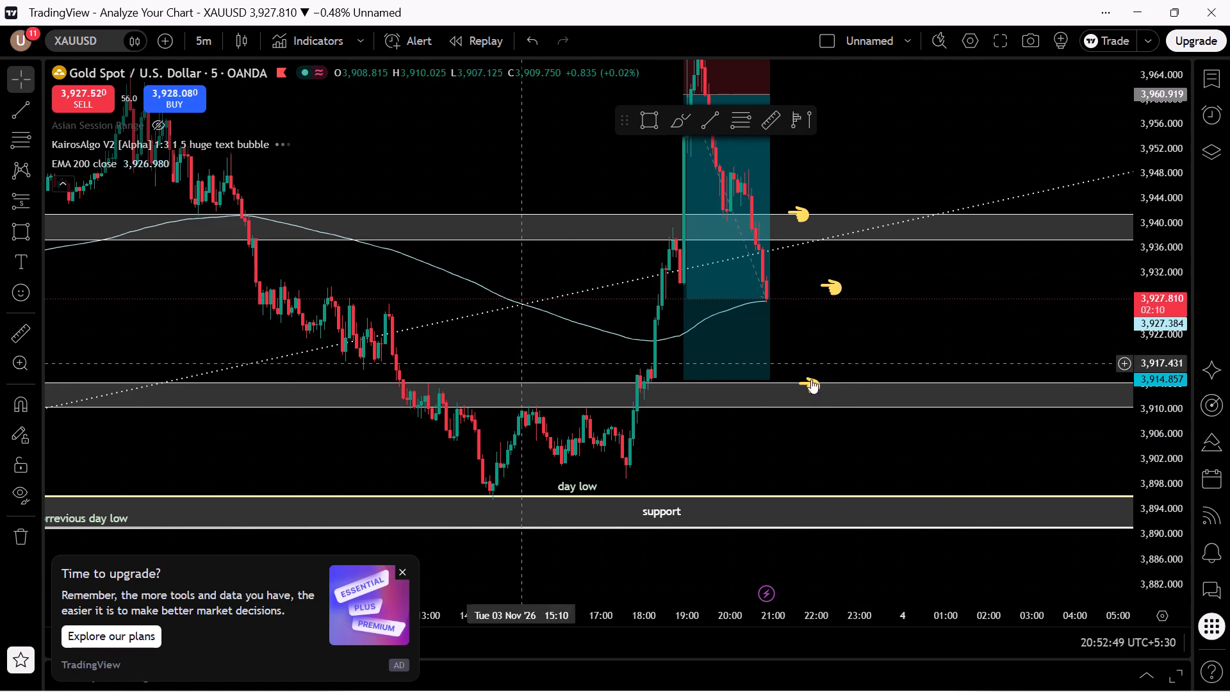
scroll(947, 393, down, 5)
scroll(607, 475, down, 2)
drag(620, 457, 646, 411)
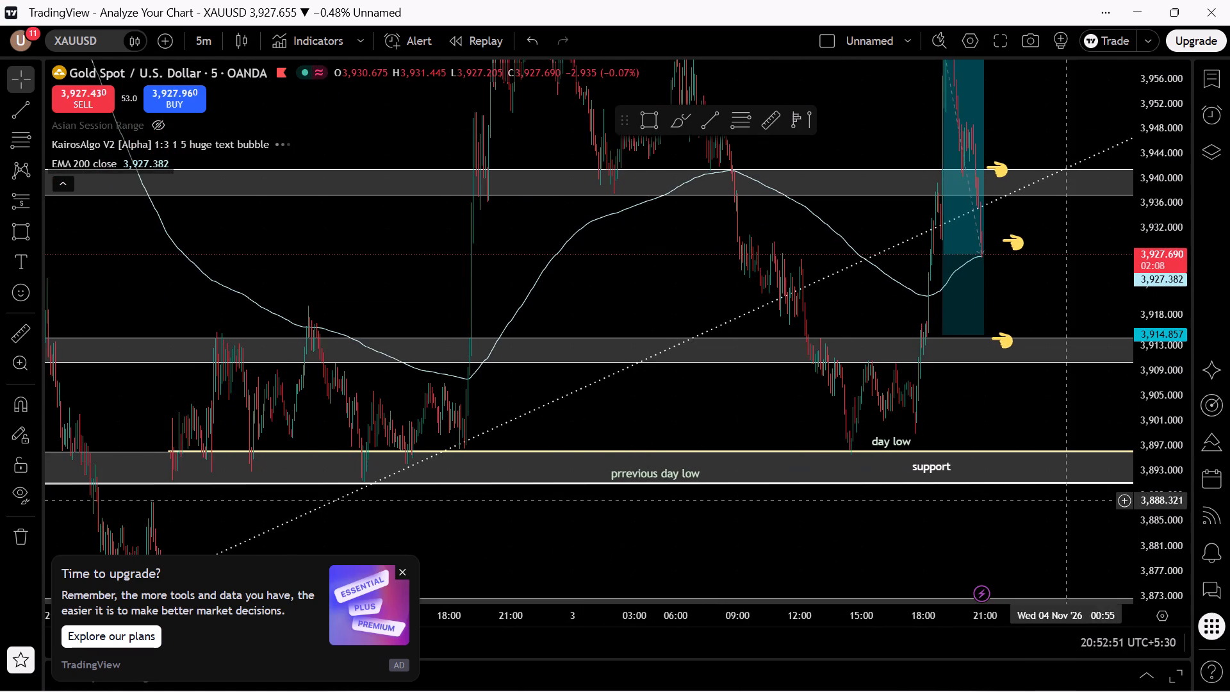
drag(1156, 488, 1229, 242)
scroll(453, 471, up, 7)
drag(430, 480, 560, 79)
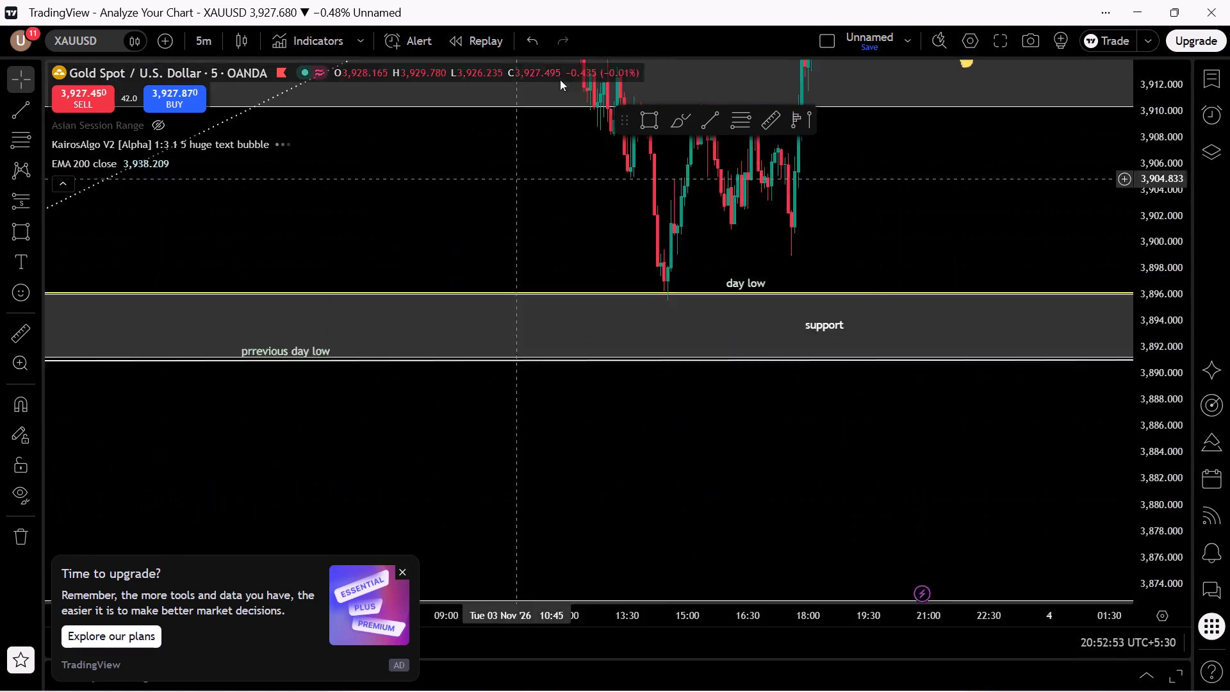
drag(560, 79, 575, 114)
drag(439, 125, 931, 256)
drag(661, 283, 612, 276)
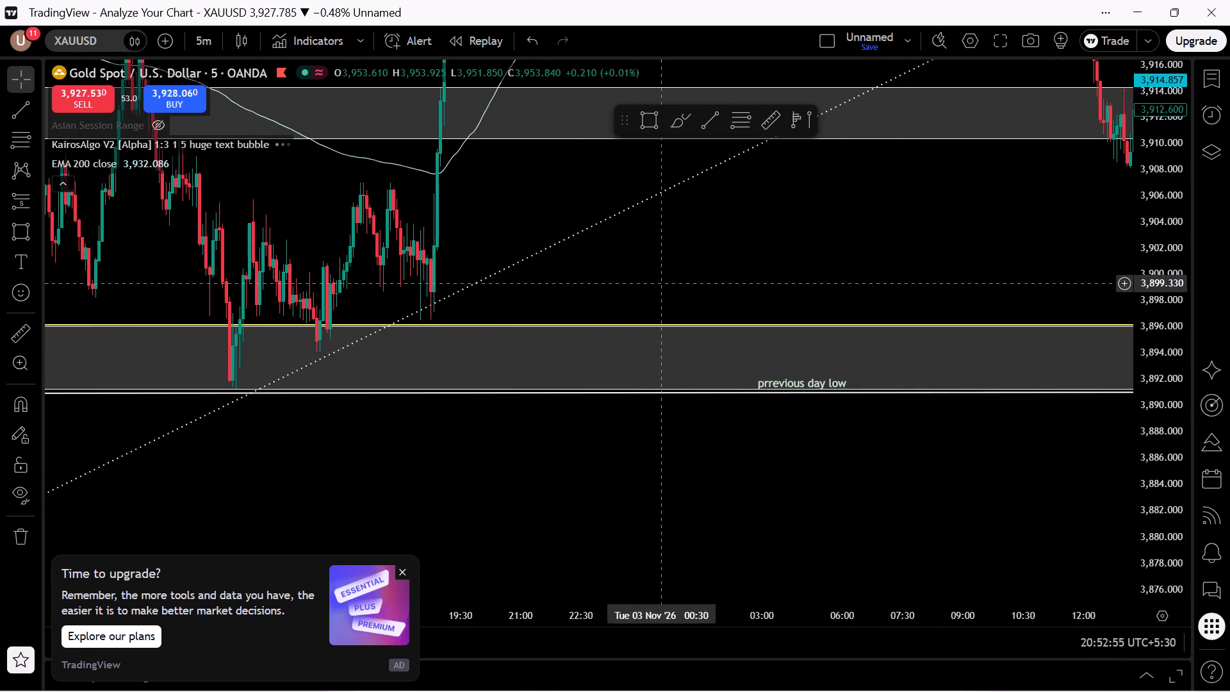
drag(612, 276, 375, 294)
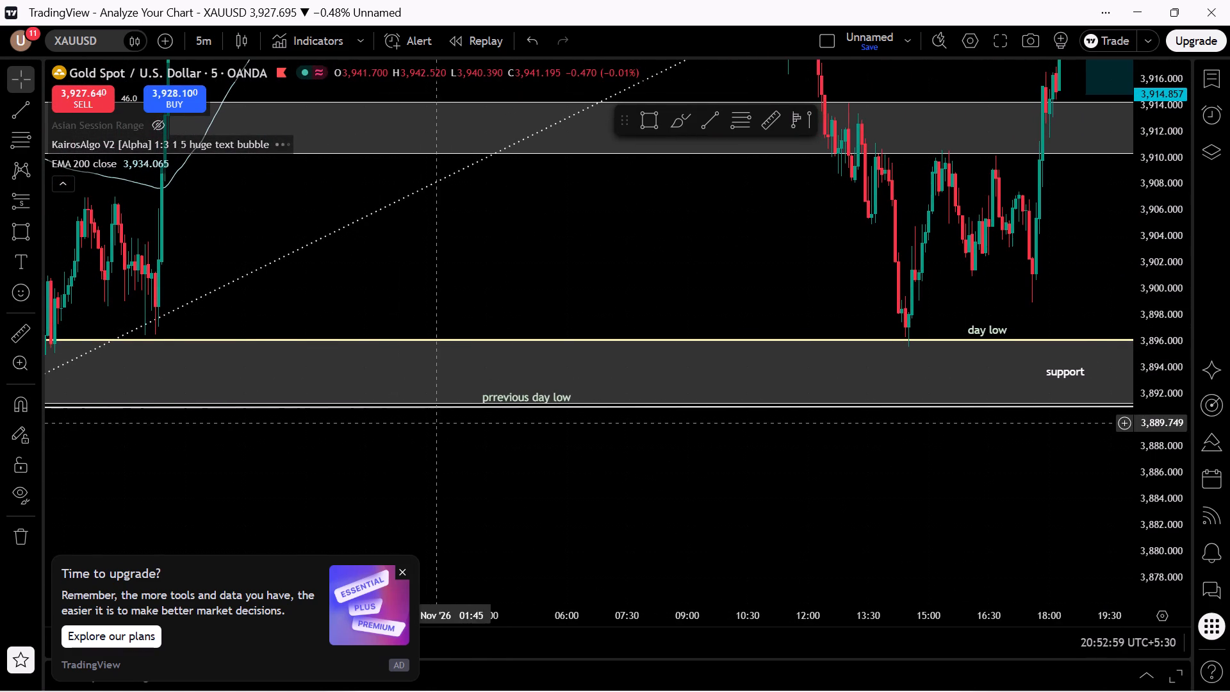
drag(447, 445, 612, 450)
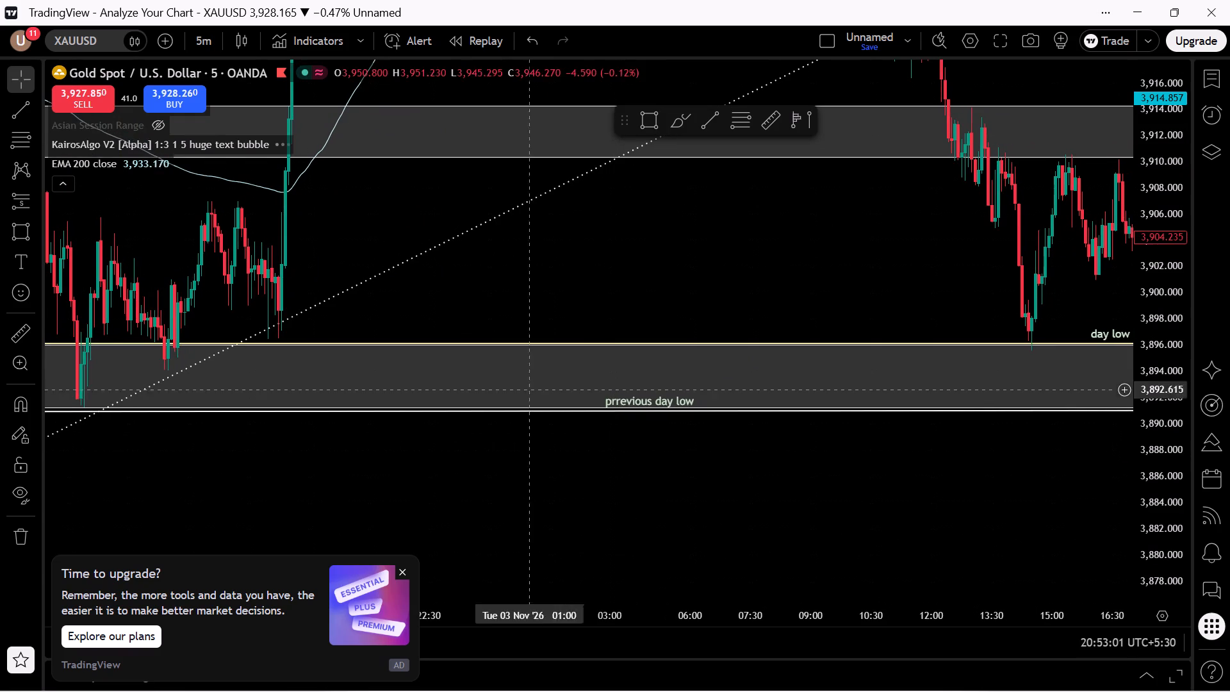
drag(571, 318, 591, 346)
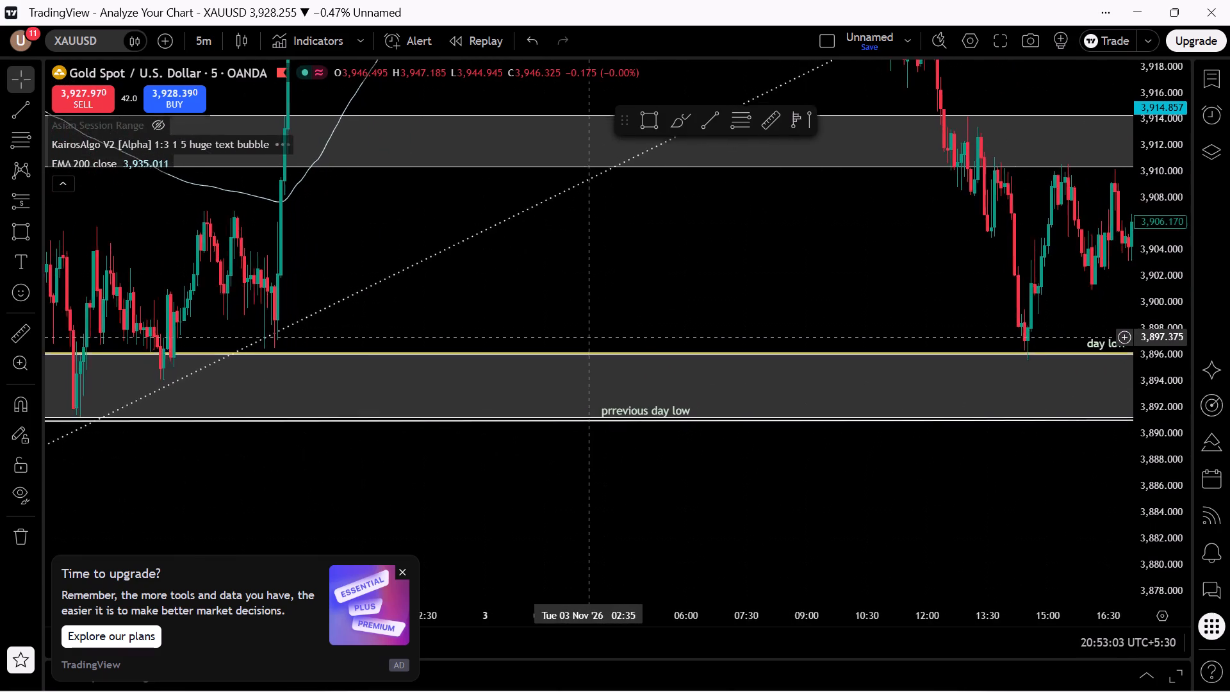
drag(591, 346, 488, 351)
drag(949, 325, 875, 322)
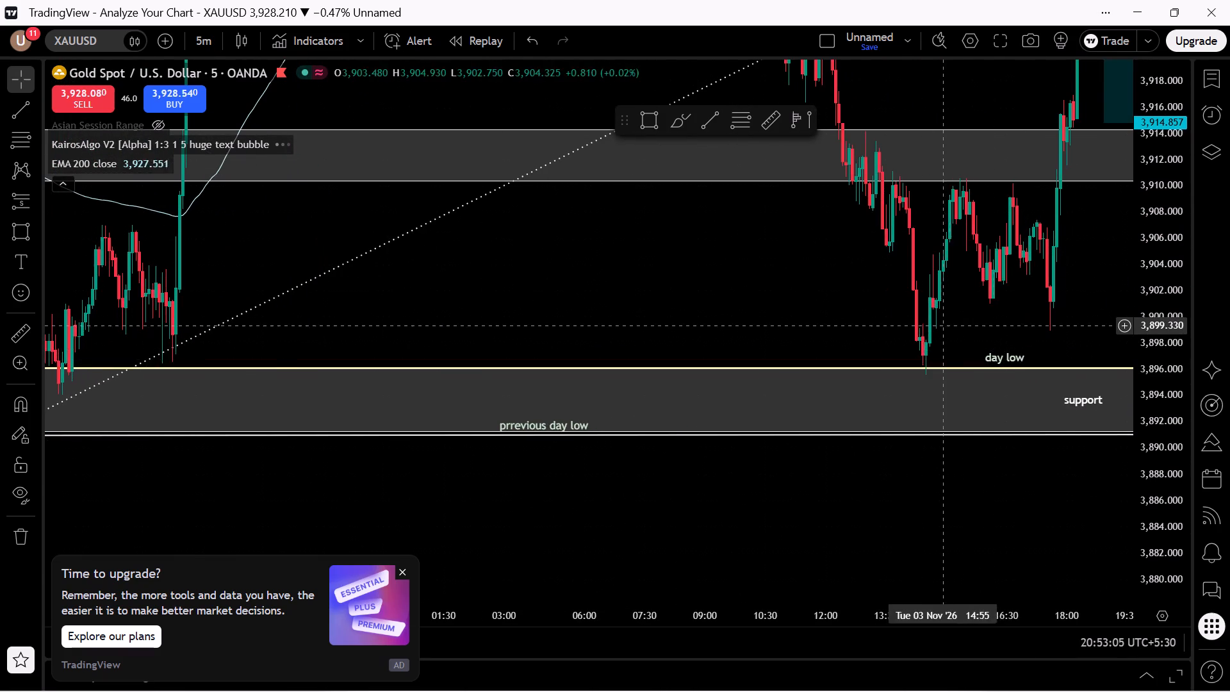
drag(875, 322, 855, 323)
drag(1158, 368, 1173, 135)
scroll(911, 308, up, 7)
drag(771, 316, 815, 356)
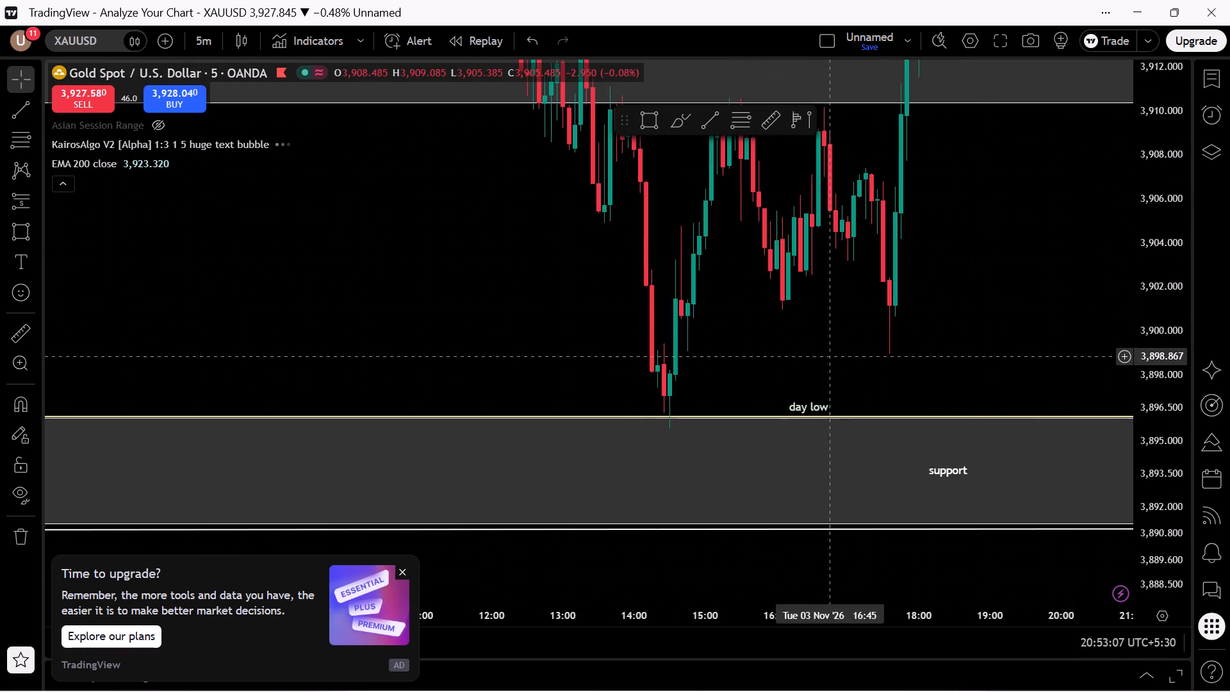
drag(815, 356, 819, 356)
click(709, 299)
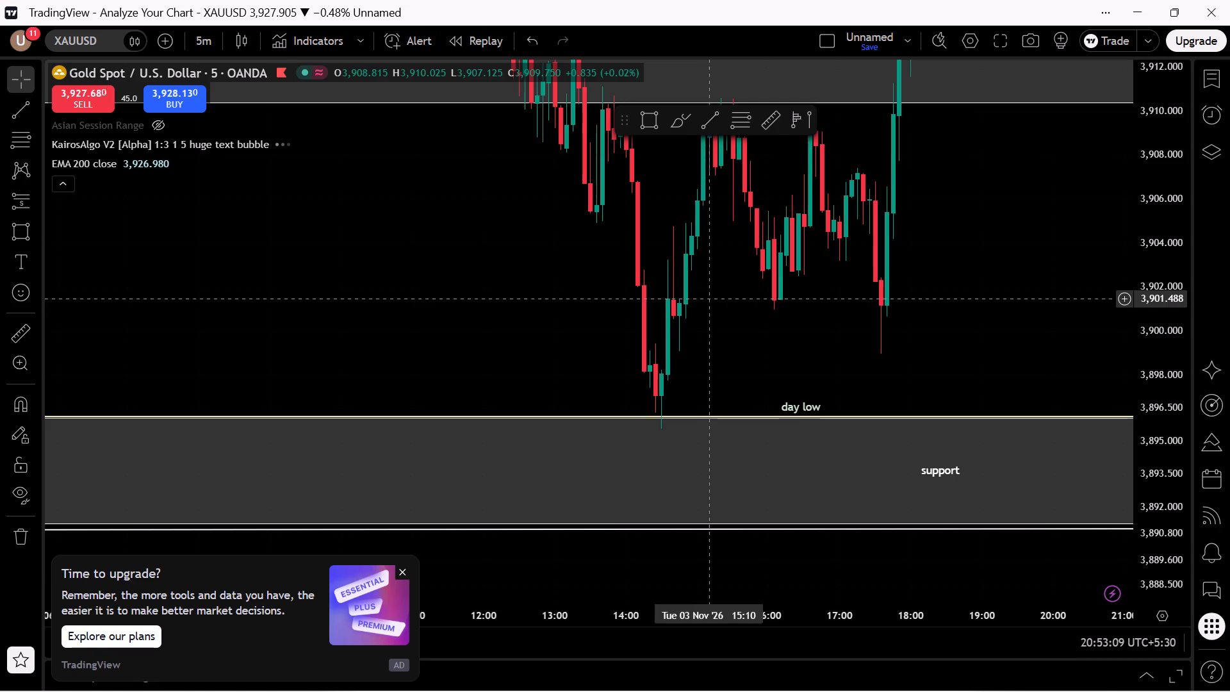
drag(707, 298, 744, 493)
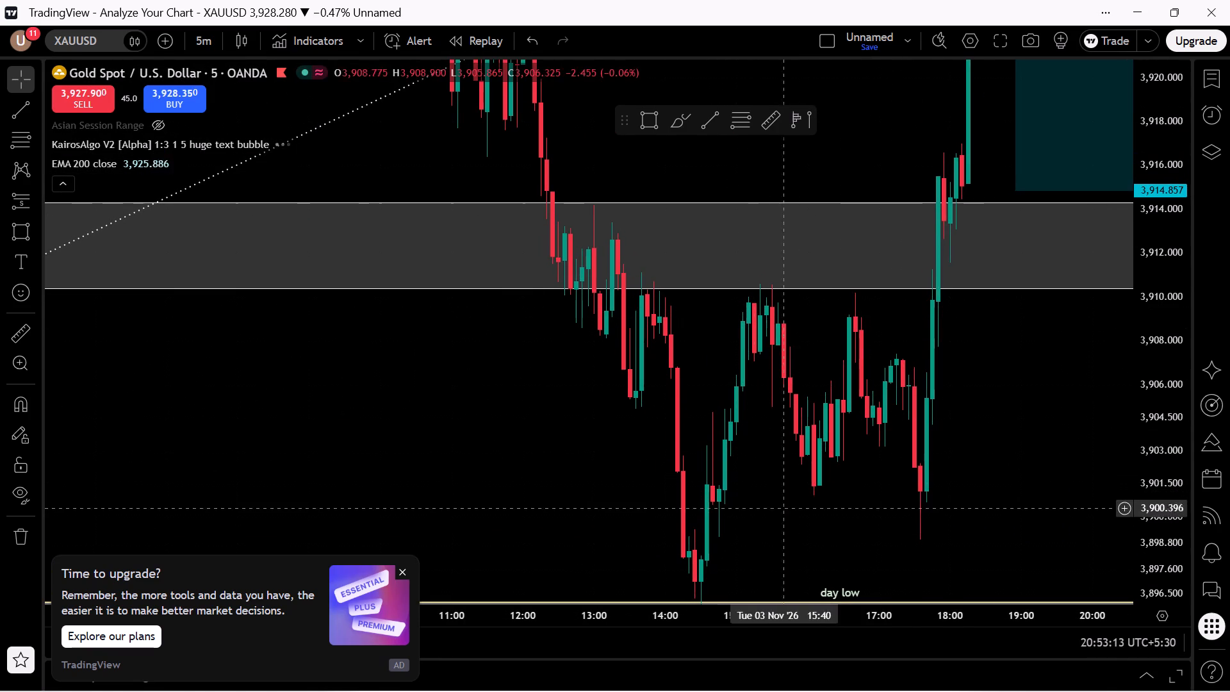
drag(857, 566, 845, 482)
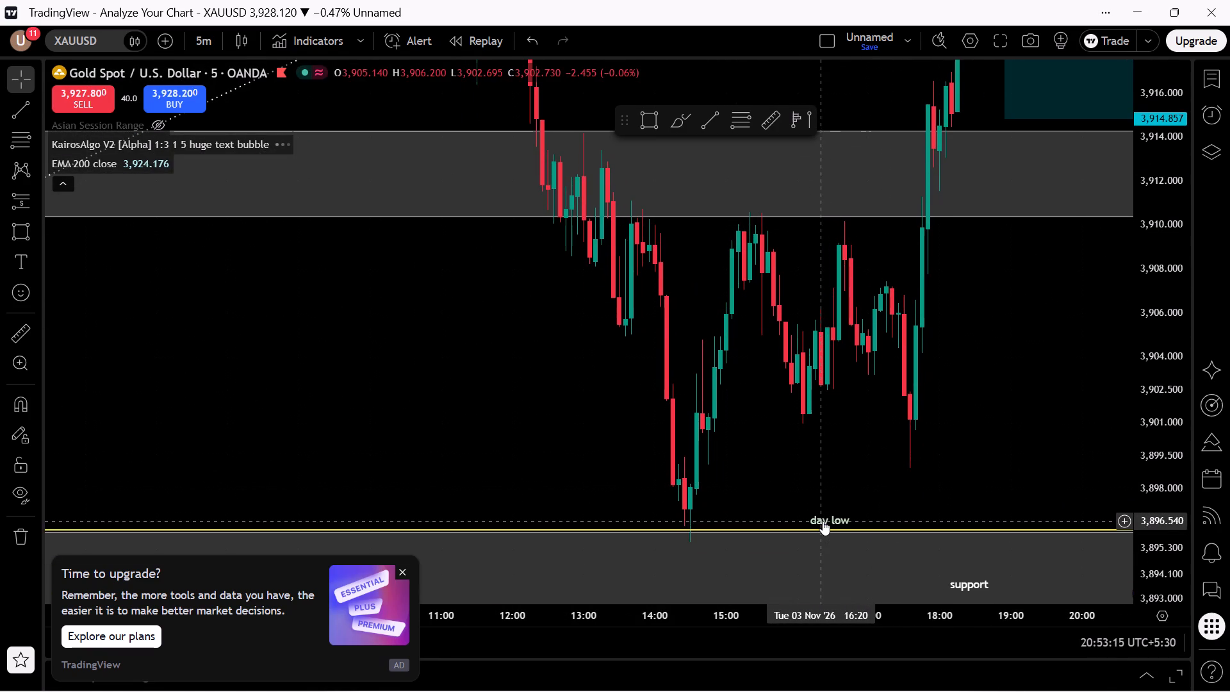
Examine the short position against the grey zones, EMA 200 and the three hand-marked target levels.
drag(1092, 493, 1047, 691)
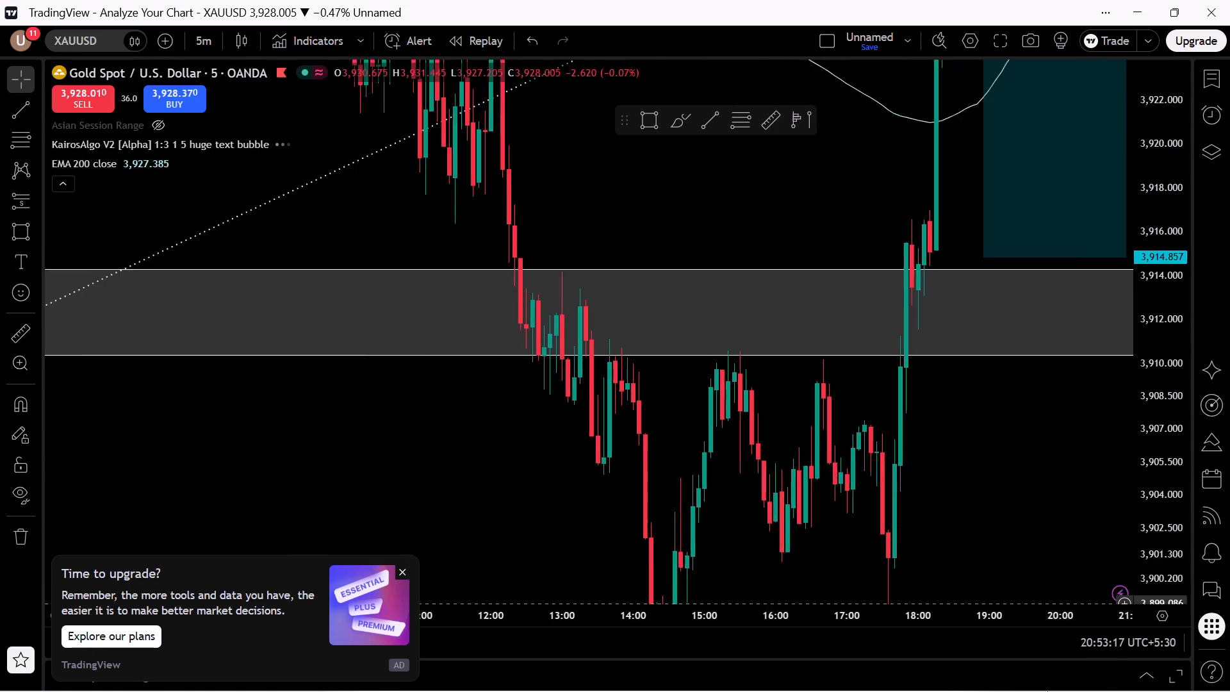
drag(1047, 691, 1015, 668)
drag(1154, 386, 1186, 691)
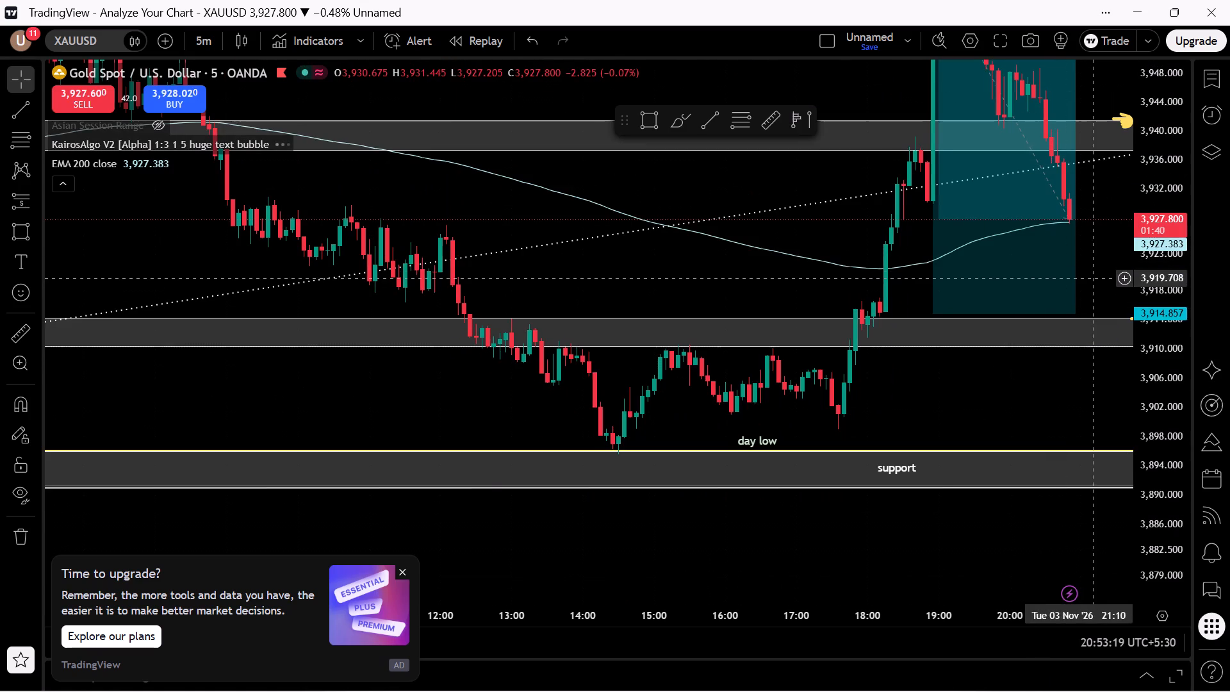
drag(1092, 284, 989, 470)
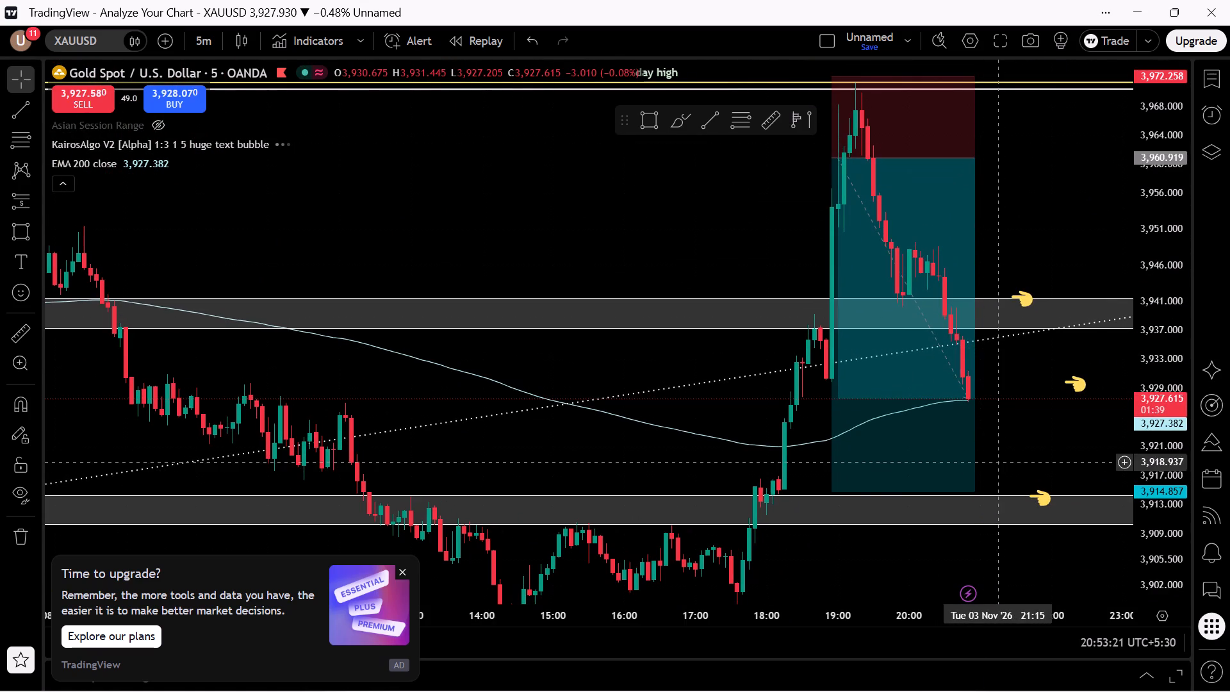
drag(818, 569, 840, 504)
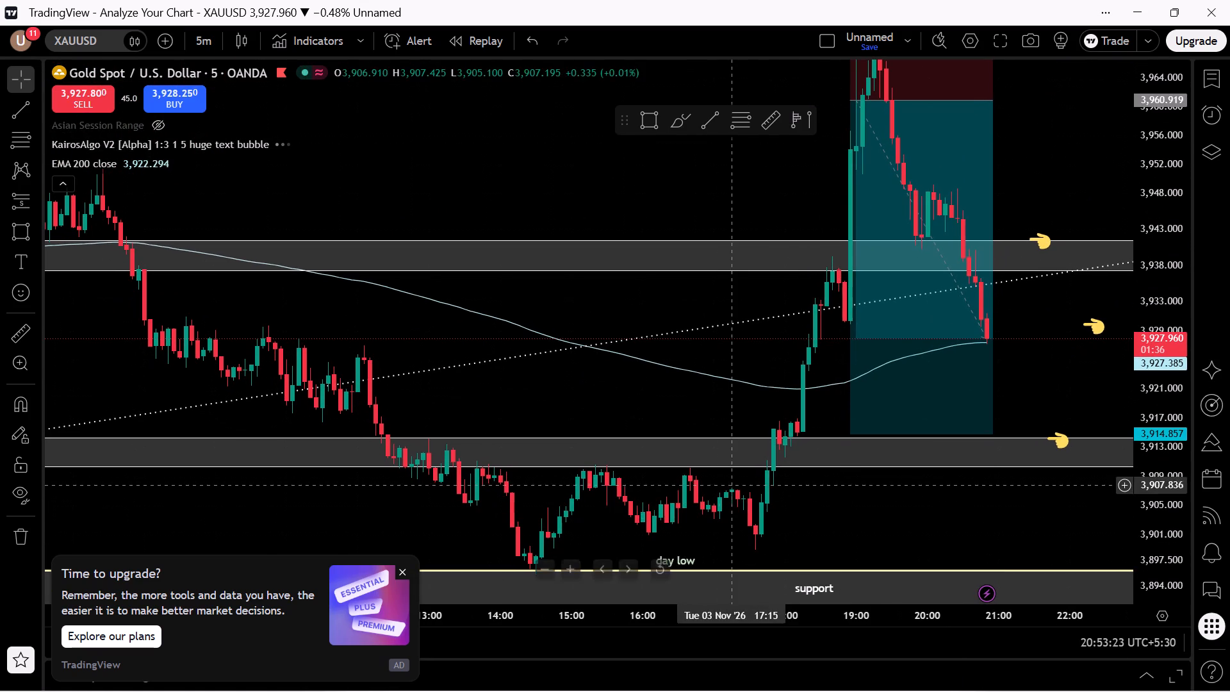
click(803, 440)
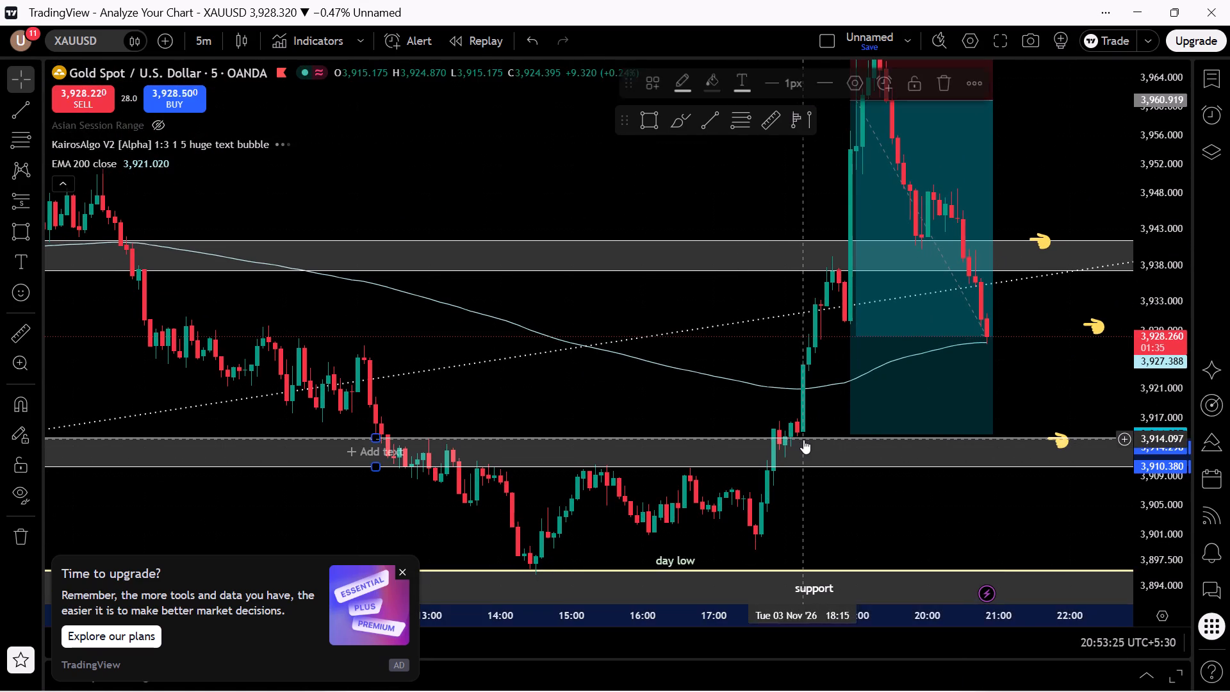
drag(1024, 377, 1022, 425)
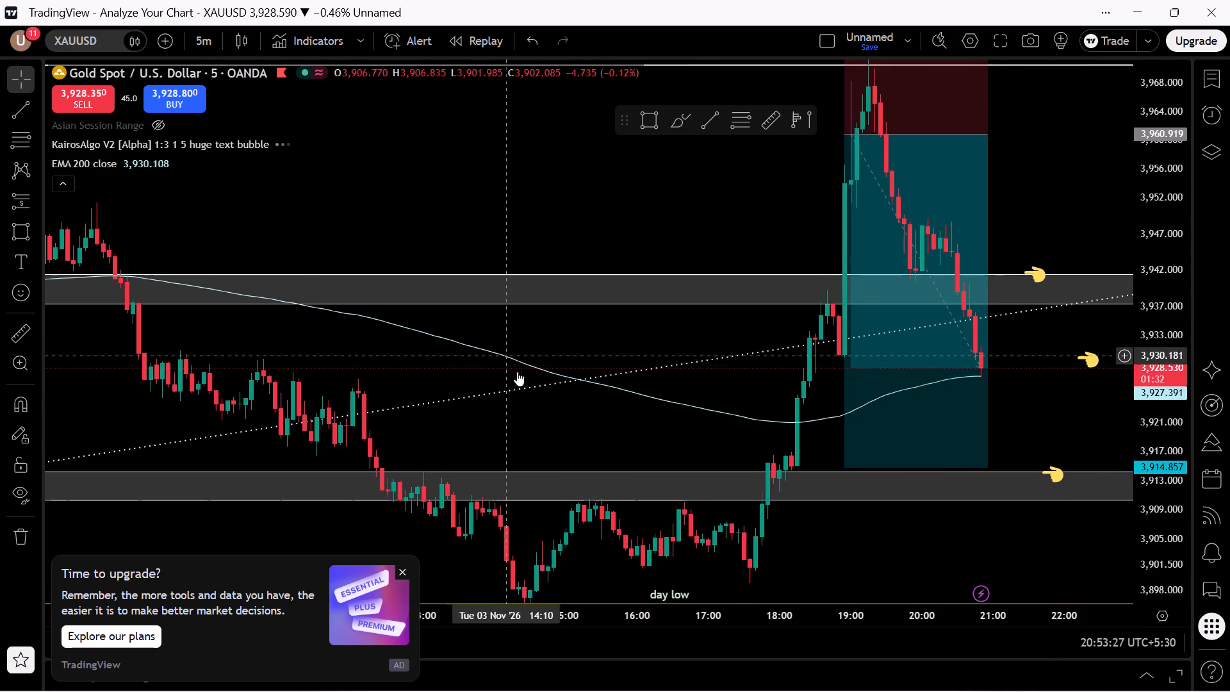
scroll(467, 393, down, 5)
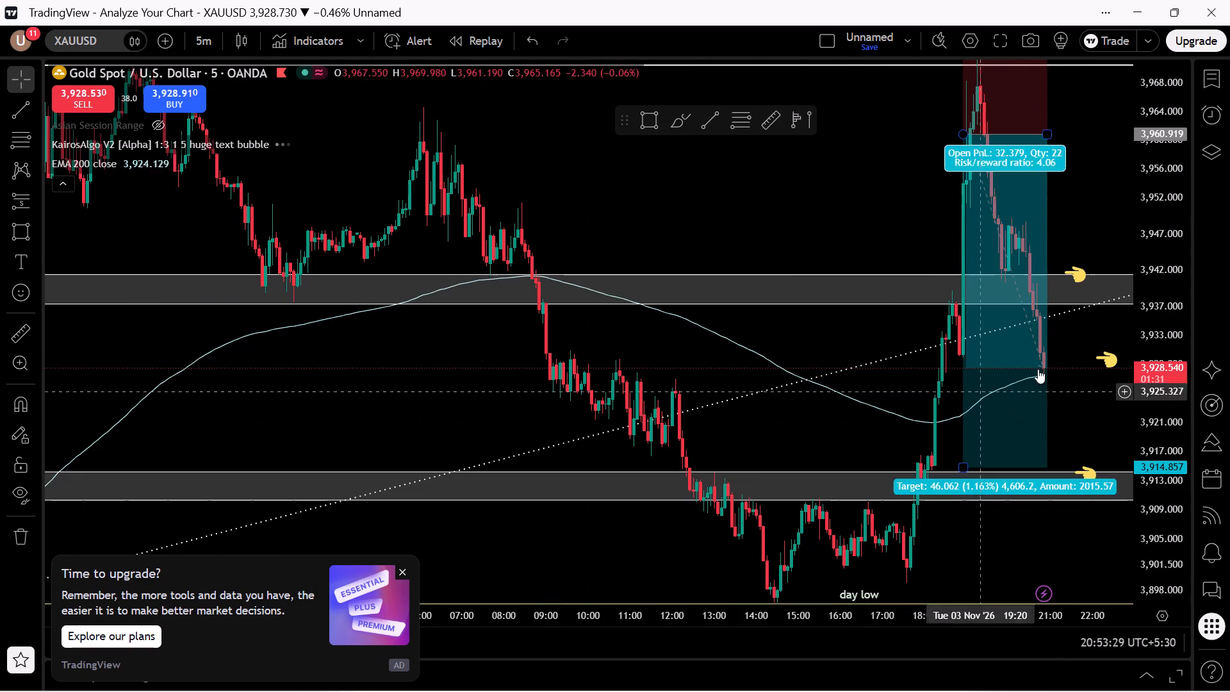
click(1112, 372)
drag(1112, 419, 1092, 472)
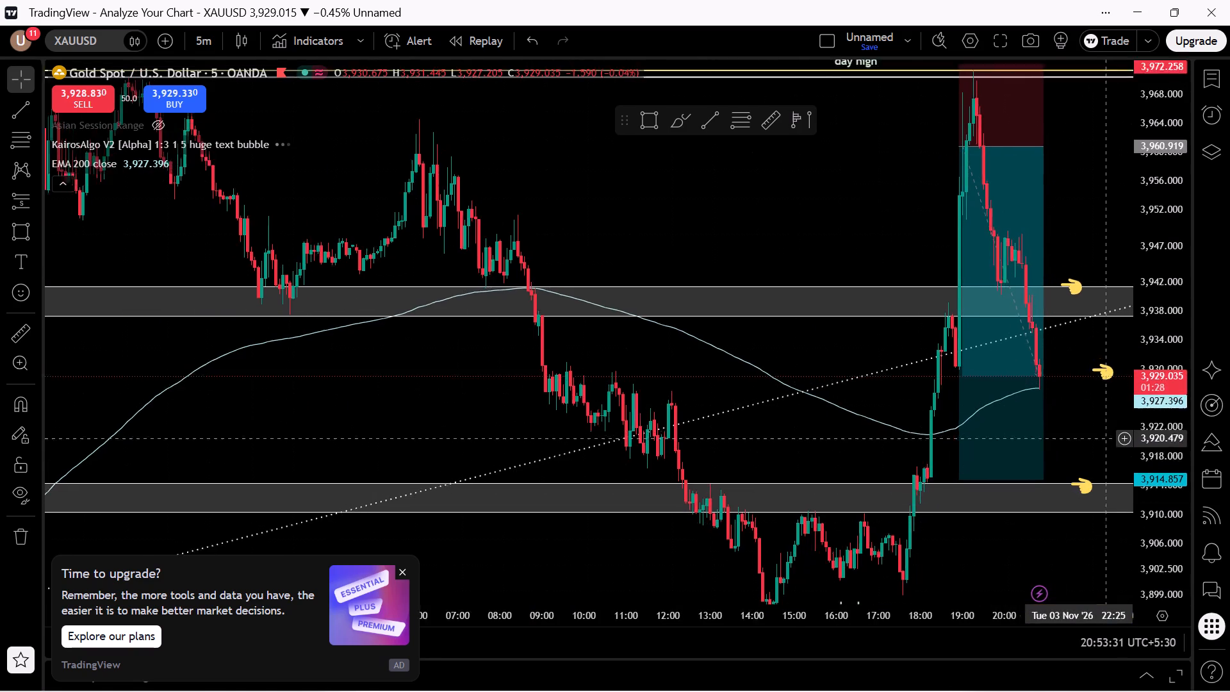
drag(1092, 472, 949, 556)
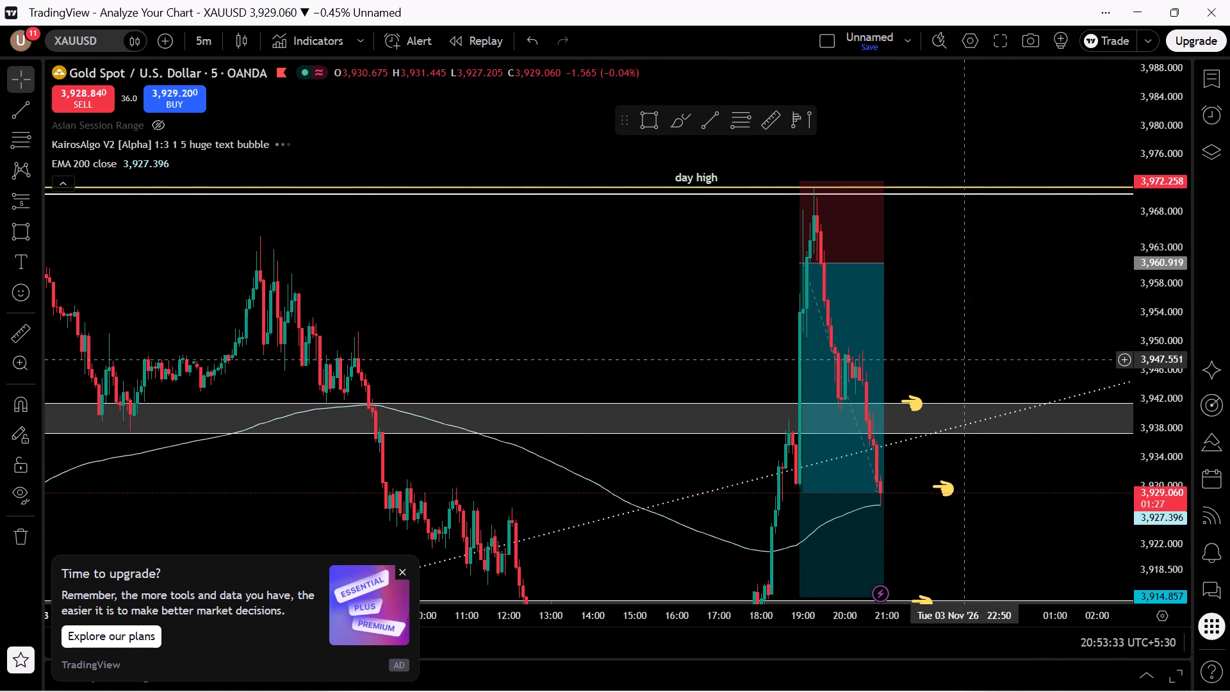
double_click(966, 349)
drag(969, 343, 961, 284)
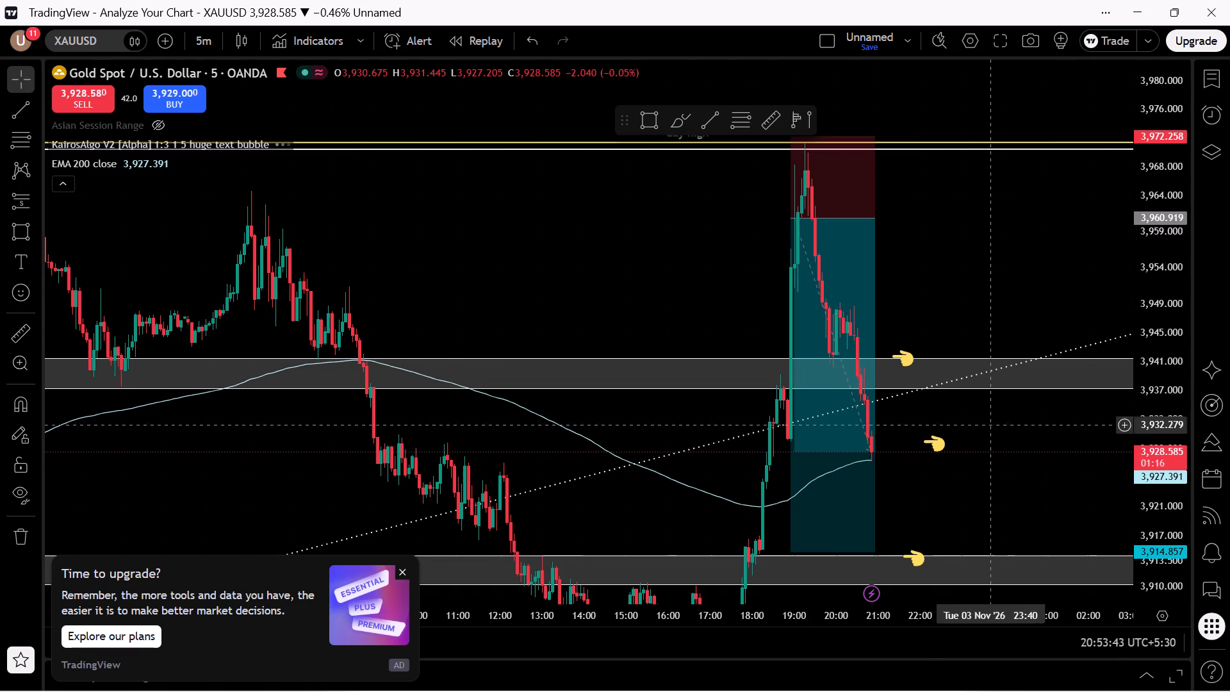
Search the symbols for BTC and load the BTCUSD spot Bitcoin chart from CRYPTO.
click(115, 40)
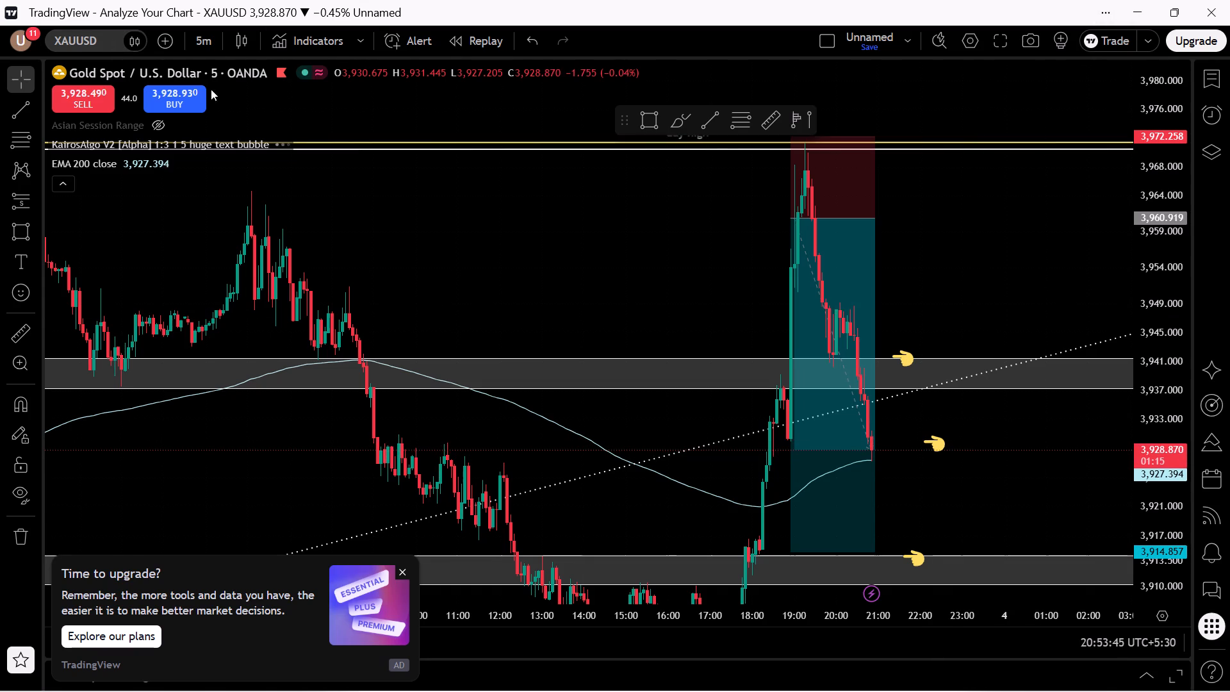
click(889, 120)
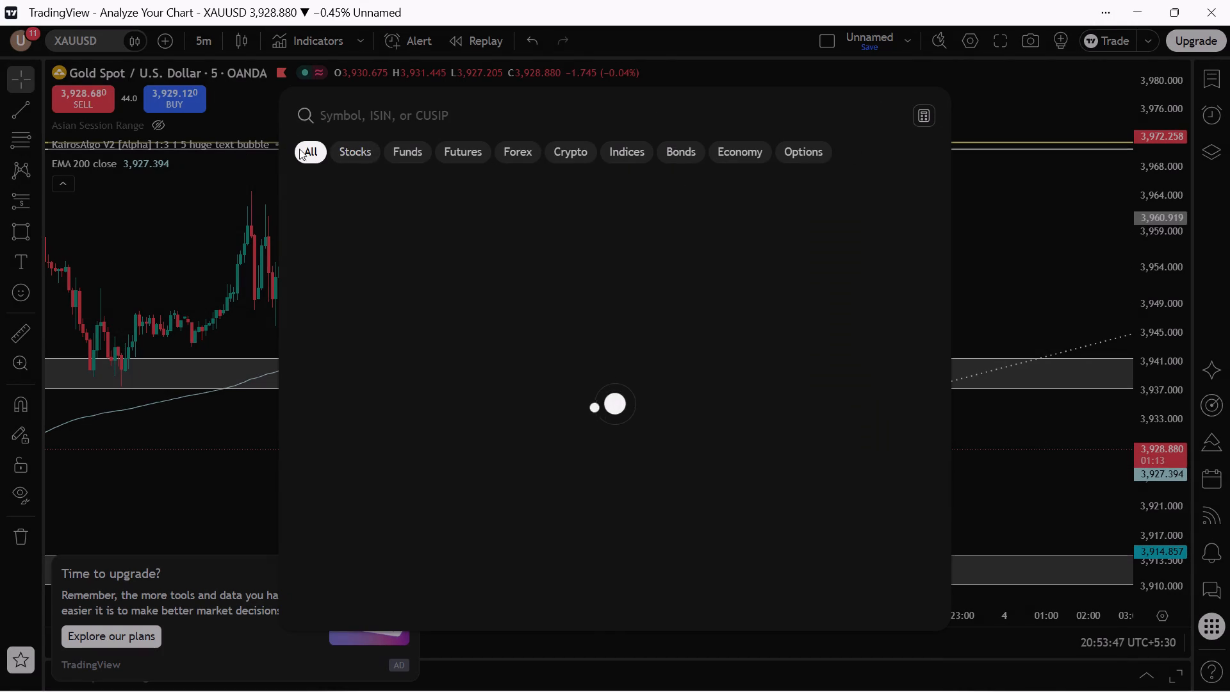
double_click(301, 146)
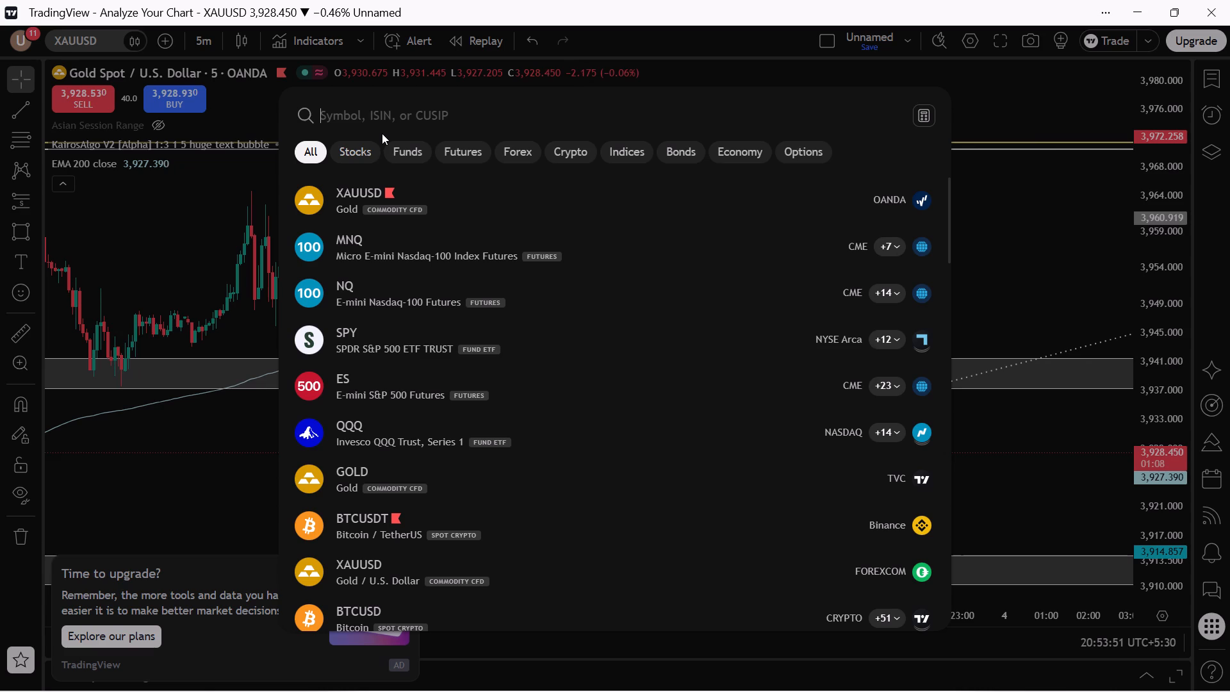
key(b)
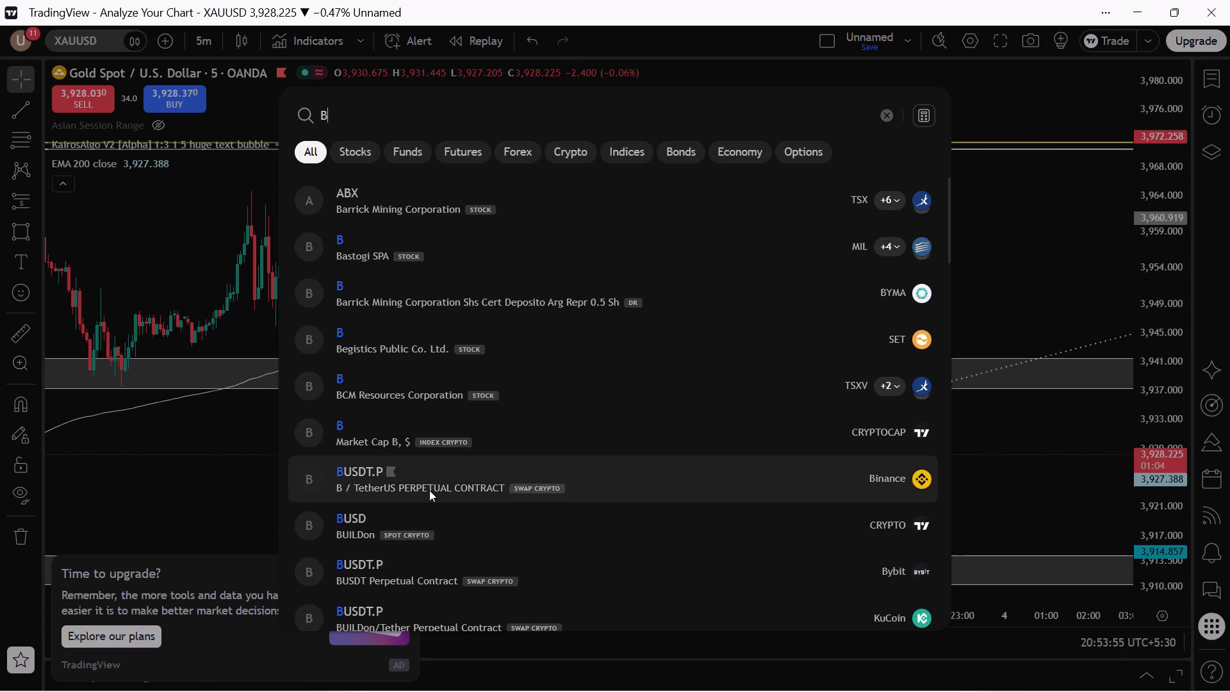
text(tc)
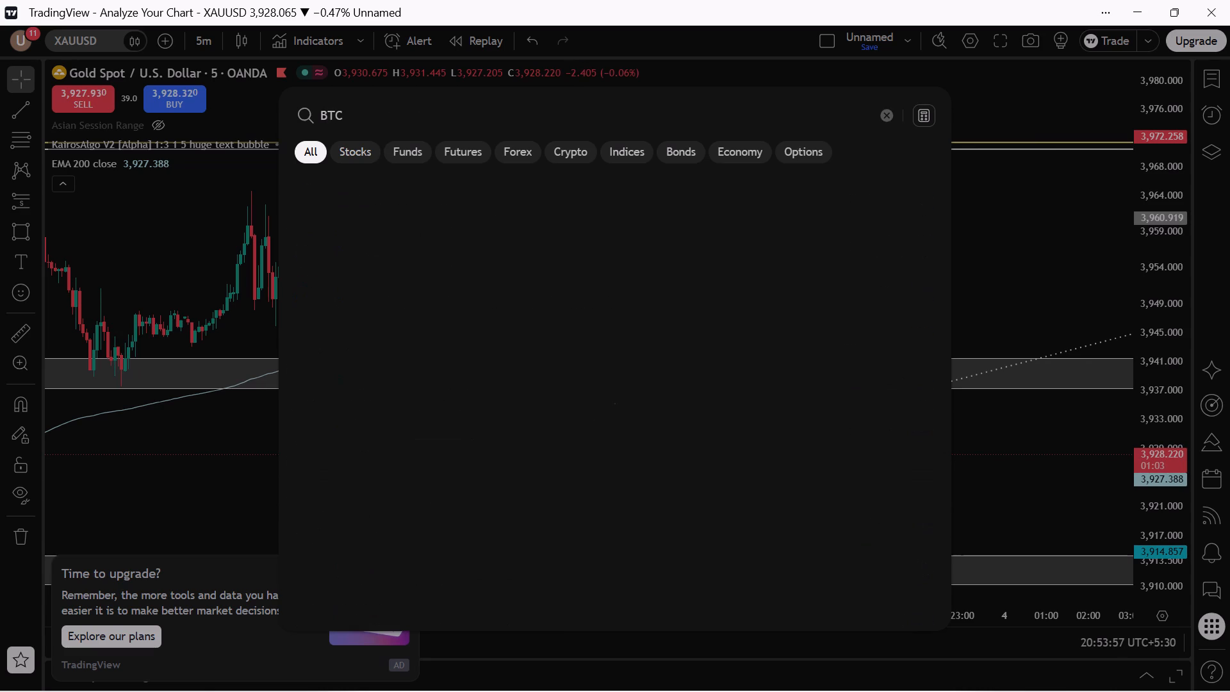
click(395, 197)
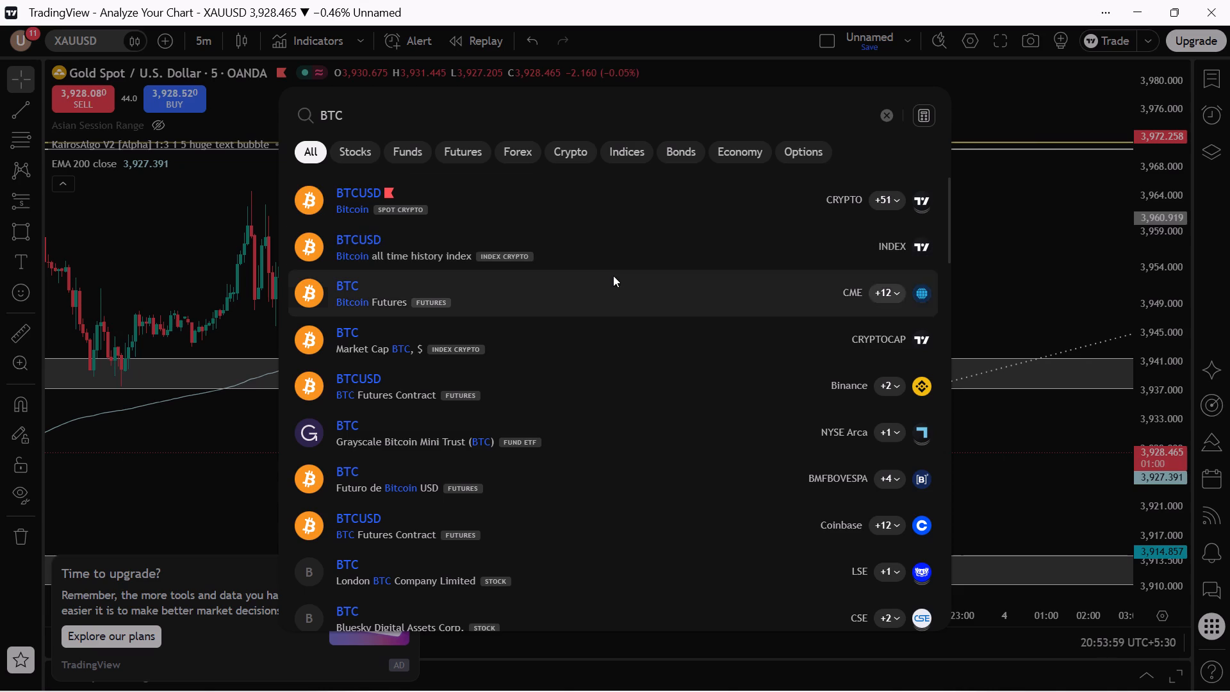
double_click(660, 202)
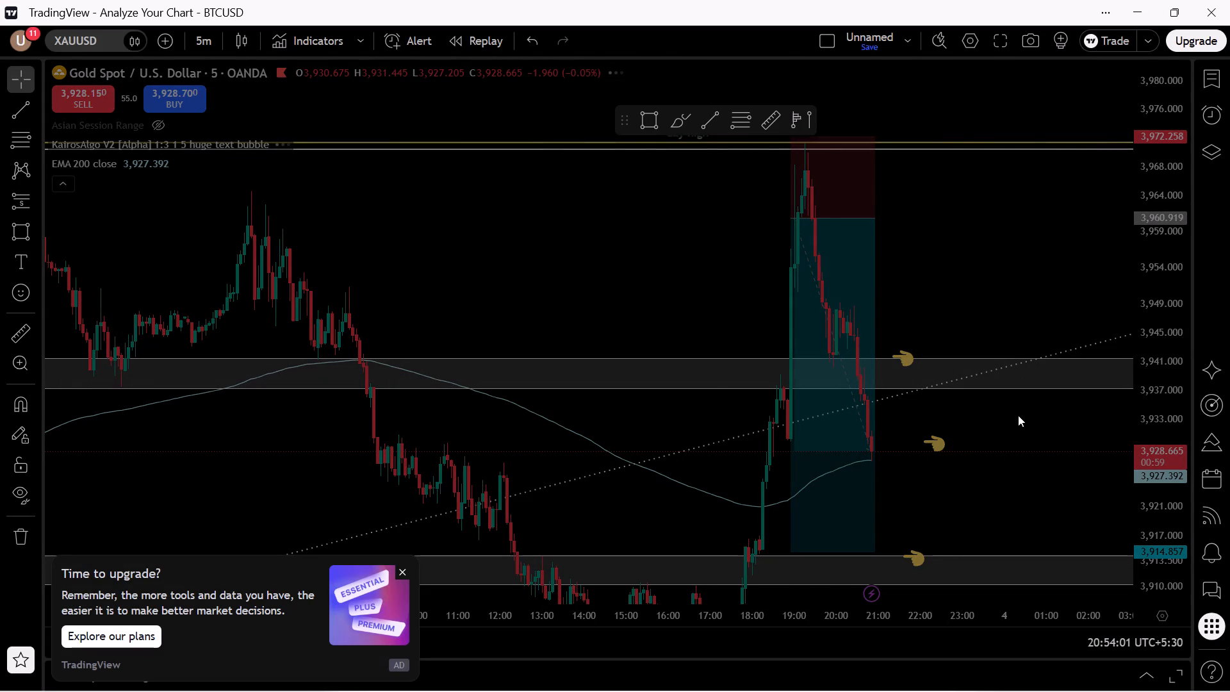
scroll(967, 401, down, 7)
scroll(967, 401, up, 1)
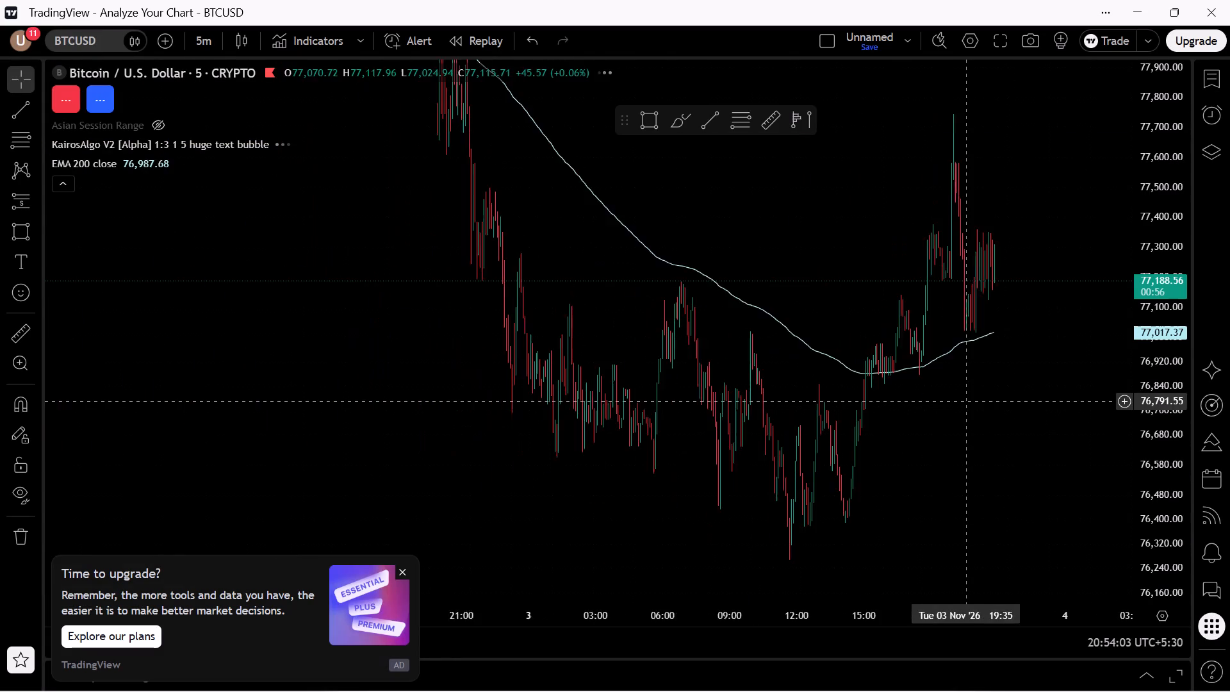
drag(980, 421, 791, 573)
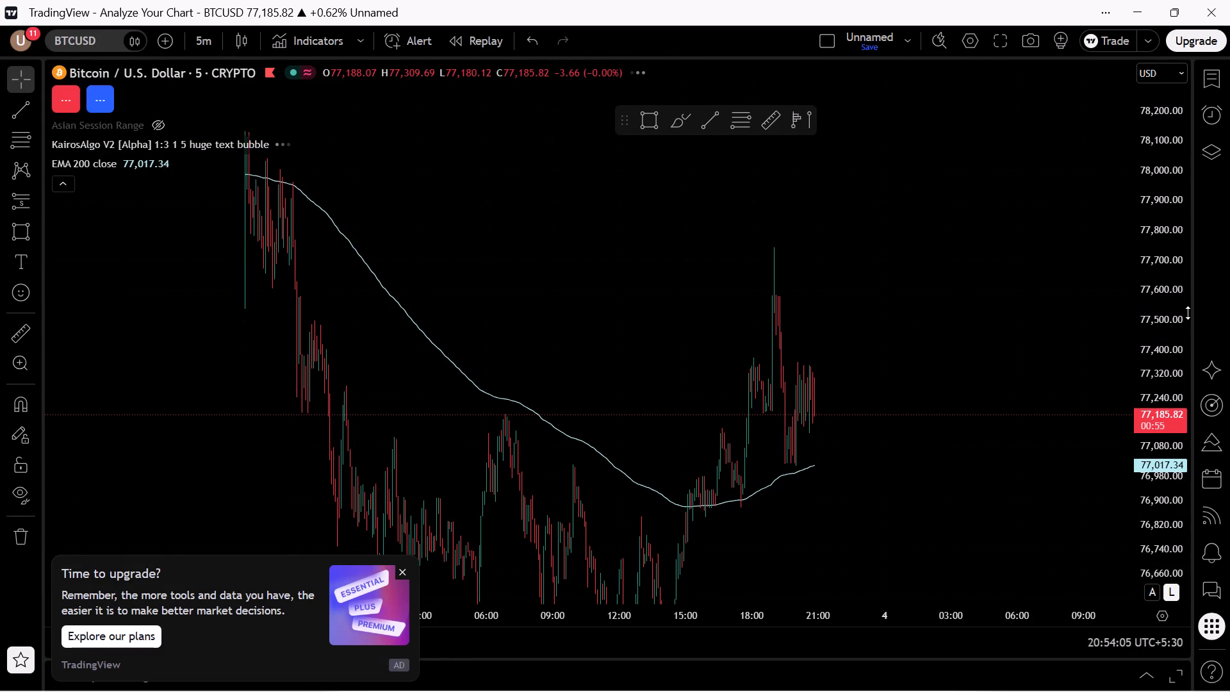
Open the watchlist and switch the chart to its first Bitcoin entry under Crypto, Bitstamp's BTCUSD.
drag(1193, 309, 1045, 306)
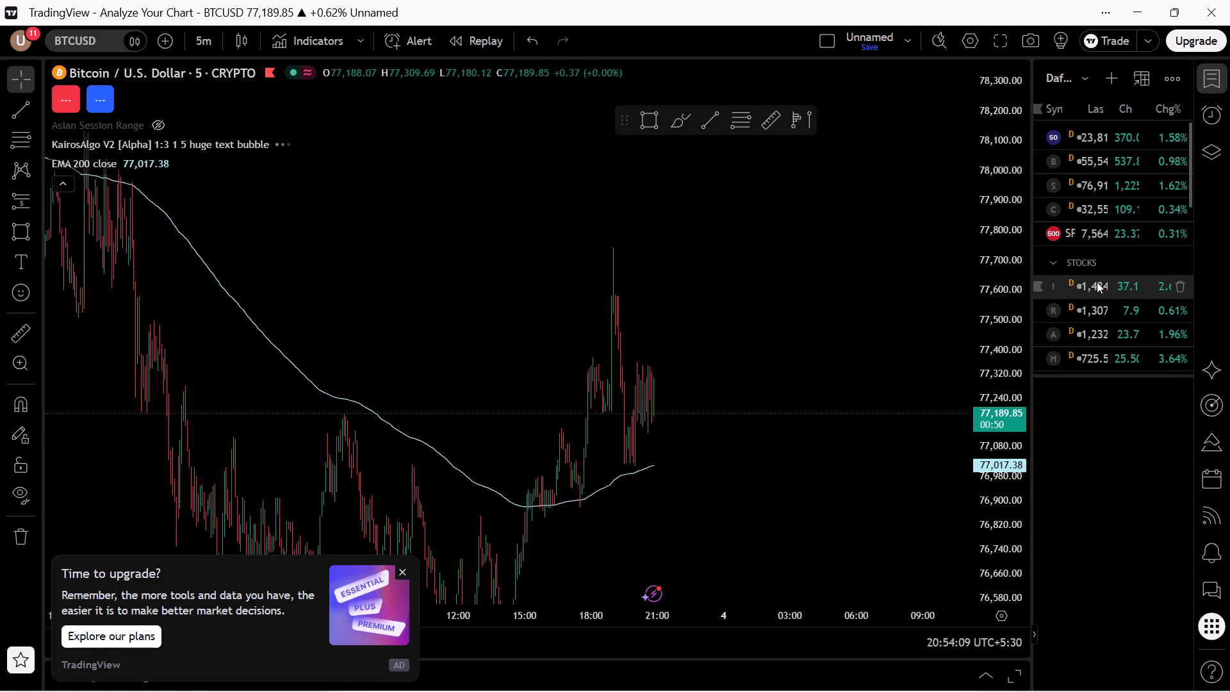
scroll(1097, 282, down, 1)
scroll(1097, 282, up, 3)
scroll(1097, 285, down, 2)
scroll(1097, 285, up, 5)
scroll(1097, 285, down, 5)
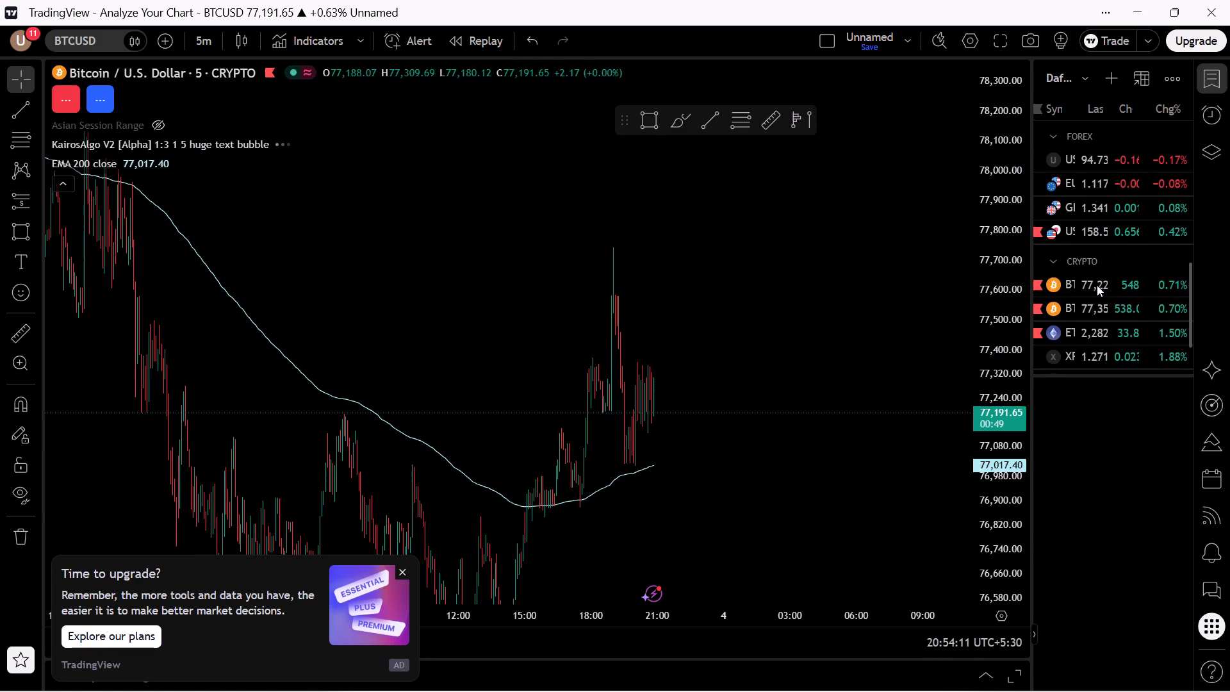
click(1081, 290)
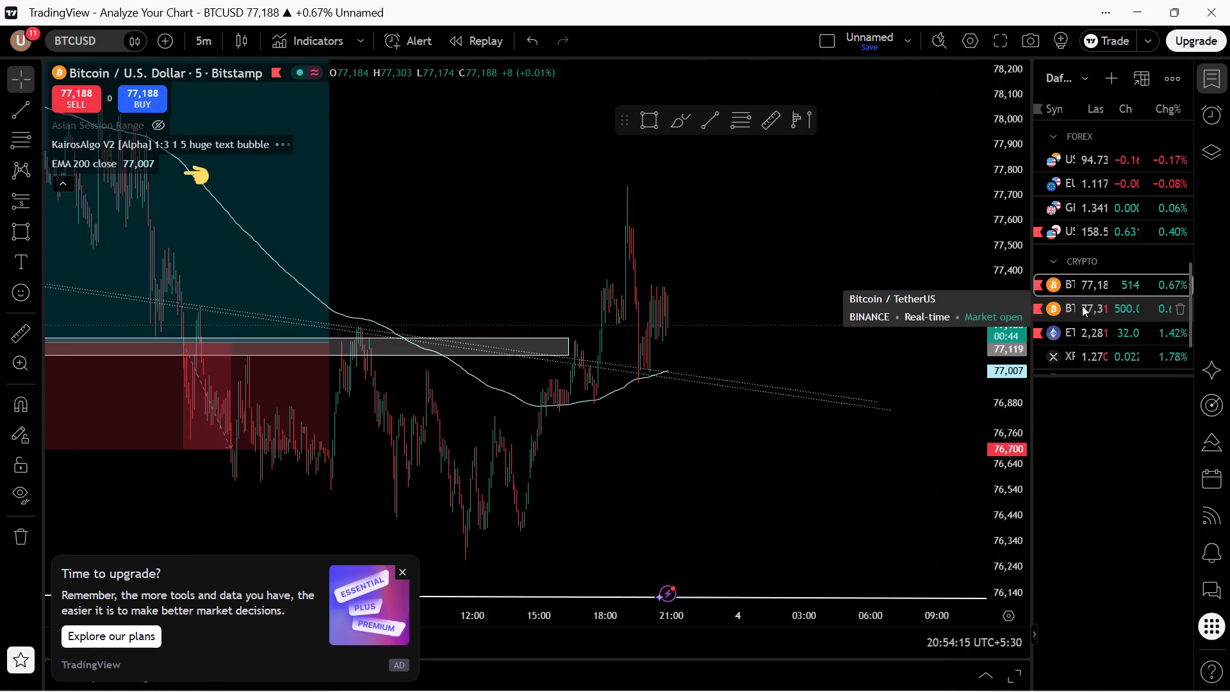
Examine Bitcoin's 5-minute price action, especially the 19:30 to 20:05 pullback candles, against the EMA 200, dotted trendlines and grey zone.
drag(676, 540, 773, 379)
scroll(773, 386, up, 5)
drag(536, 343, 691, 443)
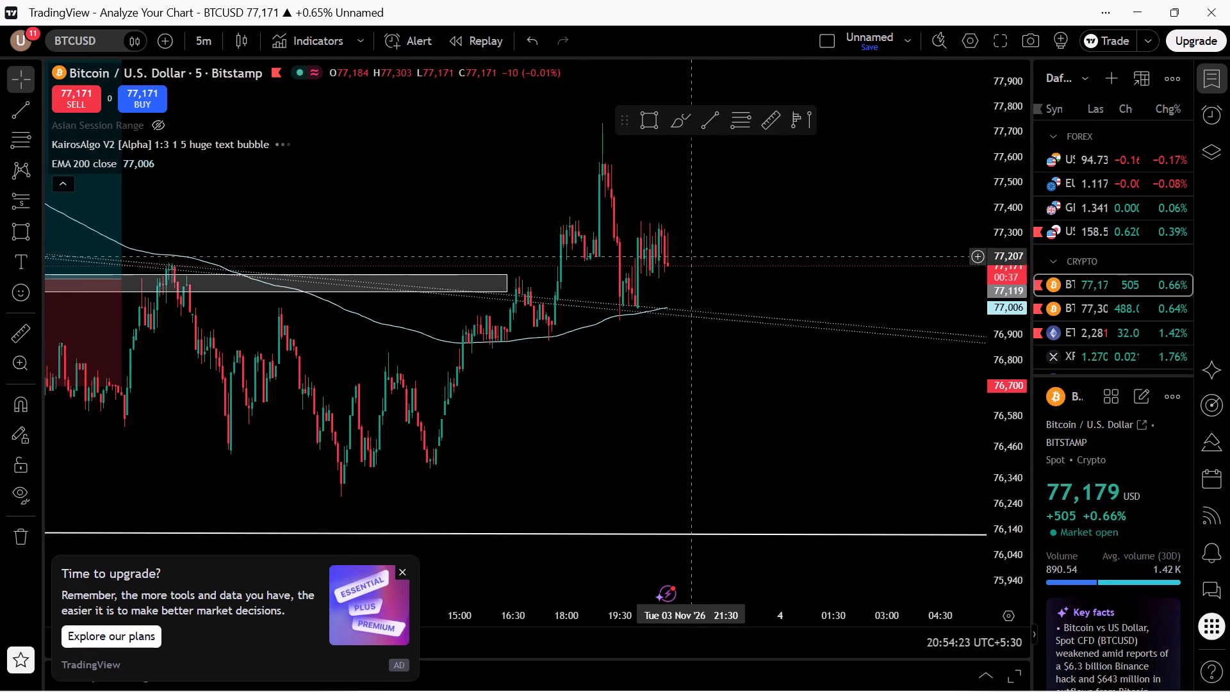
scroll(852, 306, up, 2)
scroll(852, 306, down, 3)
scroll(852, 306, up, 2)
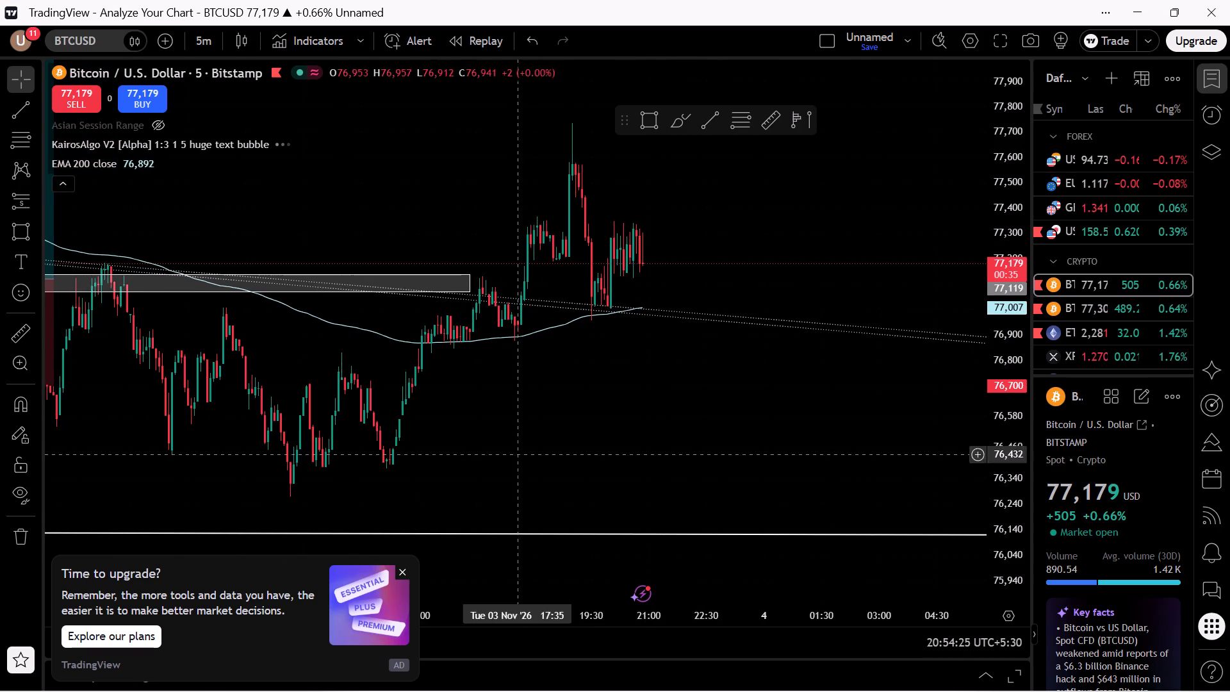
scroll(589, 490, up, 4)
drag(378, 463, 727, 576)
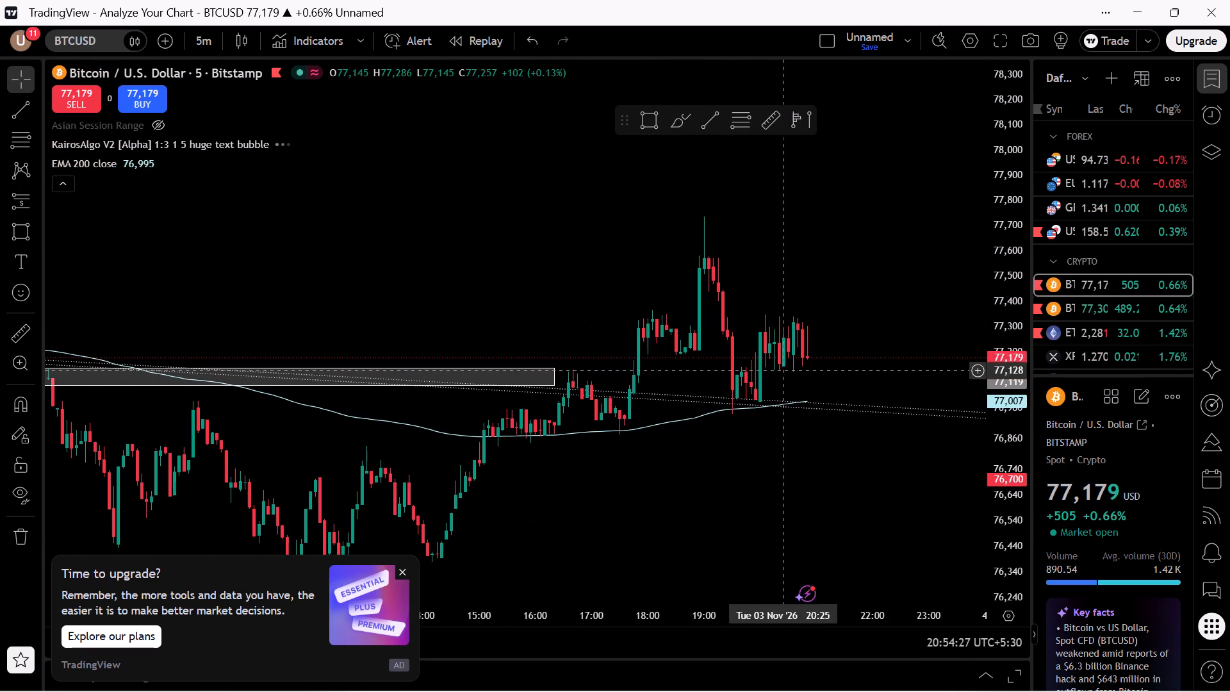
click(734, 370)
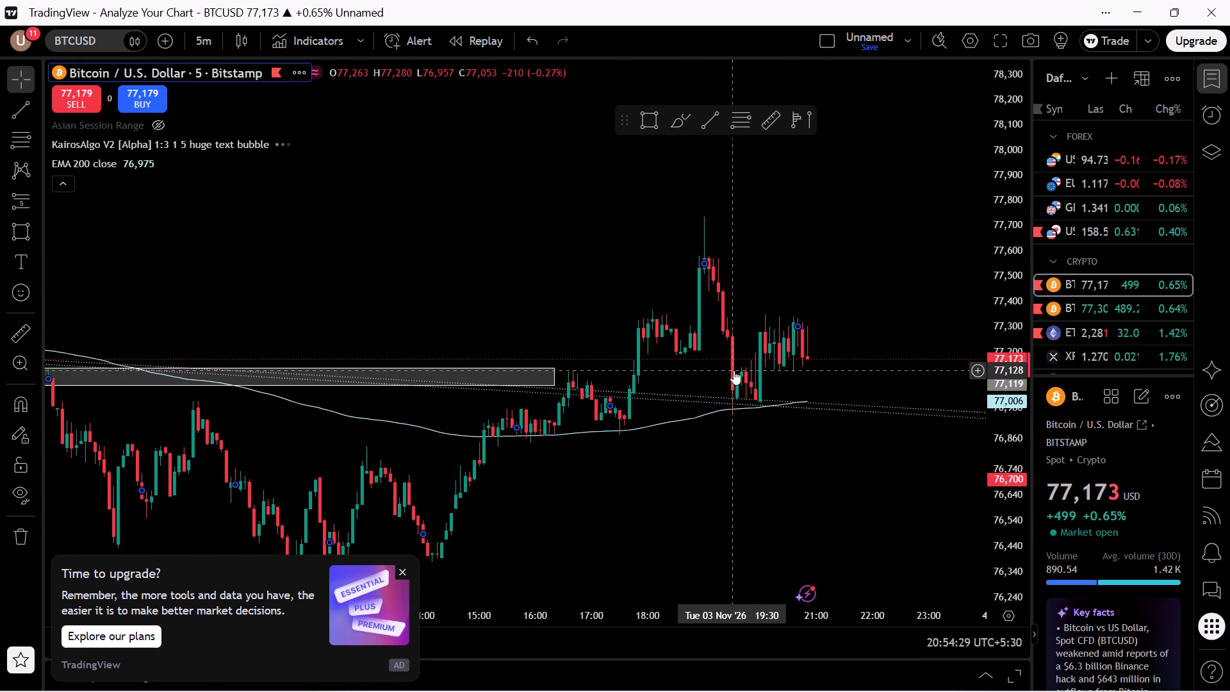
click(741, 371)
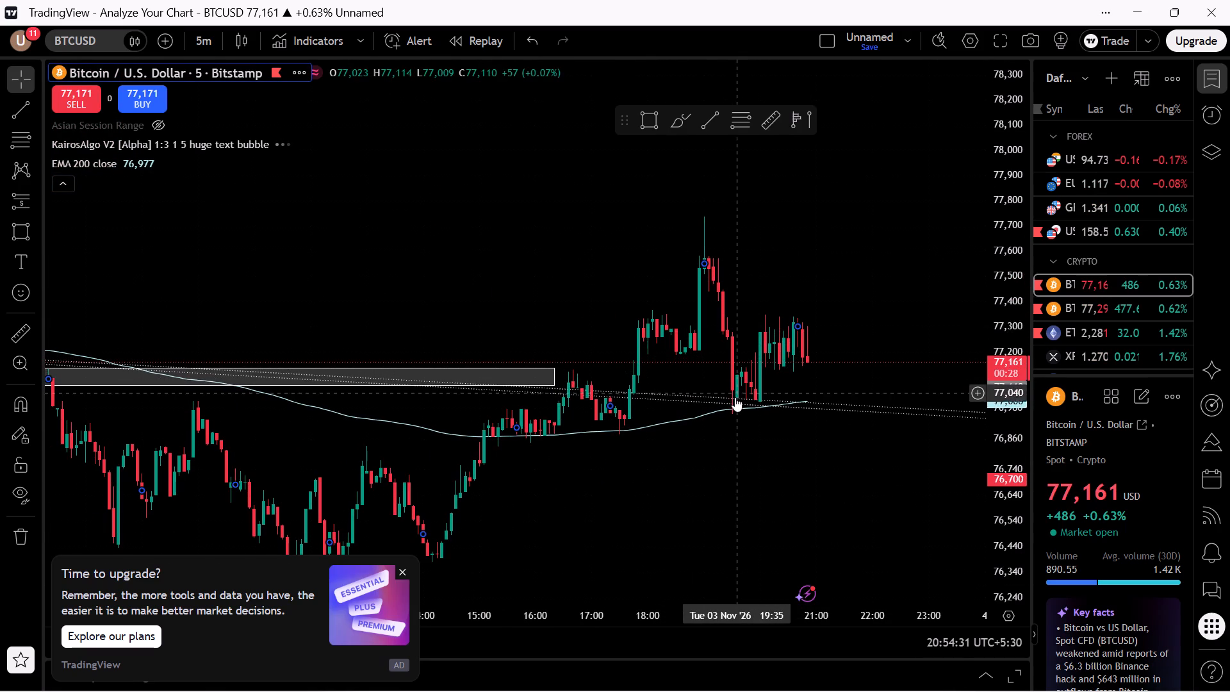
click(734, 399)
click(742, 368)
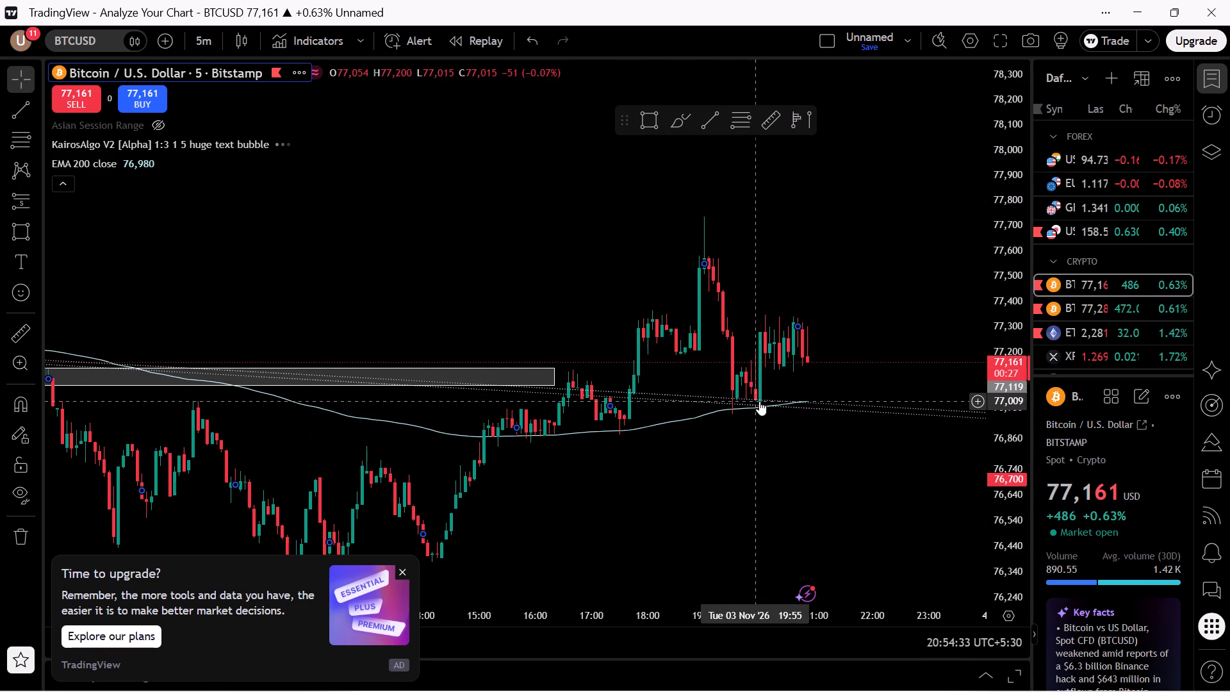
click(751, 374)
click(764, 437)
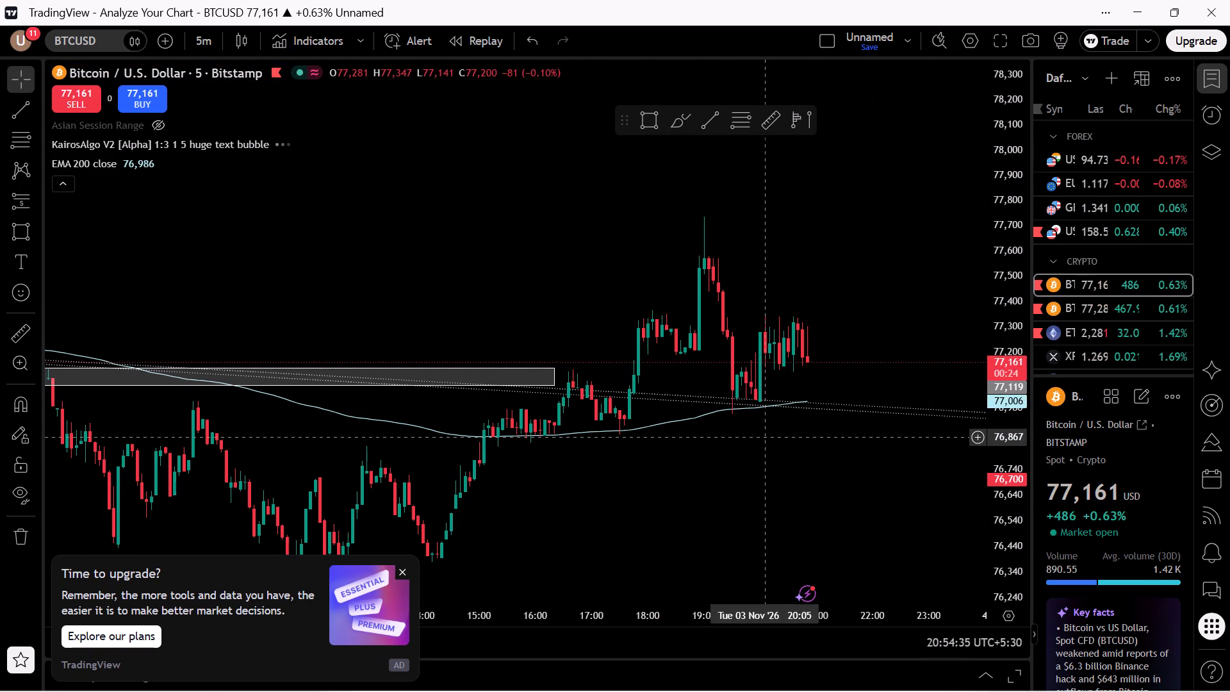
click(761, 370)
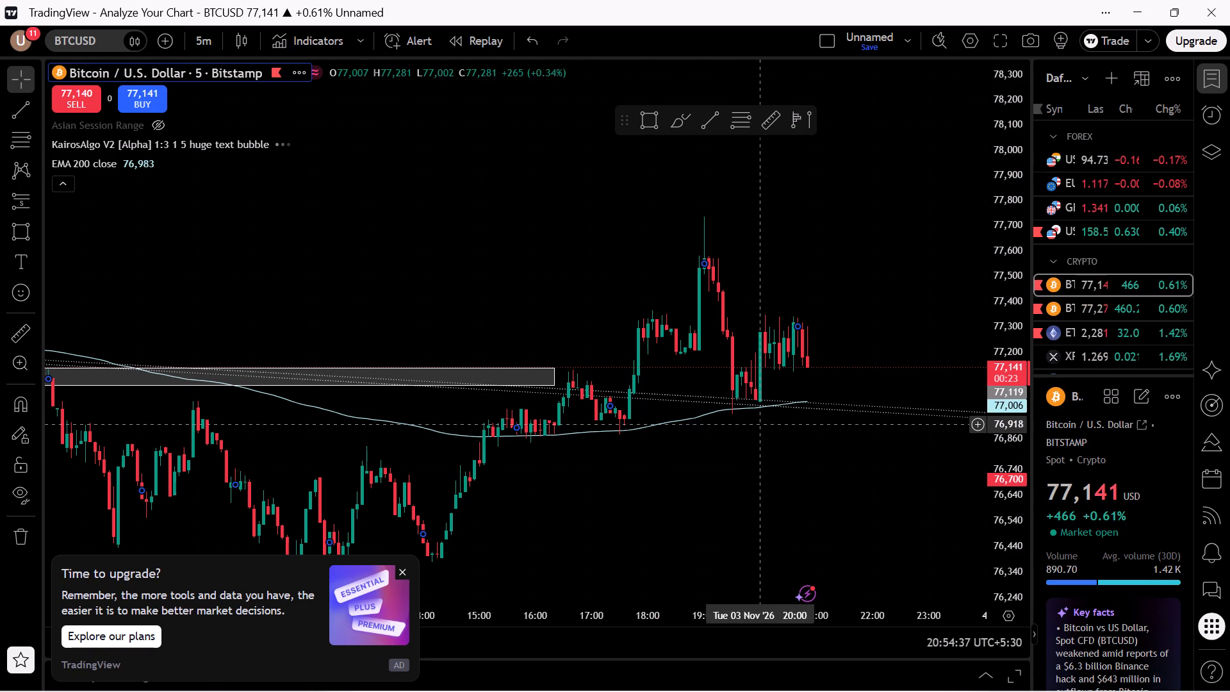
click(763, 433)
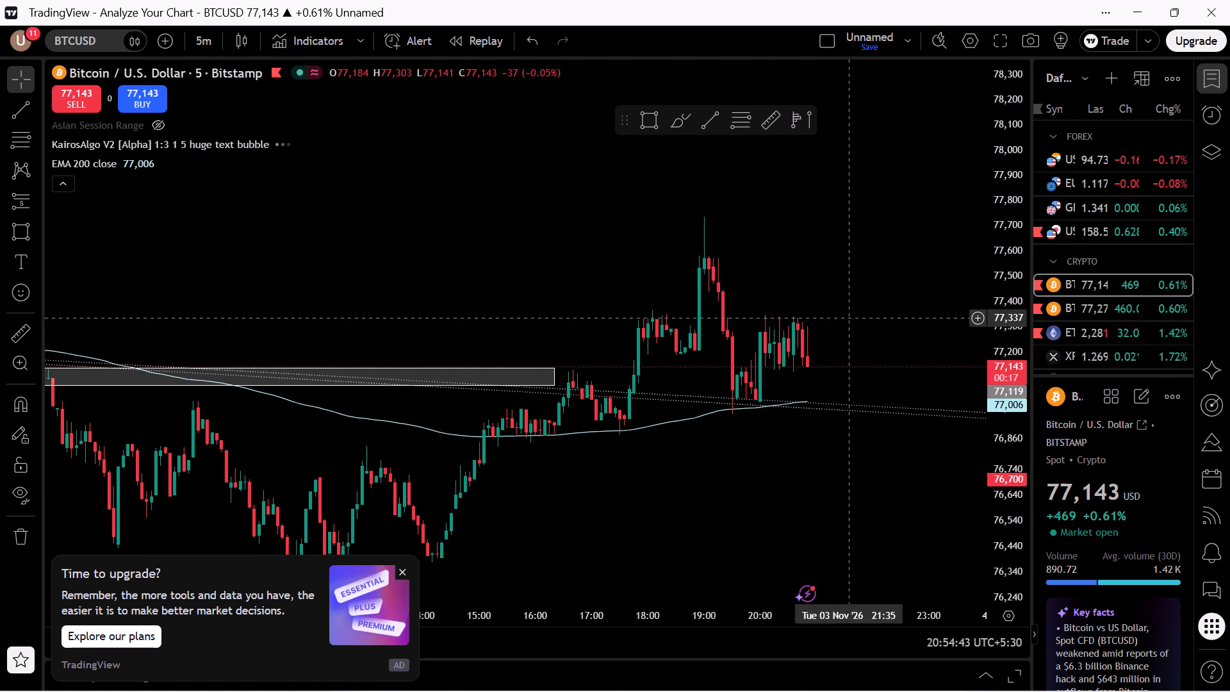
scroll(875, 290, down, 4)
Close the charting window.
click(1227, 0)
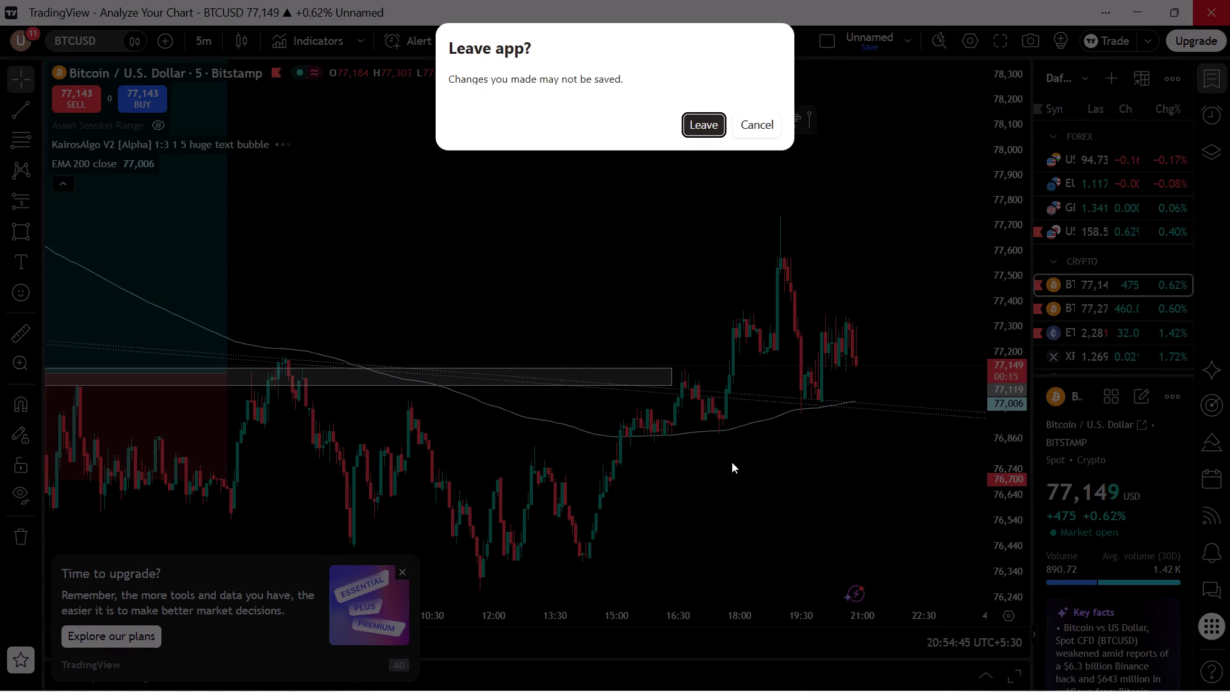